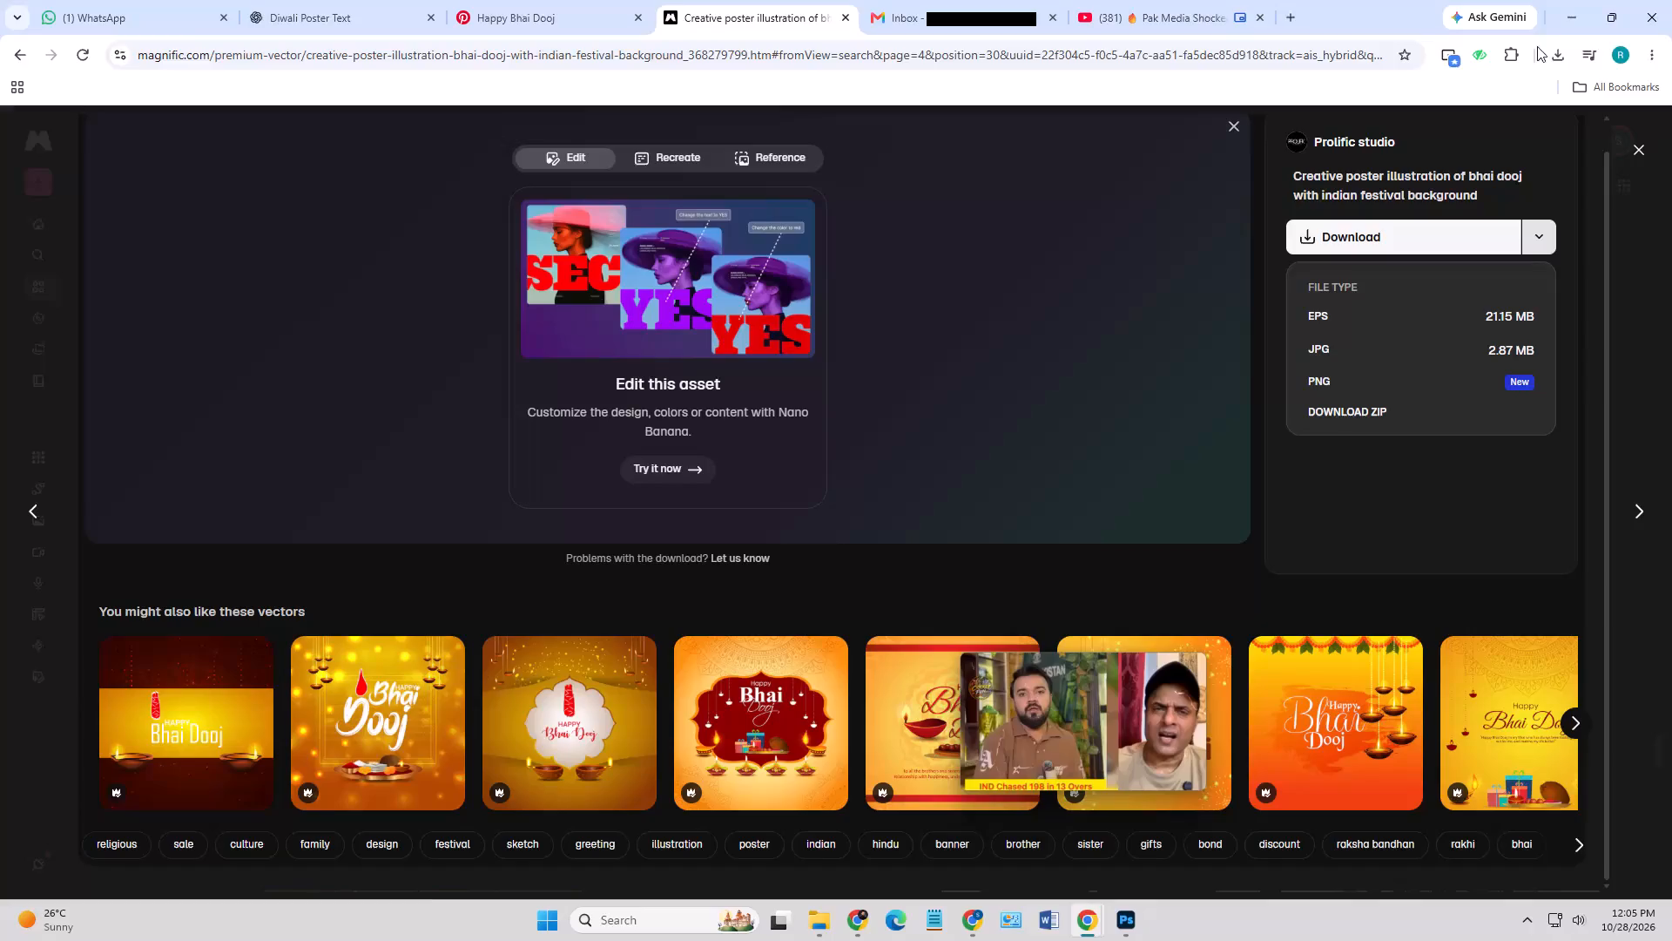
# Place the most recently downloaded Bhai Dooj JPG into the Untitled-1 poster in Photoshop, aligned across the poster's top.
pyautogui.click(1549, 44)
pyautogui.moveTo(1413, 129); pyautogui.dragTo(1270, 660)
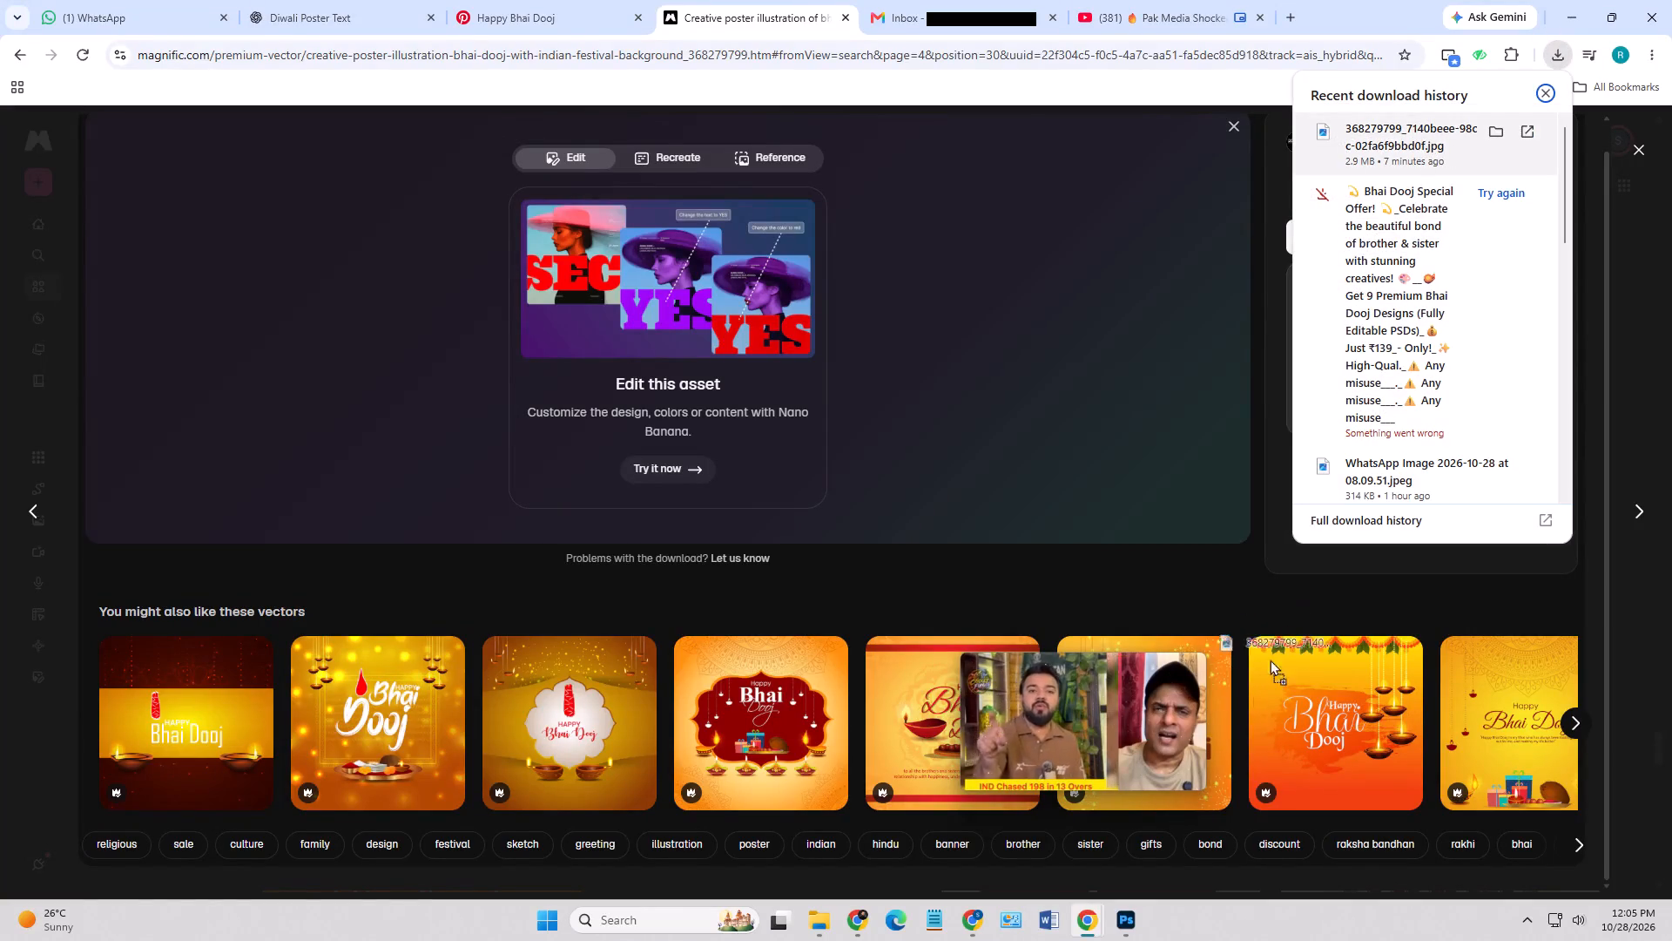
pyautogui.moveTo(1270, 660); pyautogui.dragTo(765, 551)
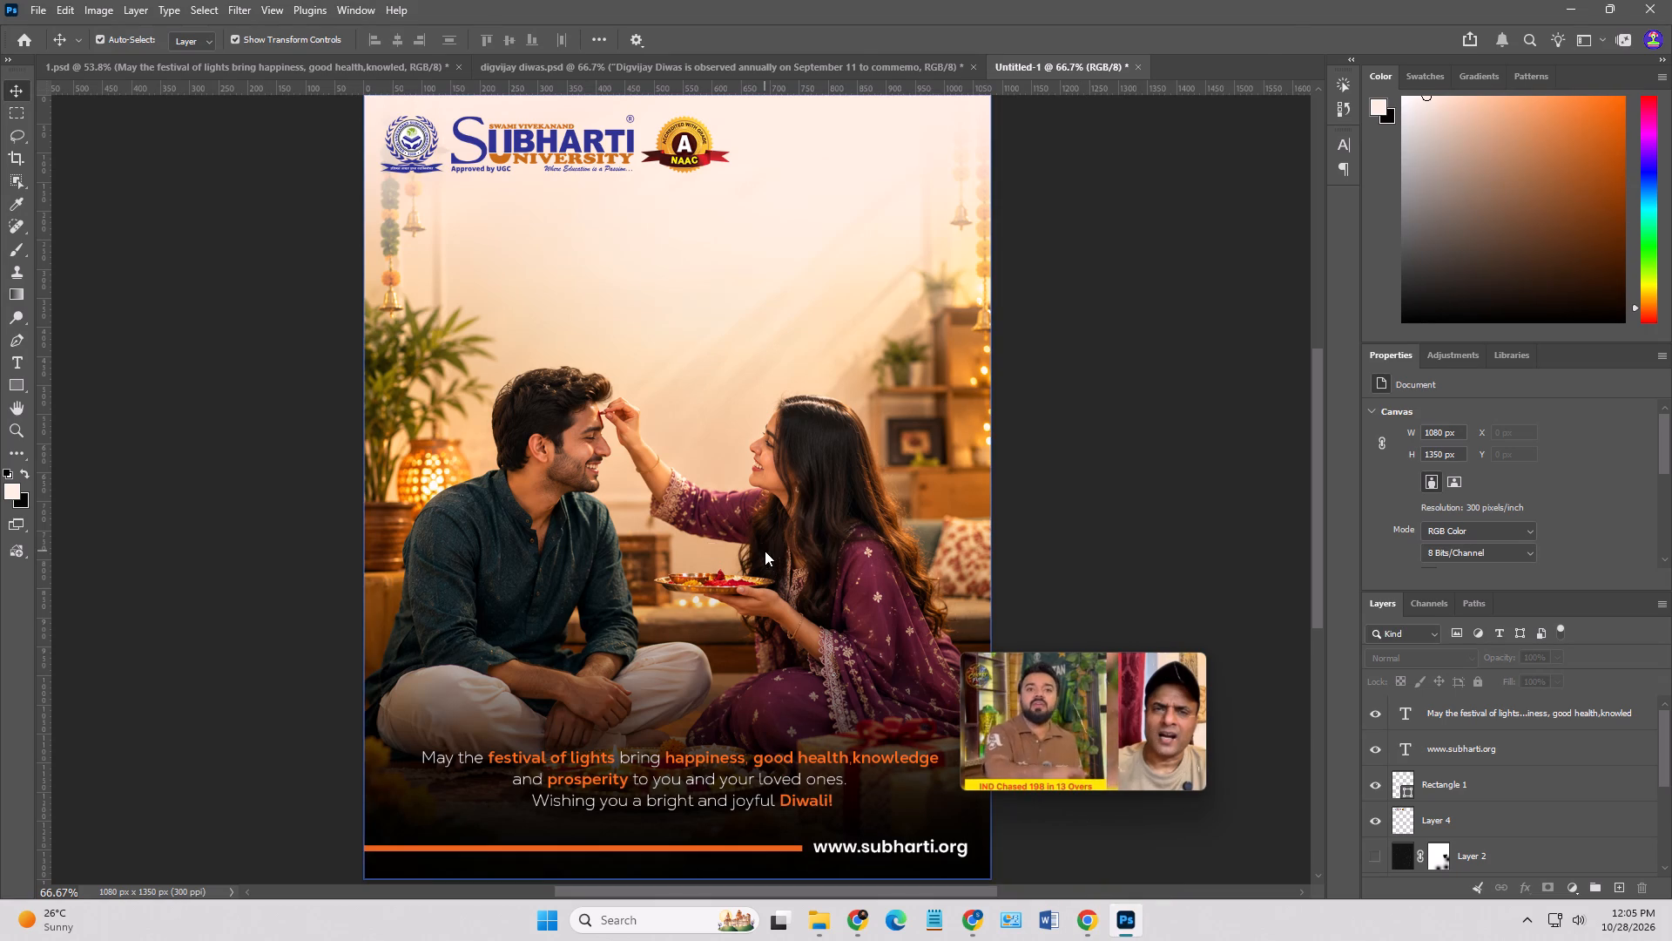
pyautogui.moveTo(758, 539); pyautogui.dragTo(752, 347)
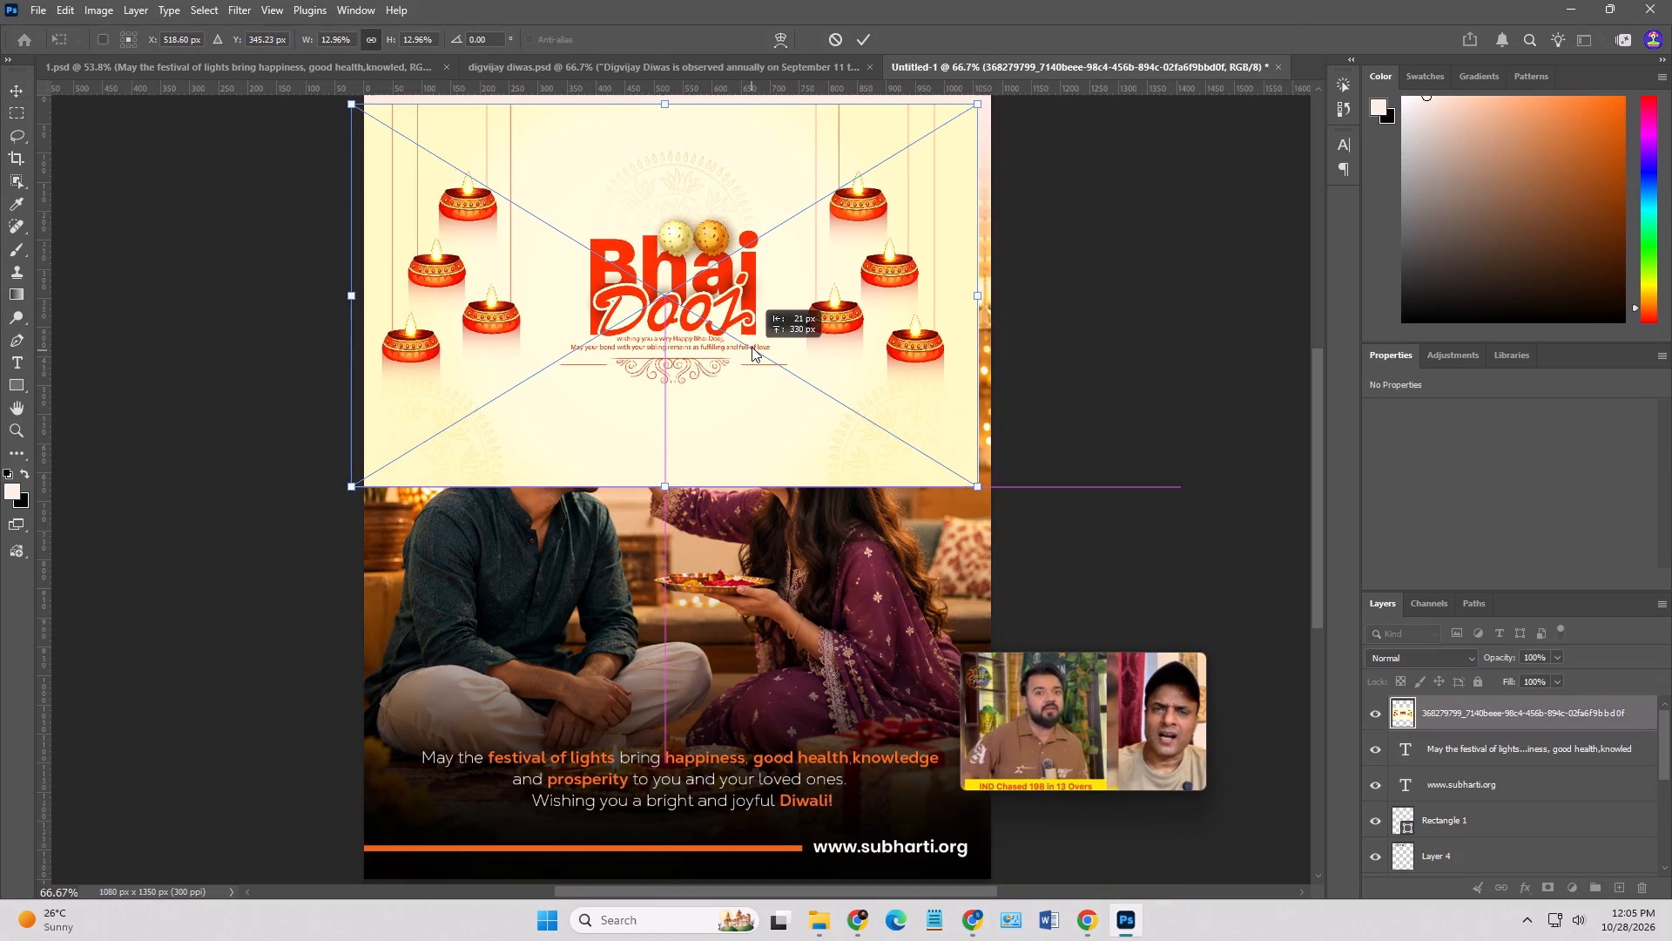
pyautogui.moveTo(752, 347); pyautogui.dragTo(762, 332)
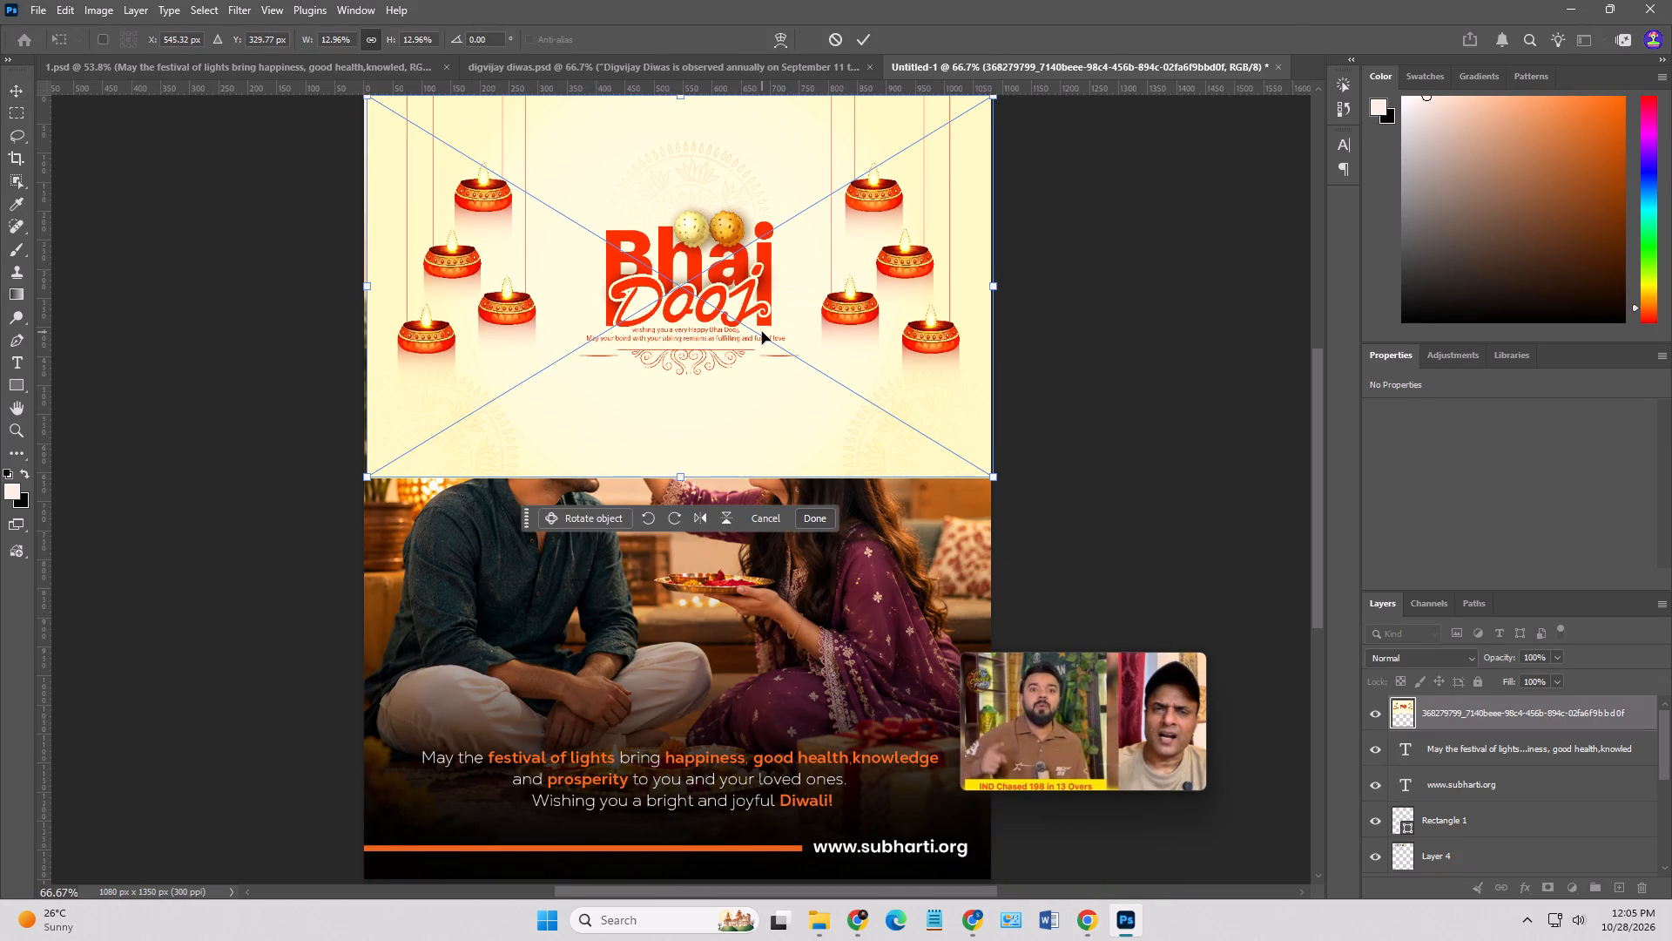
pyautogui.press('Return')
pyautogui.click(1183, 504)
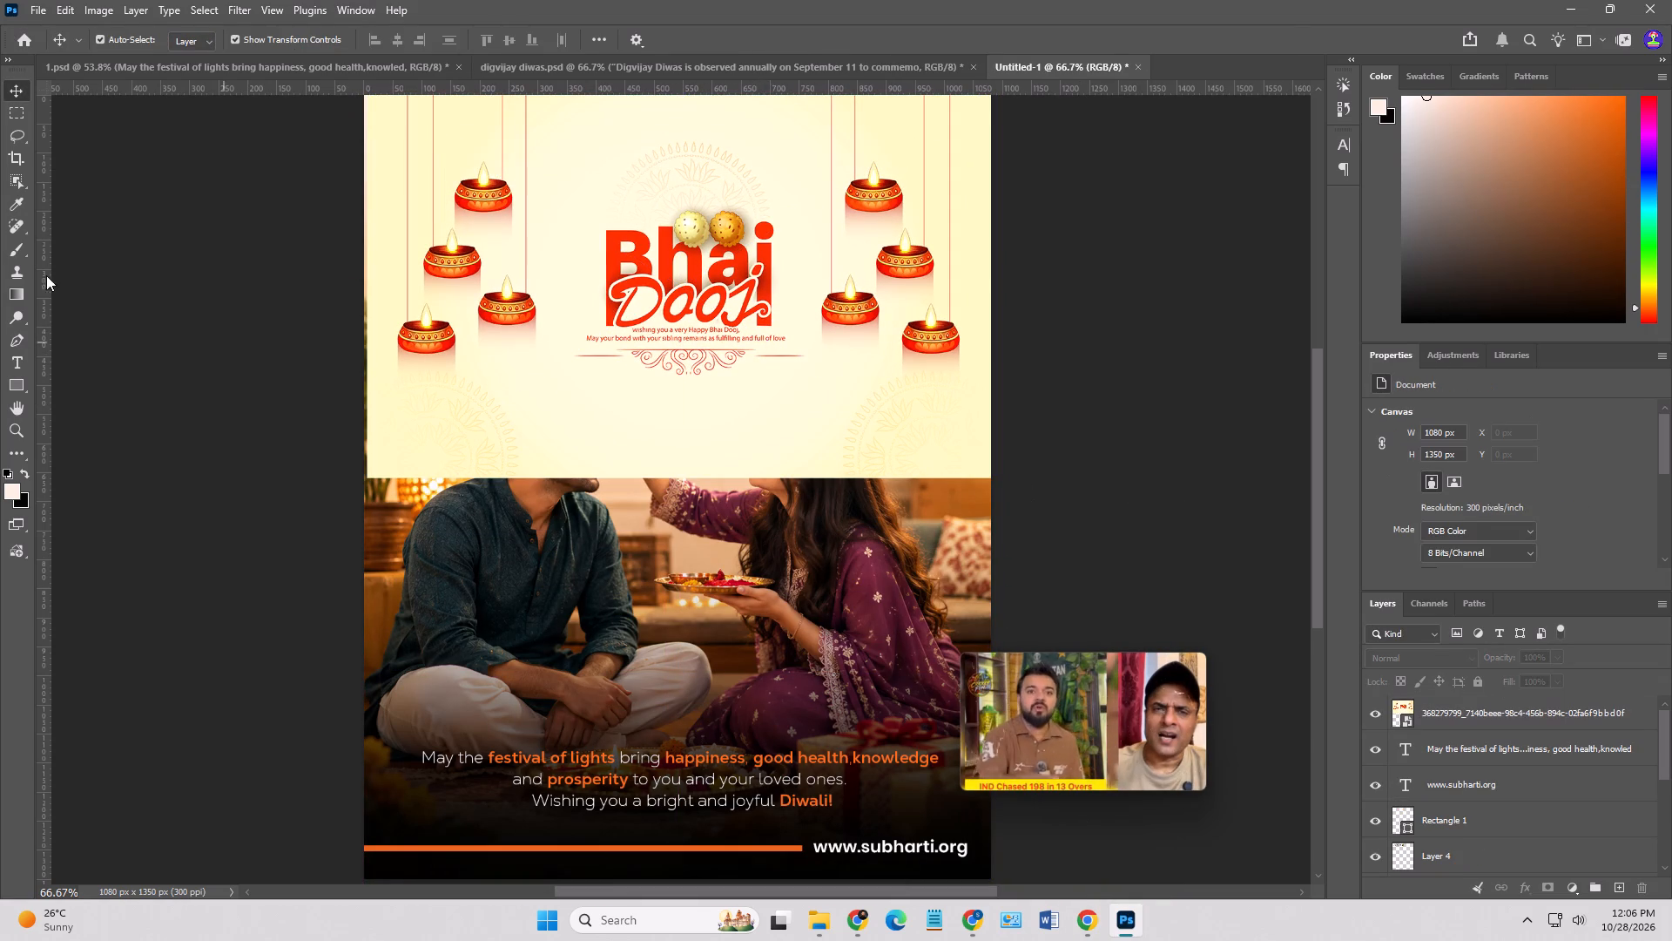
# Copy the central Bhai Dooj title area, about 460 × 473 px, from the placed image to its own layer and hide the image.
pyautogui.click(8, 108)
pyautogui.moveTo(550, 126); pyautogui.dragTo(680, 274)
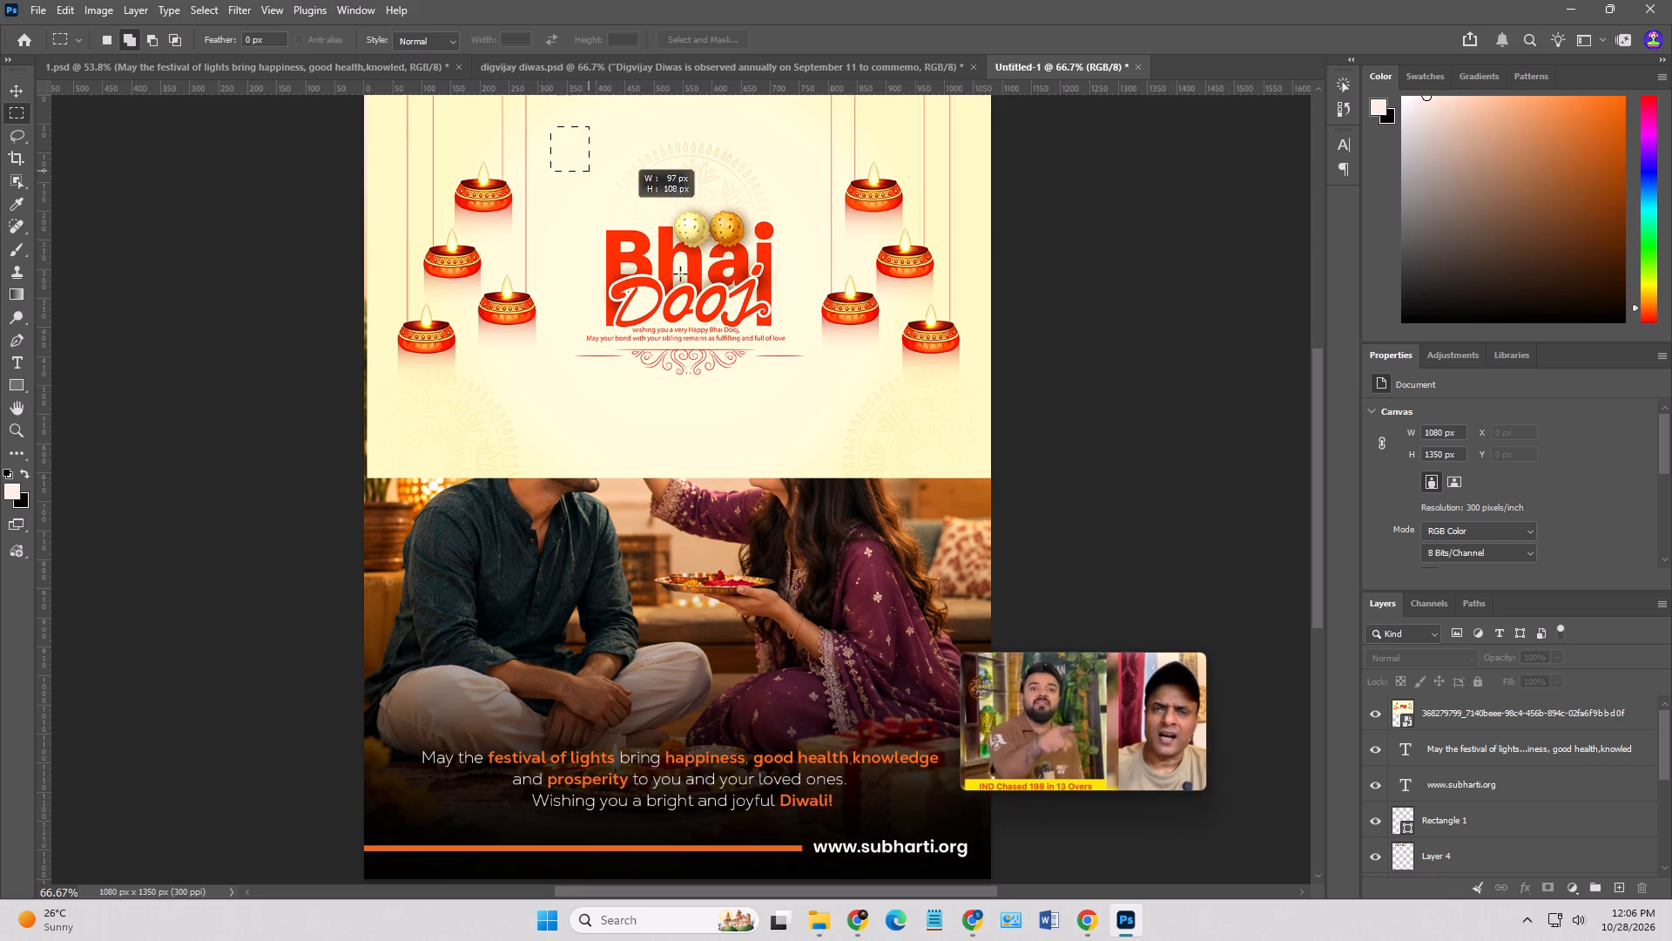
pyautogui.moveTo(680, 274); pyautogui.dragTo(816, 400)
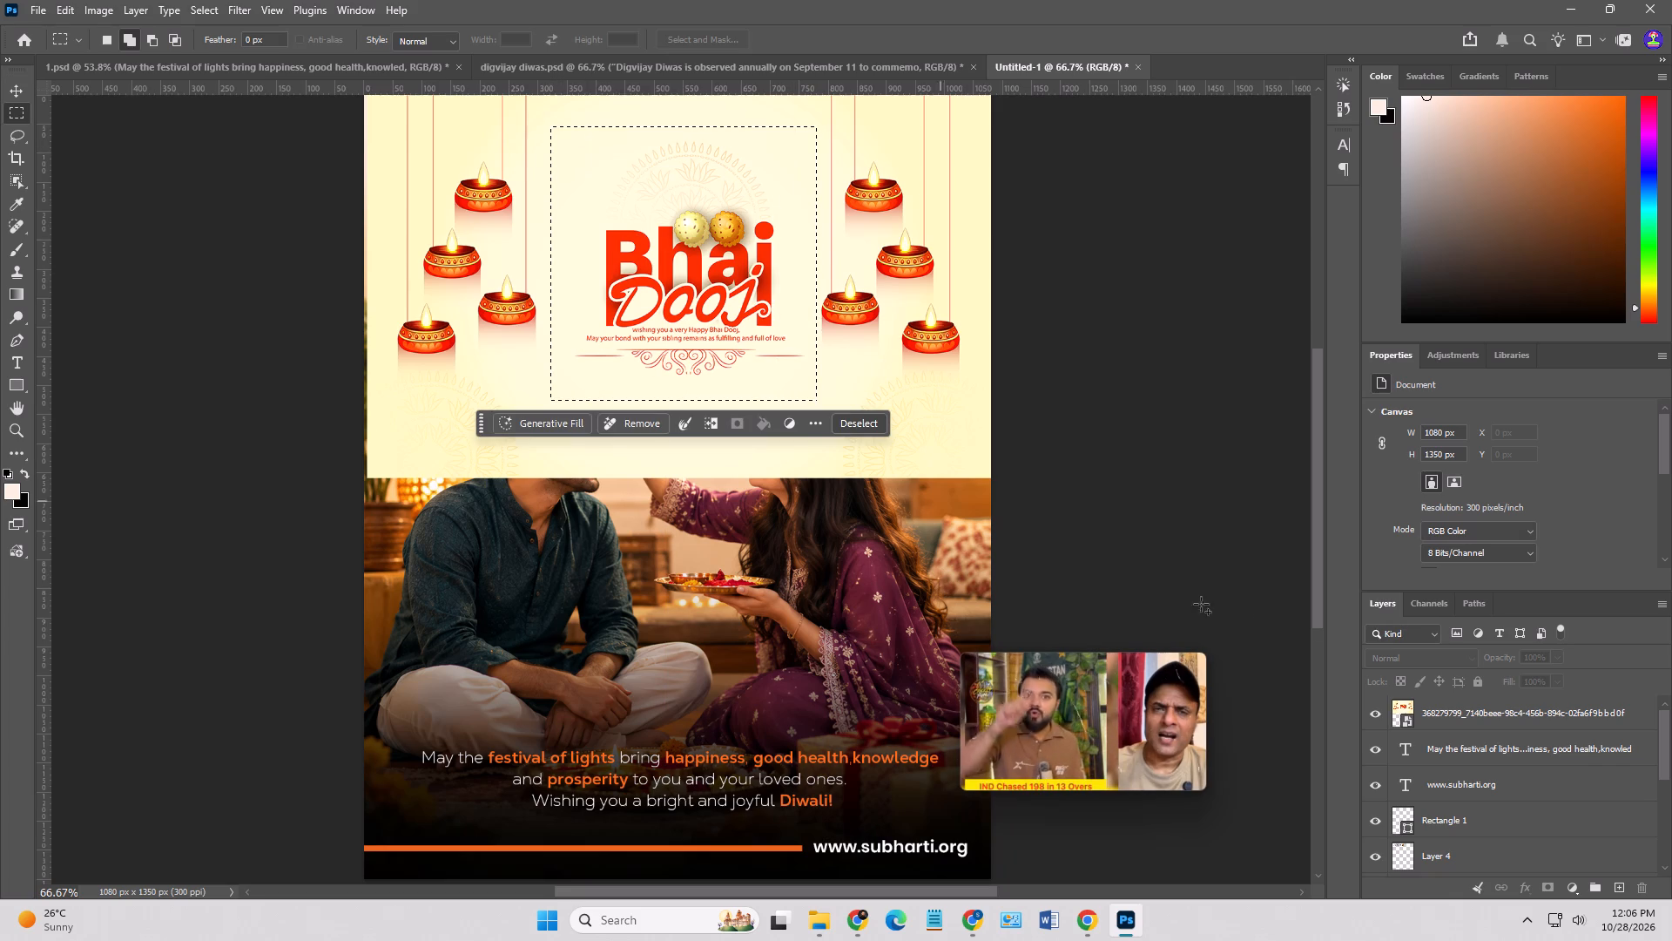
pyautogui.click(1477, 712)
pyautogui.hotkey('ctrl', 'j')
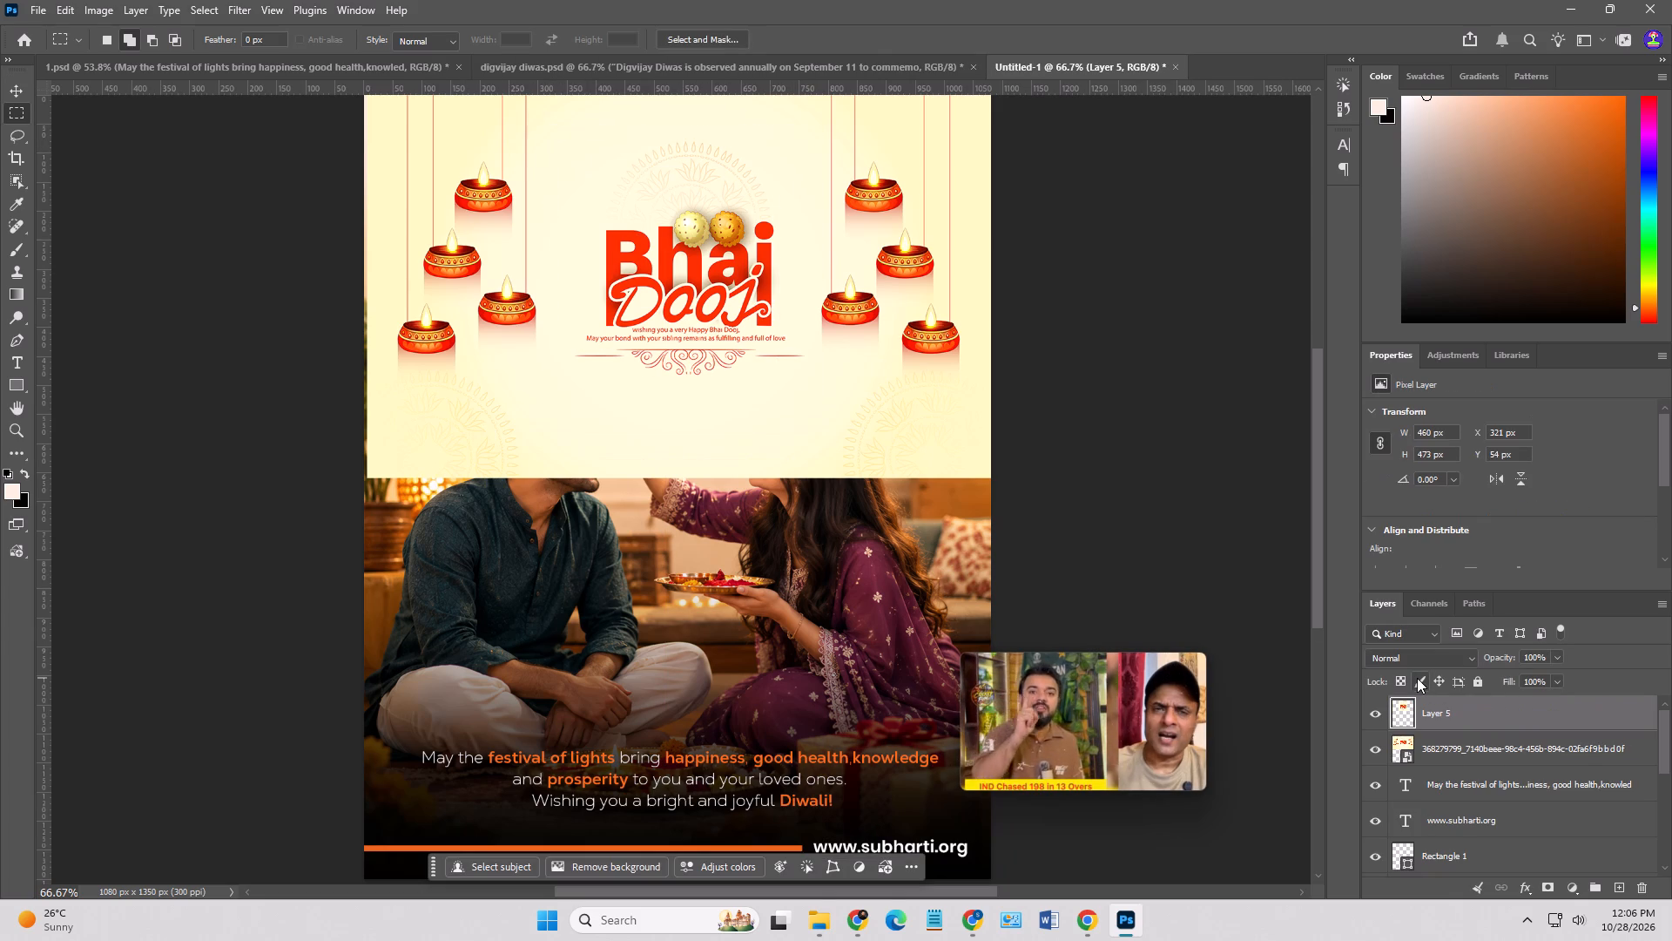
pyautogui.click(1371, 750)
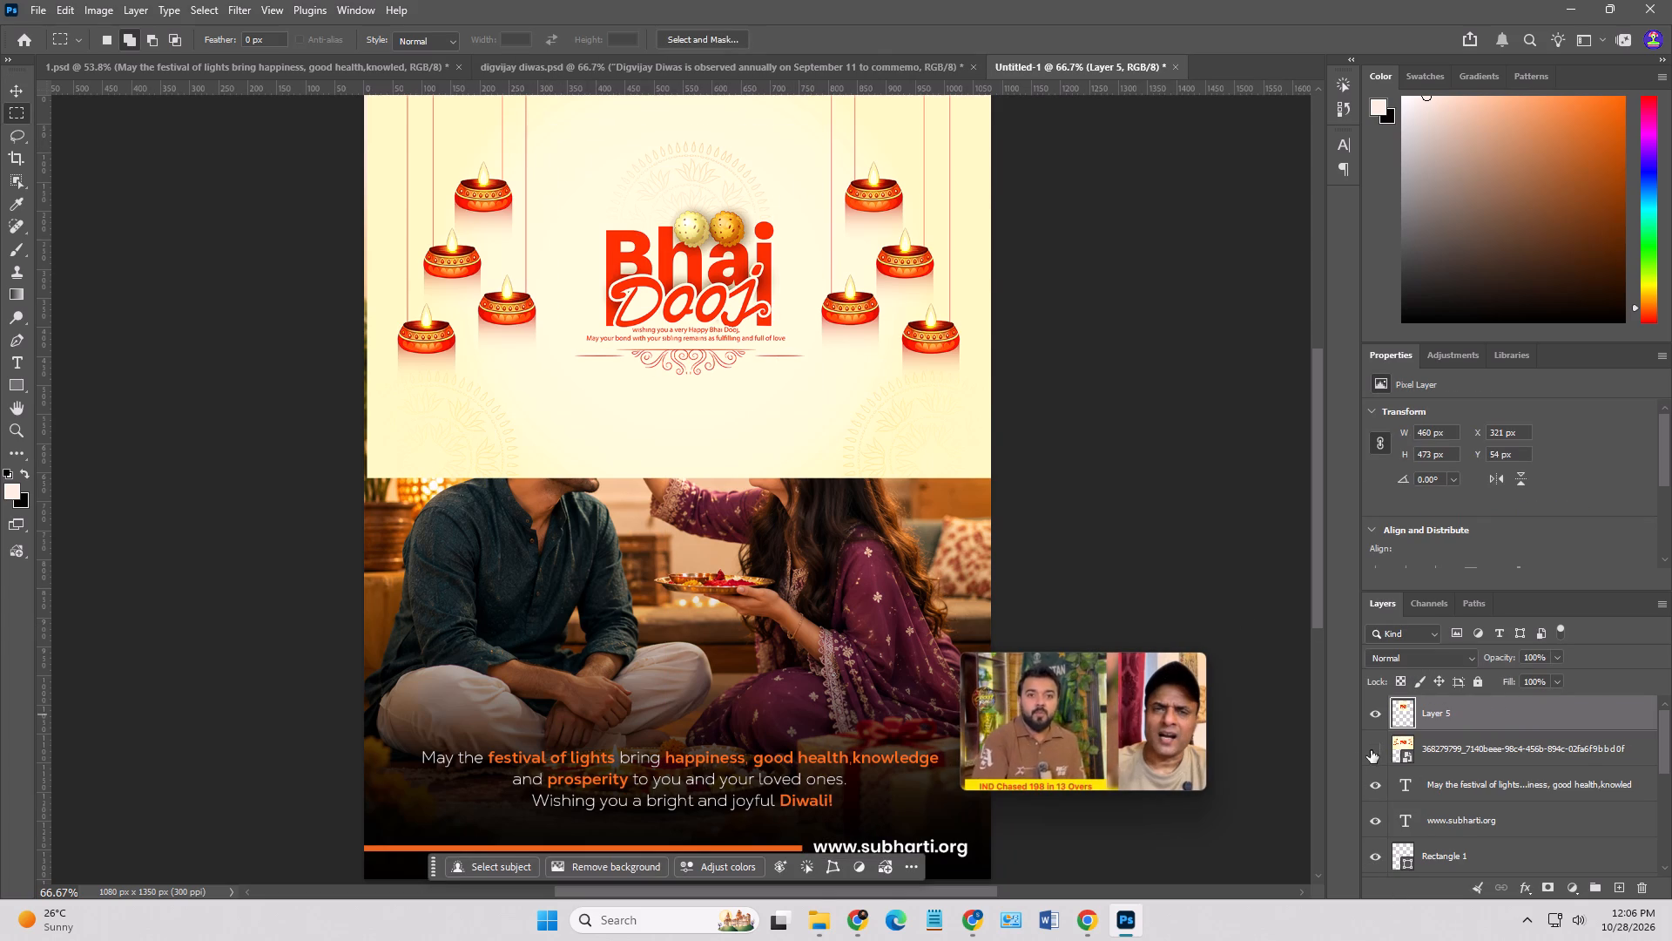
# Enlarge the copied Bhai Dooj title to about 575 × 592 px and center it above the couple.
pyautogui.click(14, 87)
pyautogui.scroll(7, 596, 316)
pyautogui.moveTo(738, 393); pyautogui.dragTo(773, 523)
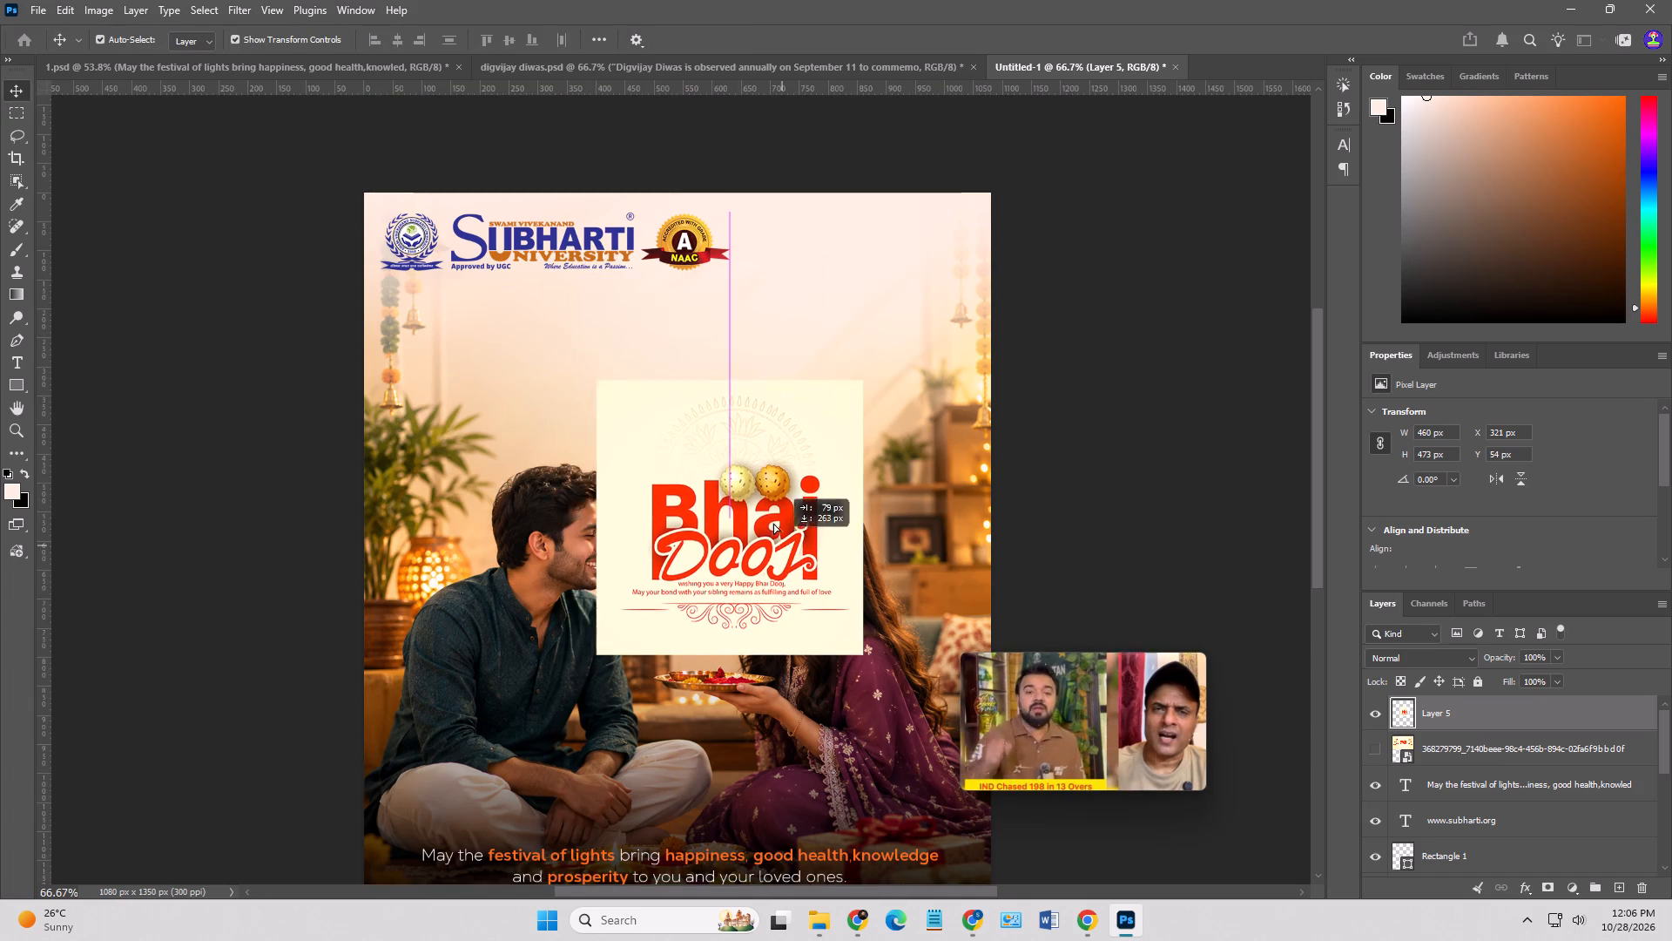
pyautogui.moveTo(773, 523); pyautogui.dragTo(745, 423)
pyautogui.keyDown('alt'); pyautogui.moveTo(823, 531); pyautogui.dragTo(843, 551); pyautogui.keyUp('alt')
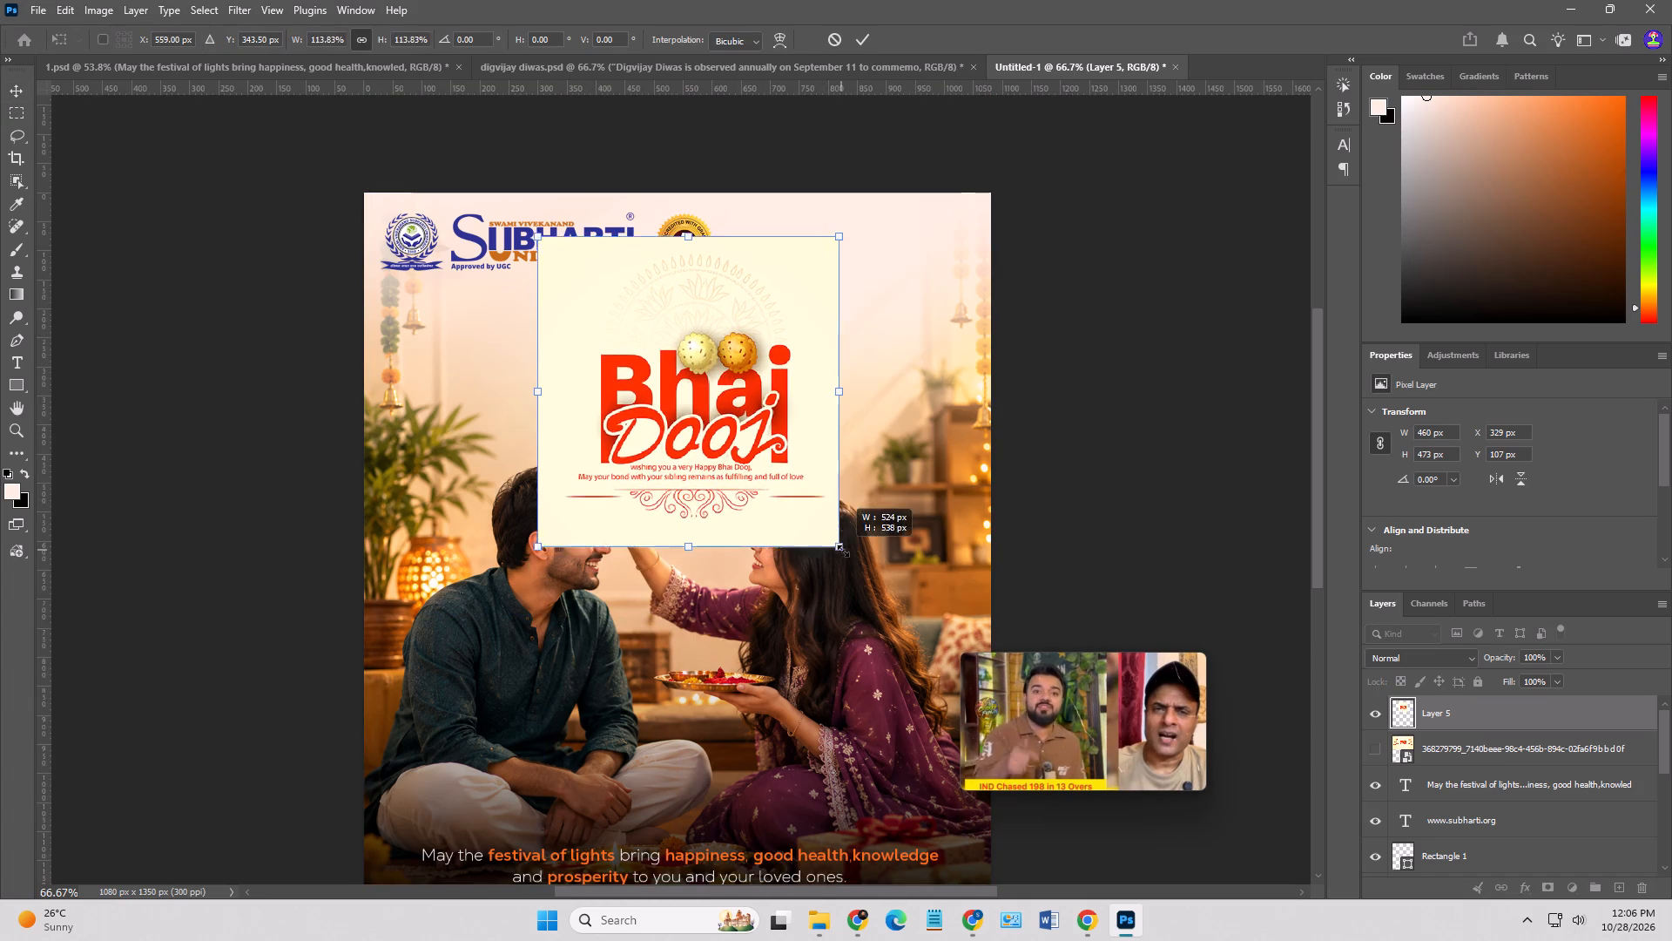
pyautogui.keyDown('alt'); pyautogui.moveTo(843, 551); pyautogui.dragTo(859, 563); pyautogui.keyUp('alt')
pyautogui.moveTo(817, 490); pyautogui.dragTo(812, 504)
pyautogui.press('Return')
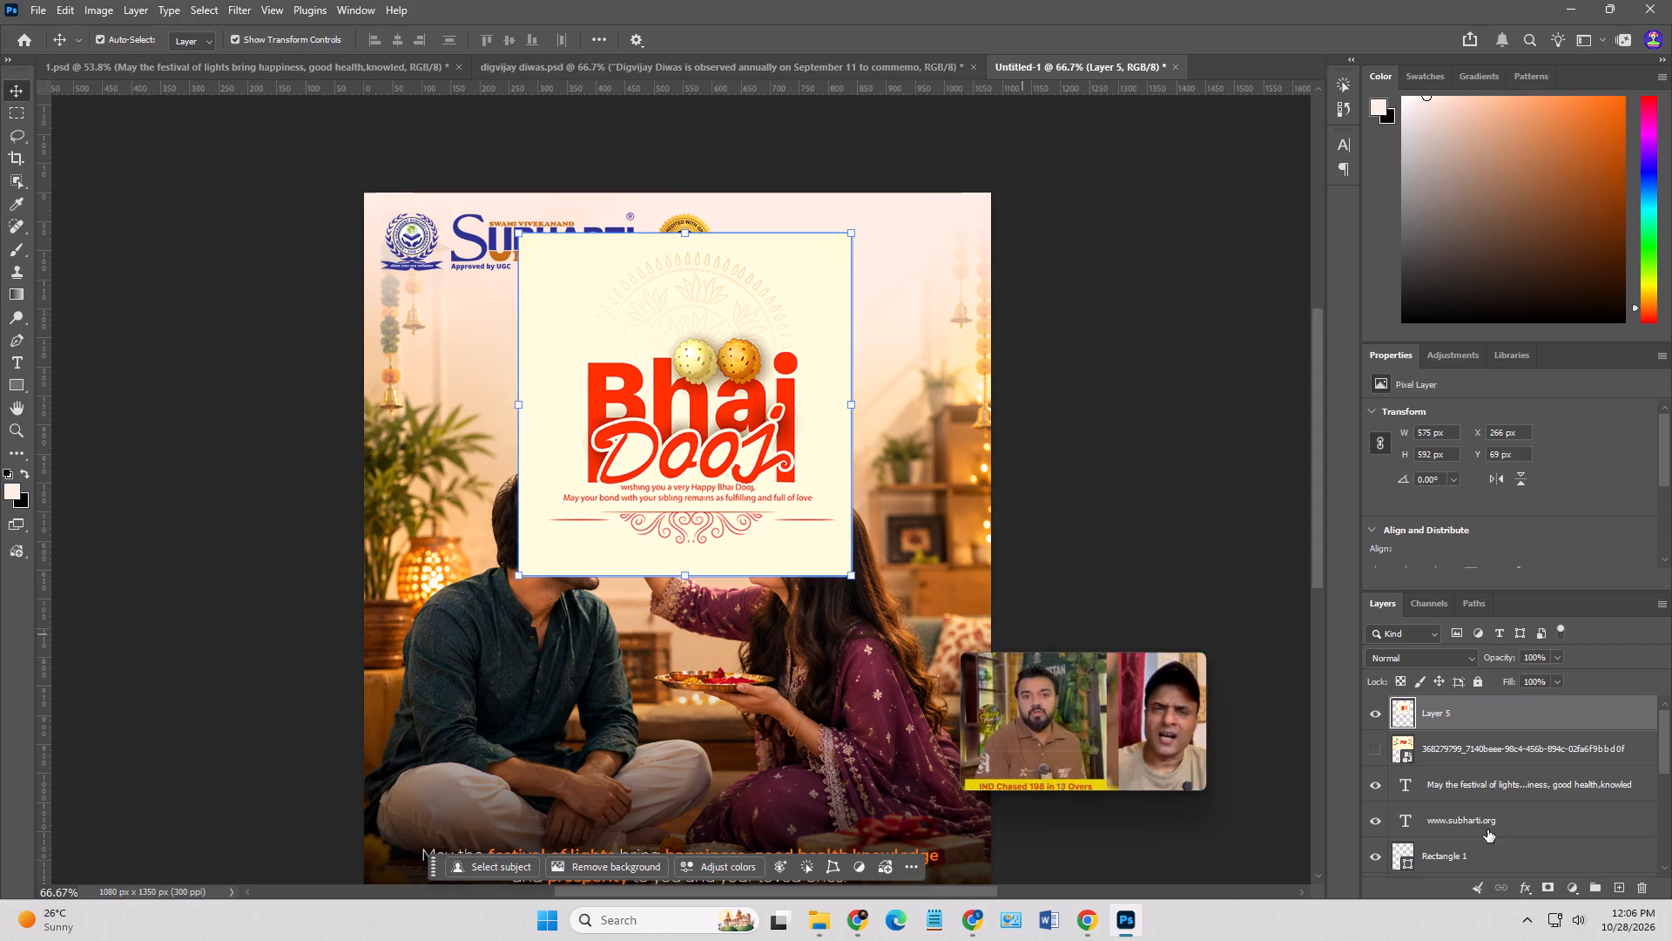
# Set the title layer's blend mode to Darken.
pyautogui.click(1437, 655)
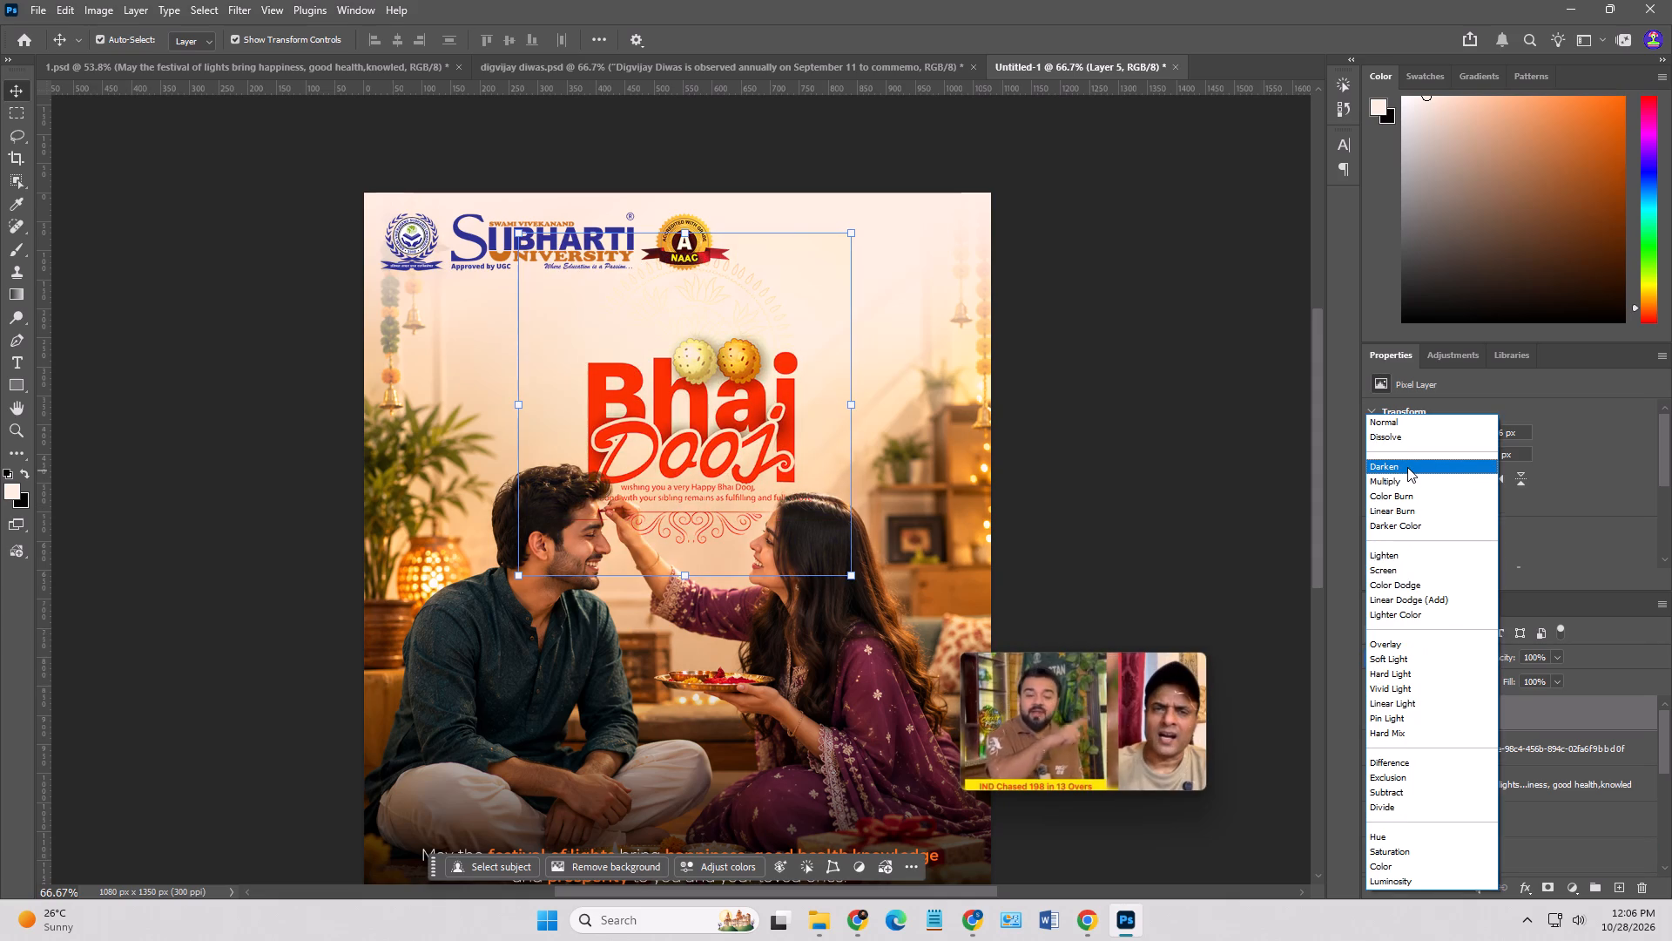
pyautogui.click(1407, 467)
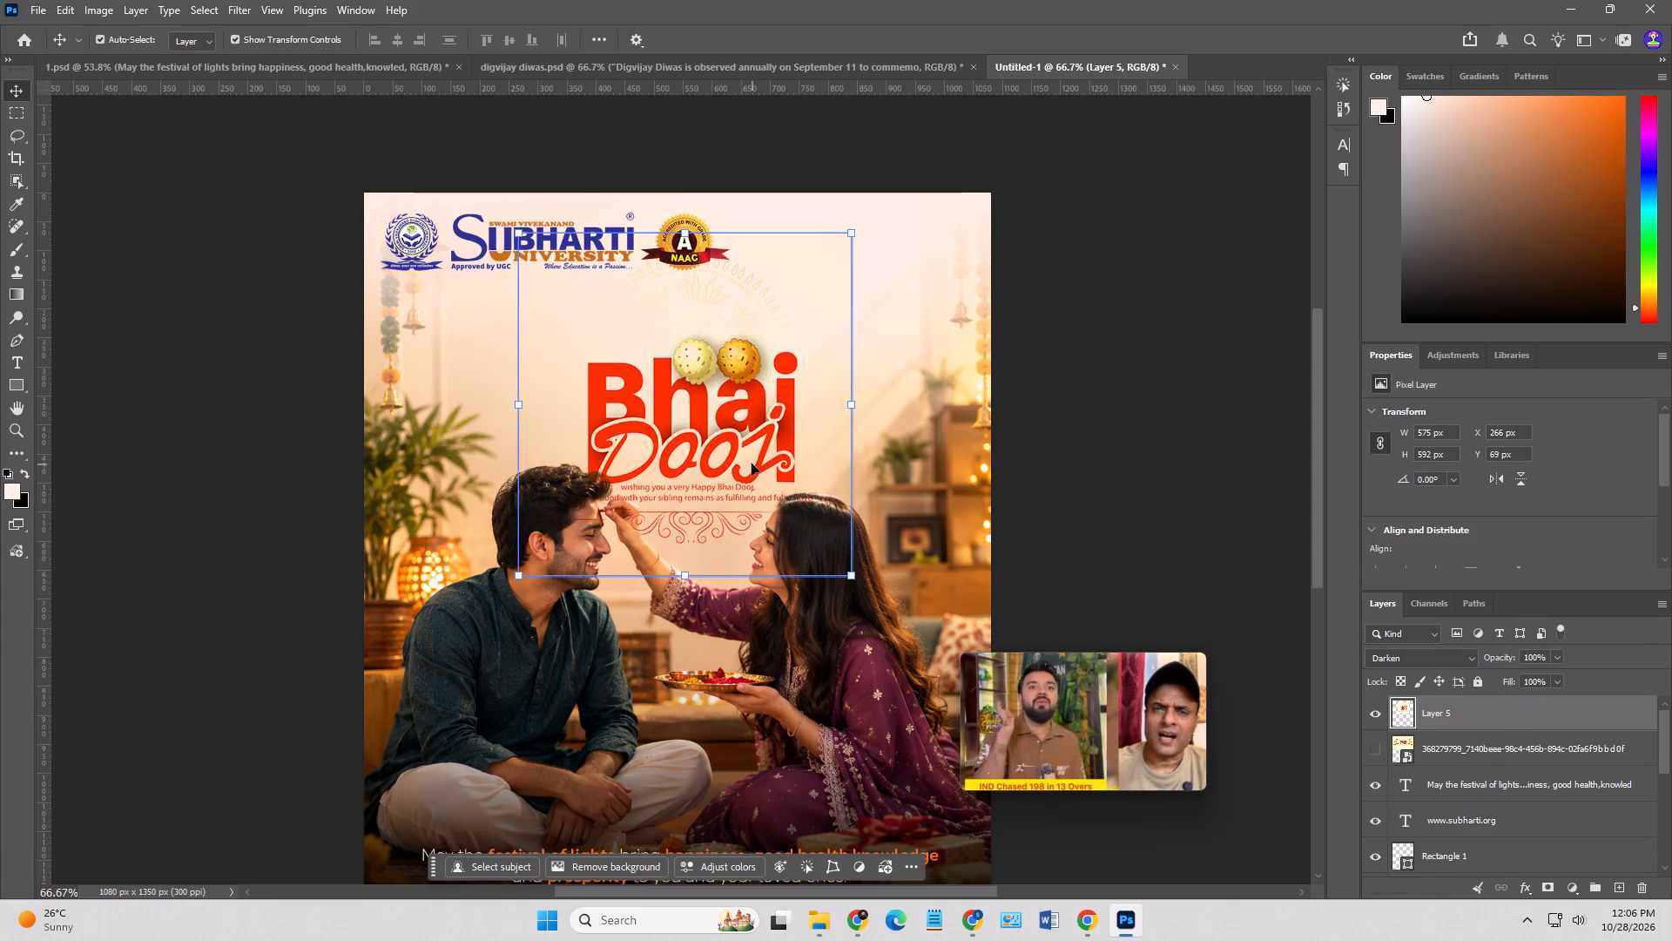
# Scale the Bhai Dooj title down to about 541 × 557 px and move it up to the poster's top edge.
pyautogui.click(752, 463)
pyautogui.moveTo(856, 580); pyautogui.dragTo(839, 558)
pyautogui.moveTo(754, 474); pyautogui.dragTo(765, 452)
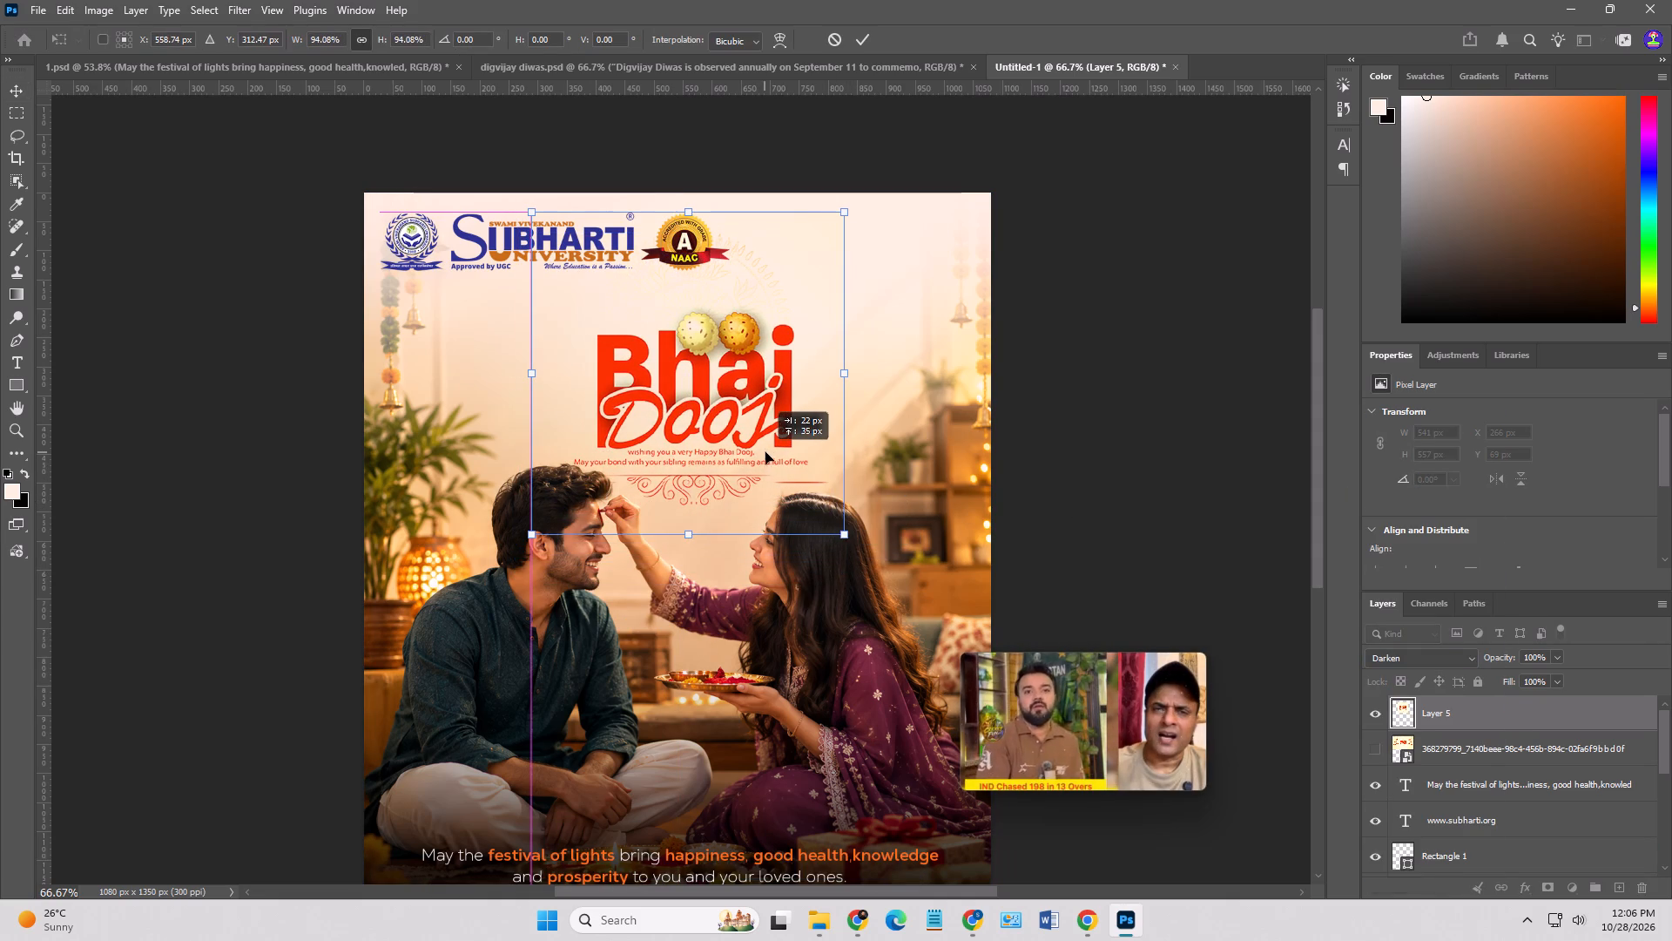
pyautogui.moveTo(765, 452); pyautogui.dragTo(768, 433)
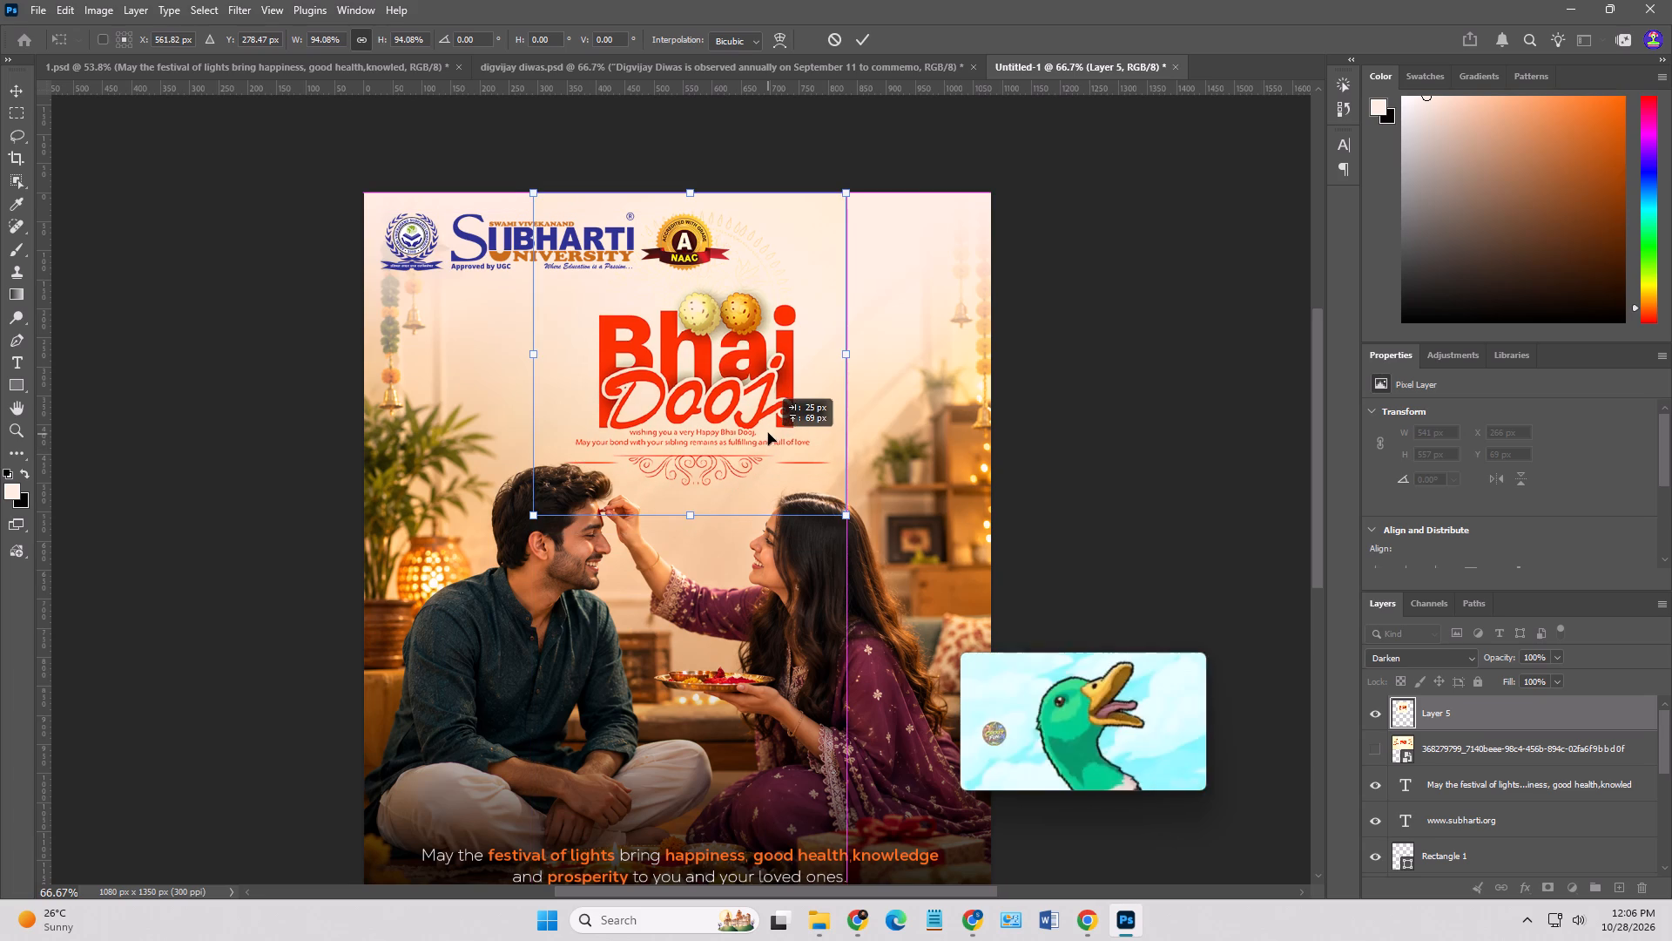
pyautogui.moveTo(768, 433); pyautogui.dragTo(764, 438)
pyautogui.press('Return')
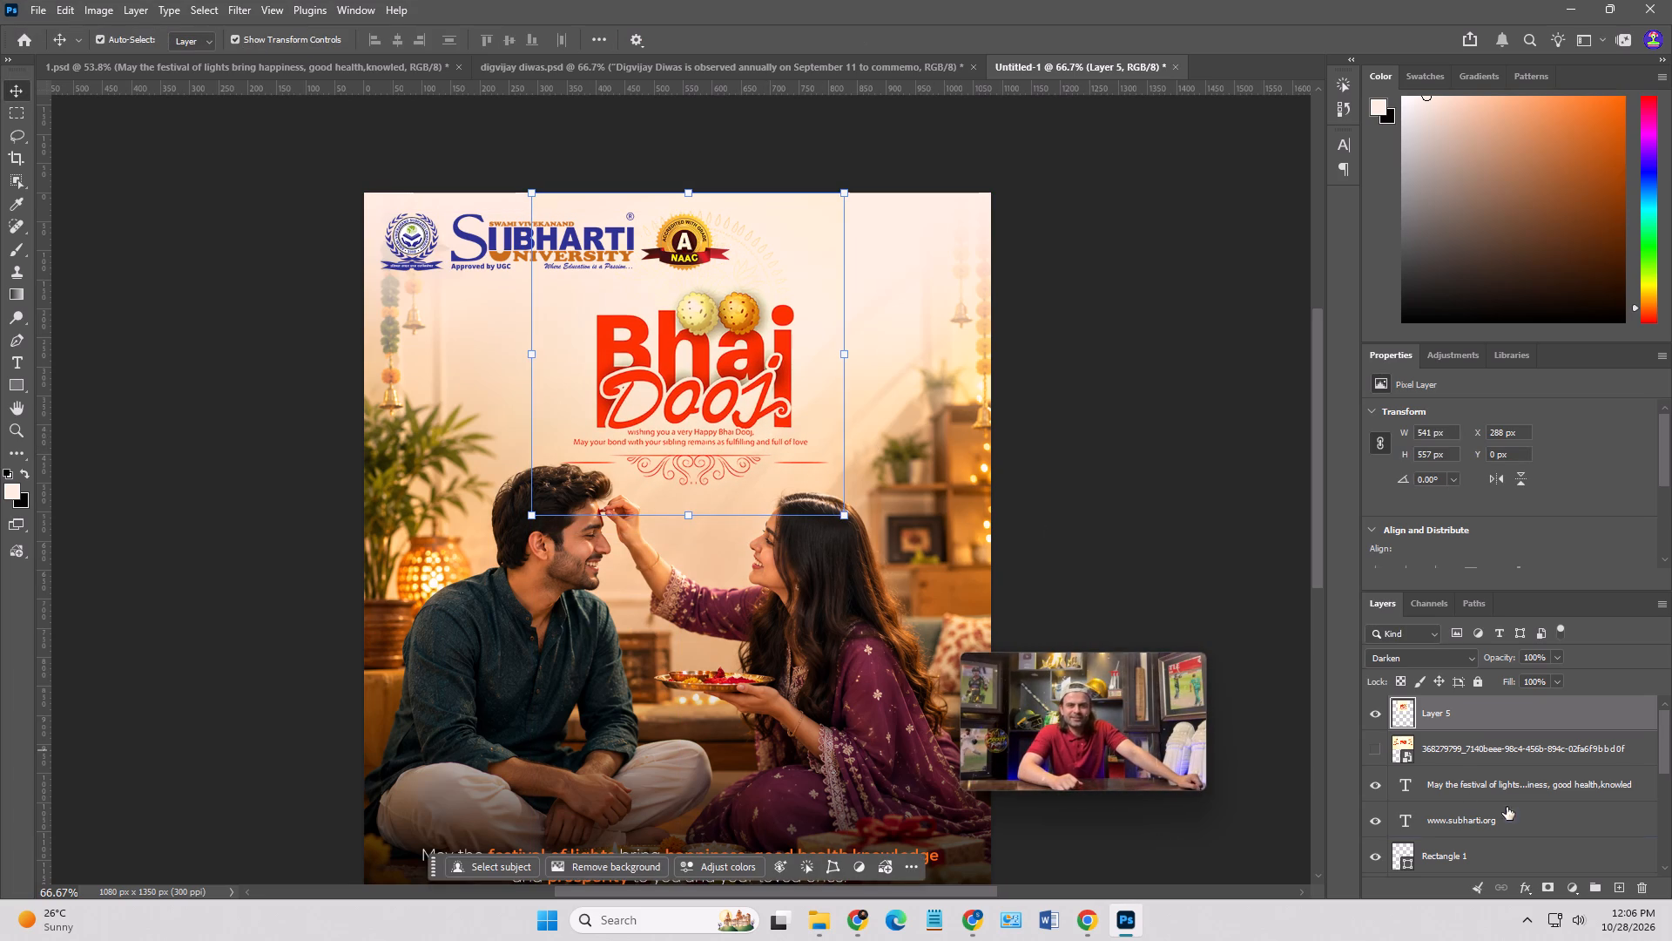
# Add a layer mask to the title layer and paint it black over the NAAC badge and the man's hair with a soft 100 px brush.
pyautogui.click(1453, 714)
pyautogui.click(1543, 882)
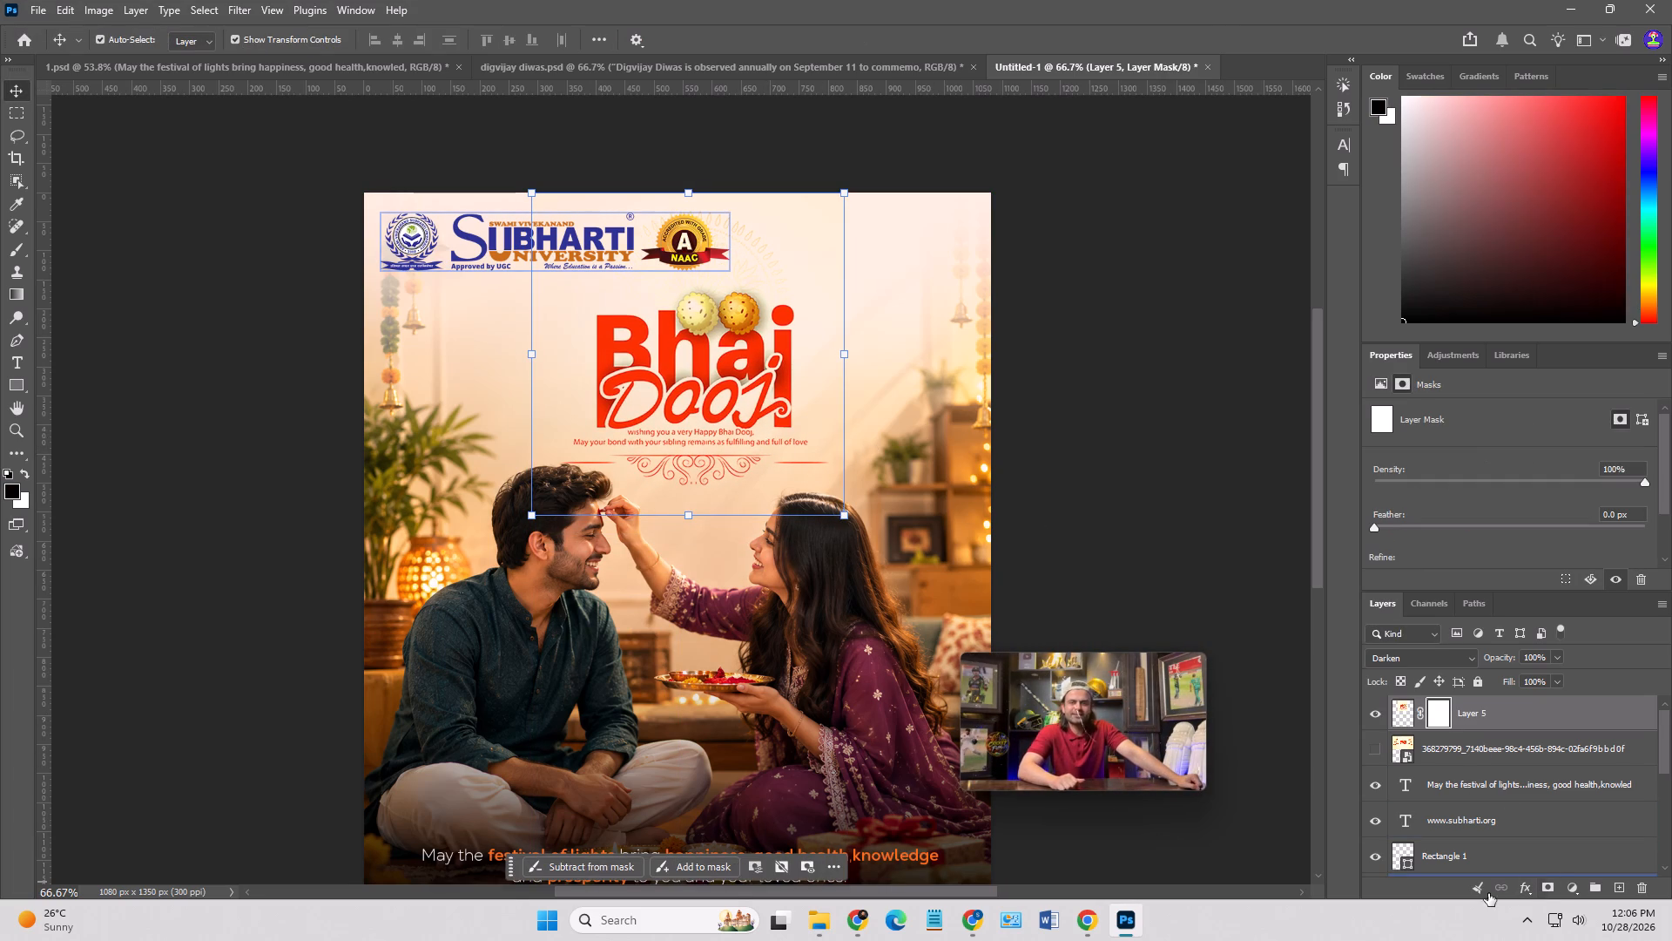
pyautogui.click(10, 241)
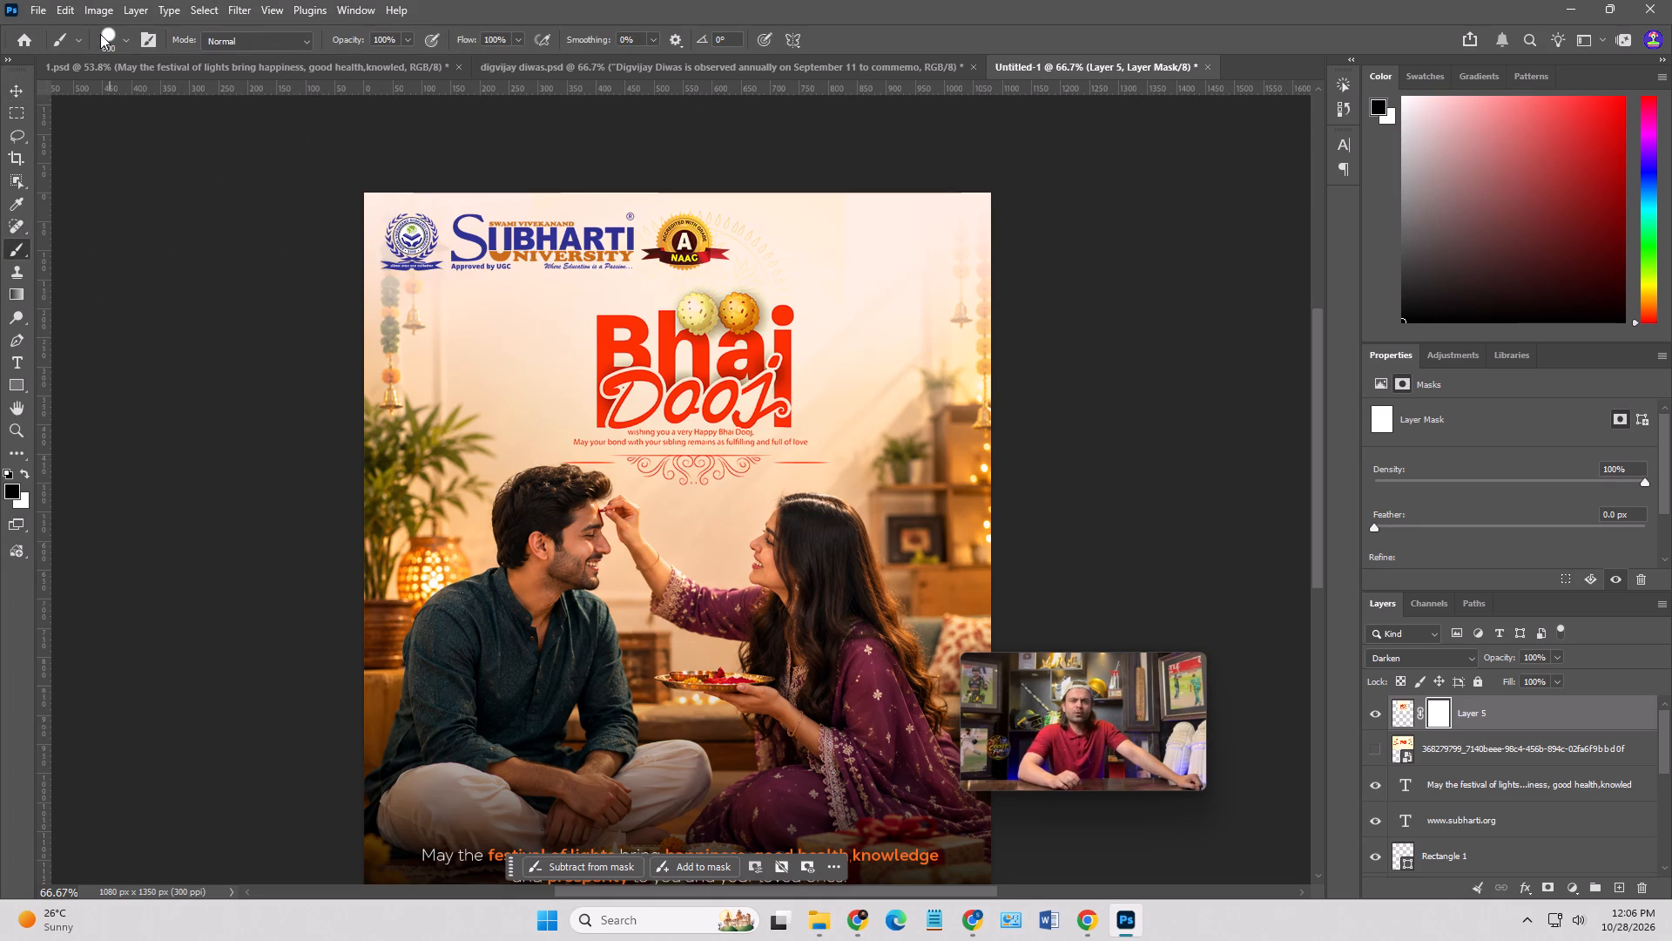
pyautogui.click(101, 31)
pyautogui.tripleClick(73, 254)
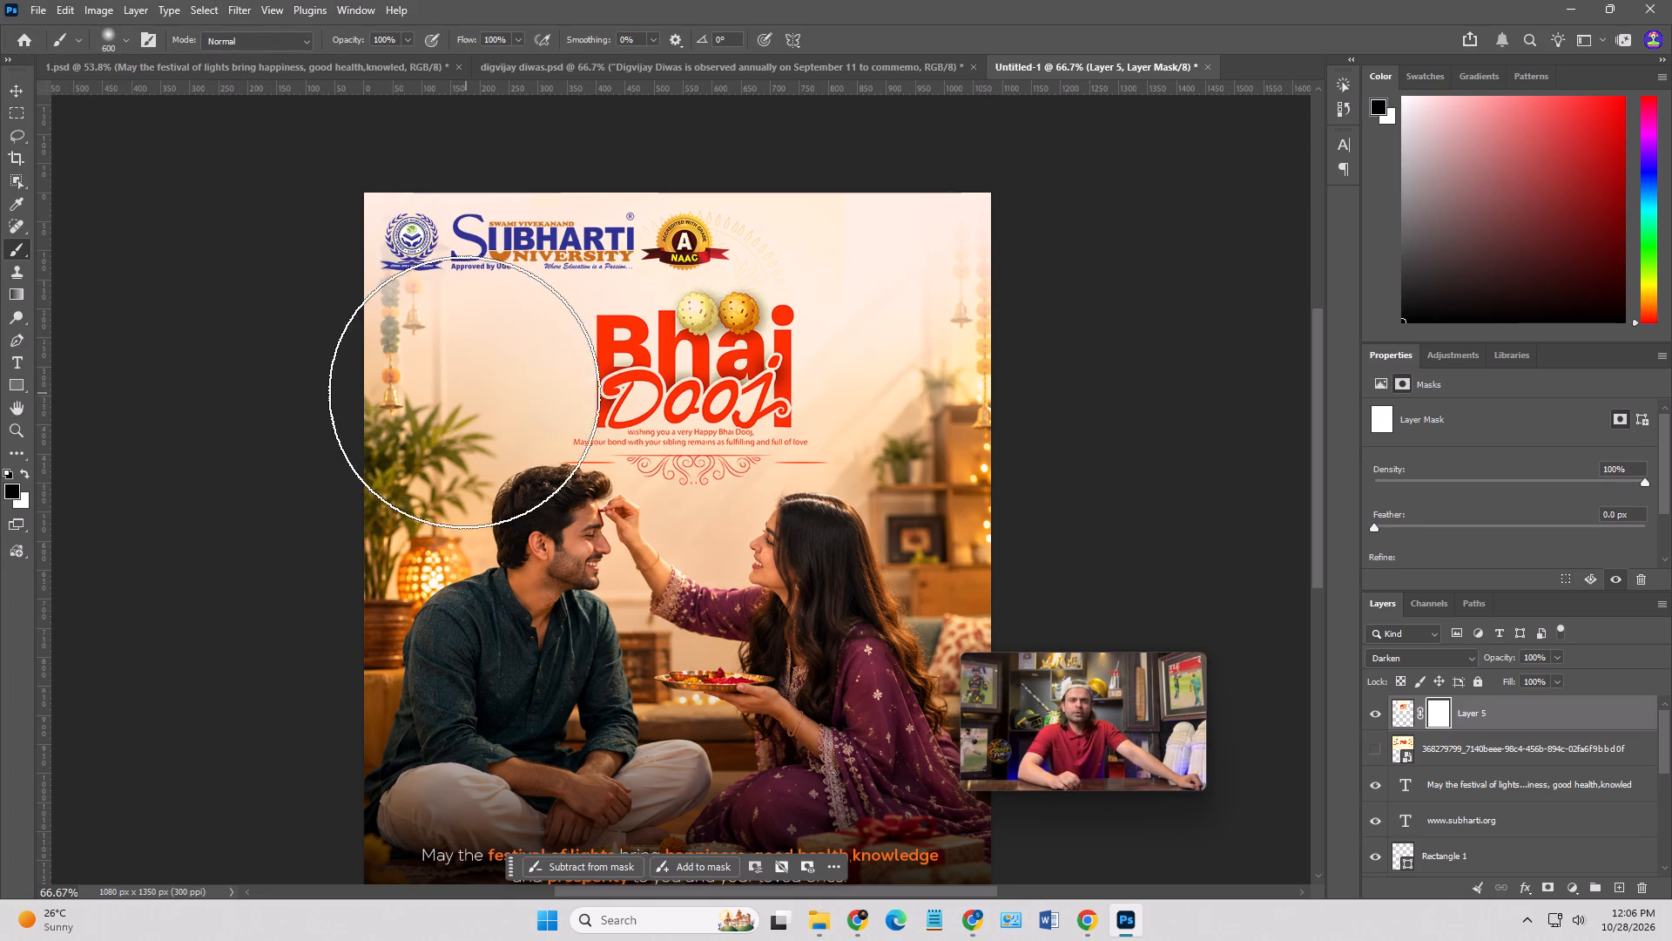
pyautogui.press('[')
pyautogui.press('[')
pyautogui.press('[')
pyautogui.press('[')
pyautogui.press('[')
pyautogui.press('[')
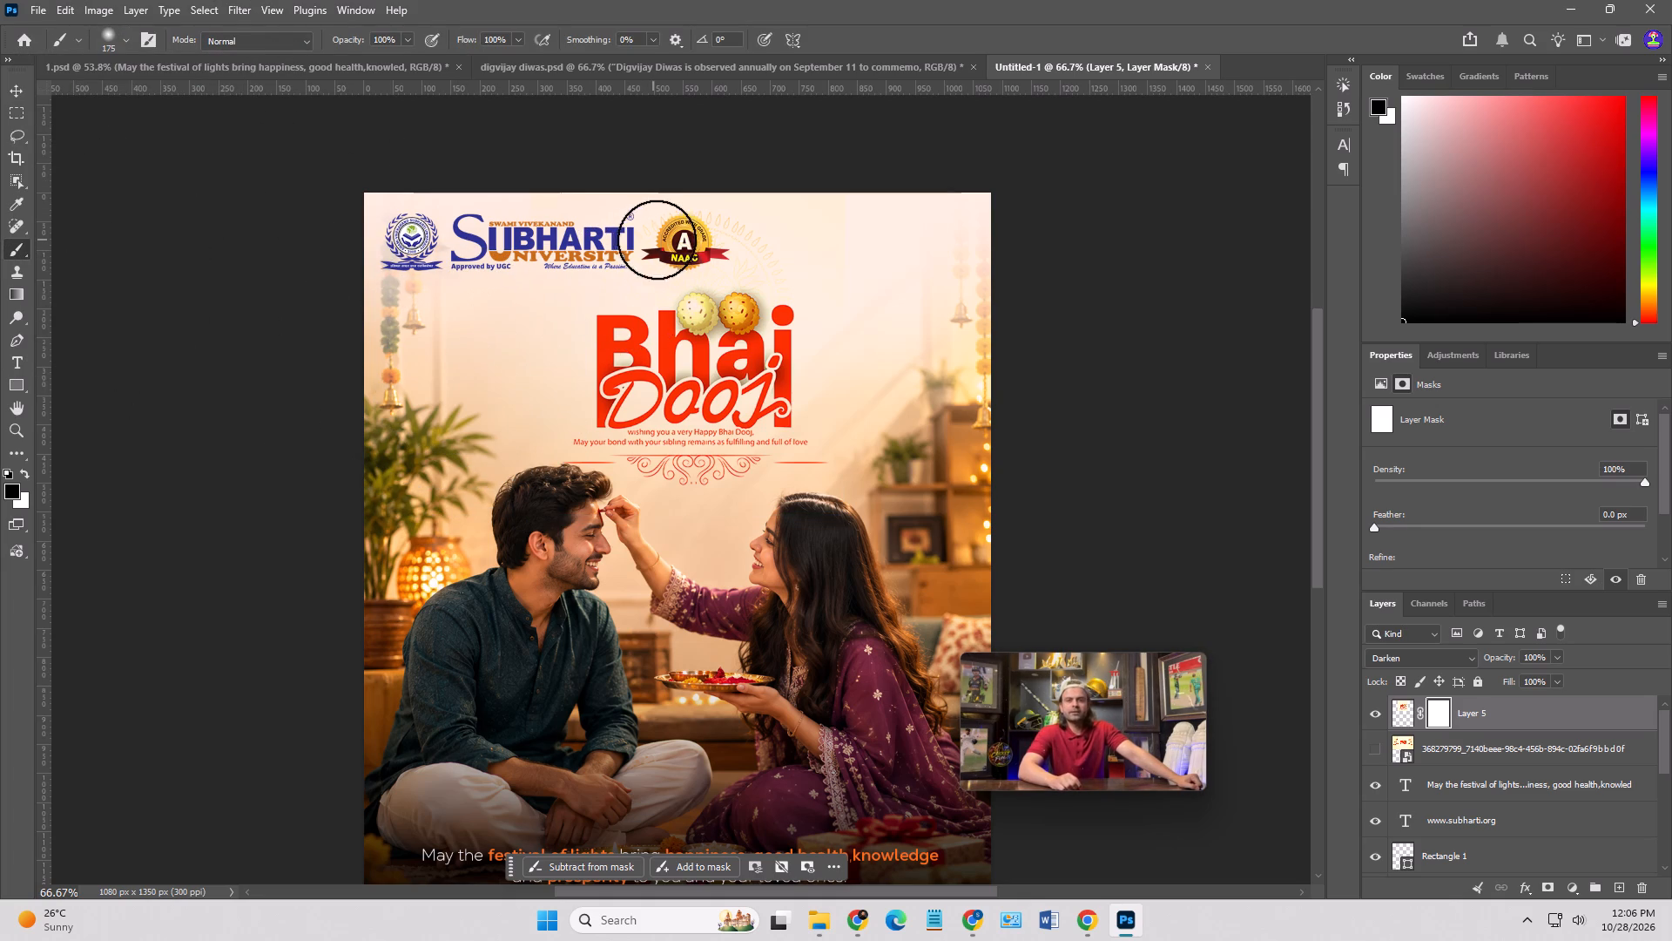
pyautogui.press('[')
pyautogui.press('[')
pyautogui.press('[')
pyautogui.click(681, 240)
pyautogui.click(683, 240)
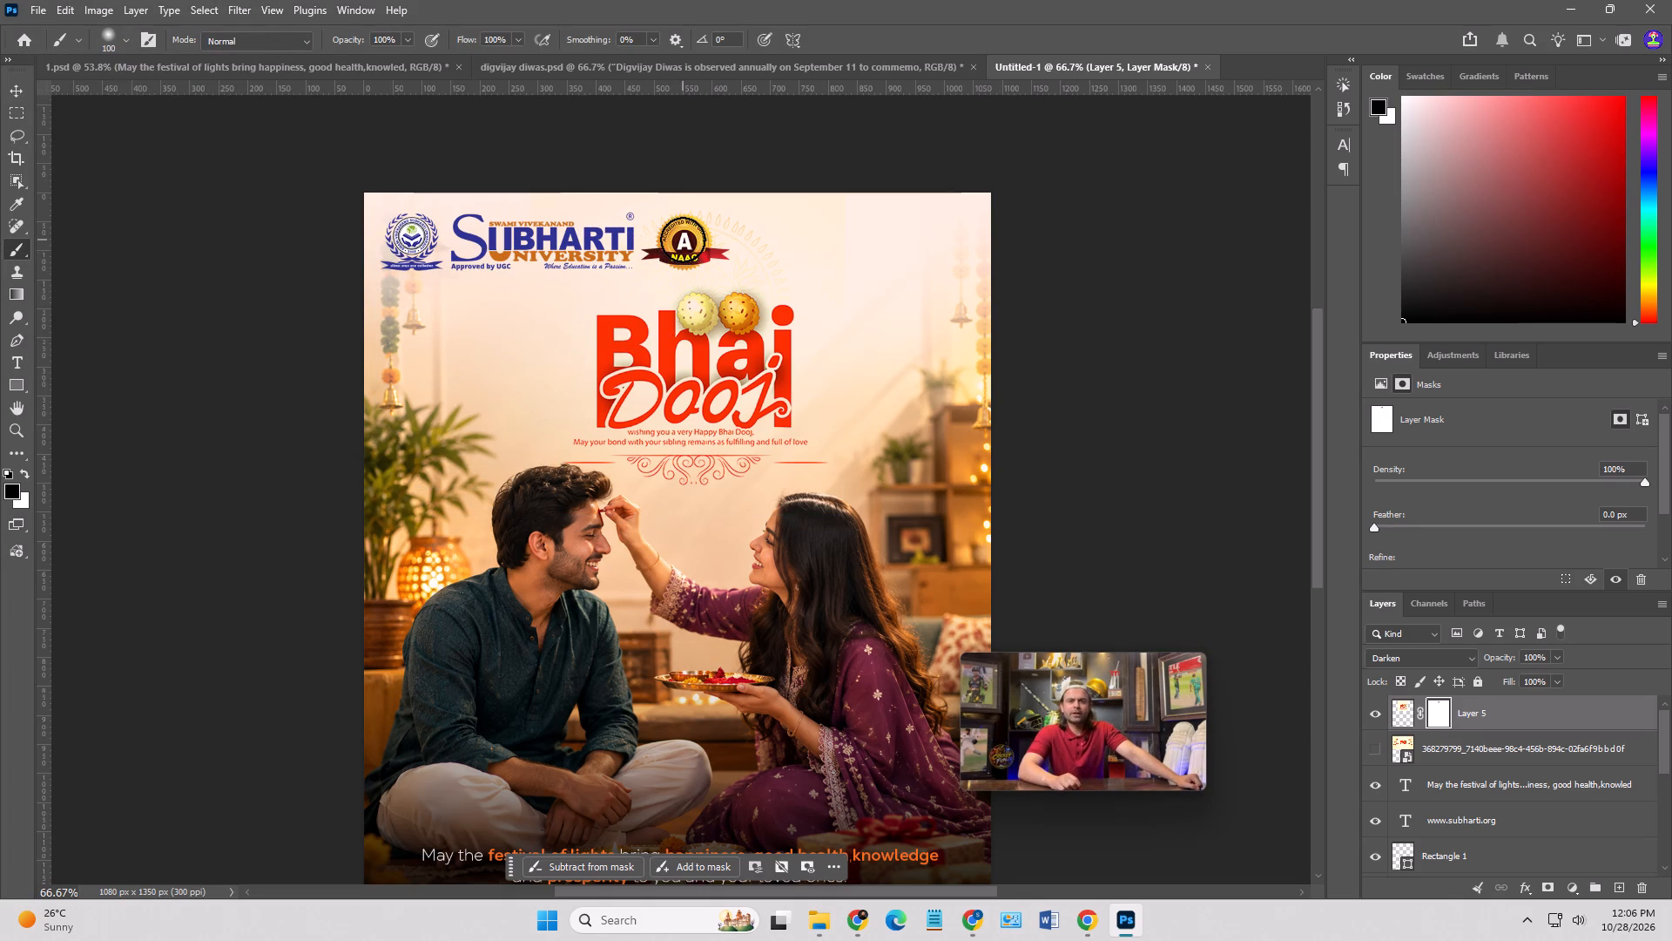
pyautogui.moveTo(570, 480); pyautogui.dragTo(577, 479)
# Mask out the thin horizontal lines on both sides of the ornament below the title, using a 25 px brush.
pyautogui.press('[')
pyautogui.press('[')
pyautogui.press('[')
pyautogui.press('[')
pyautogui.press('[')
pyautogui.press('[')
pyautogui.press('[')
pyautogui.press('[')
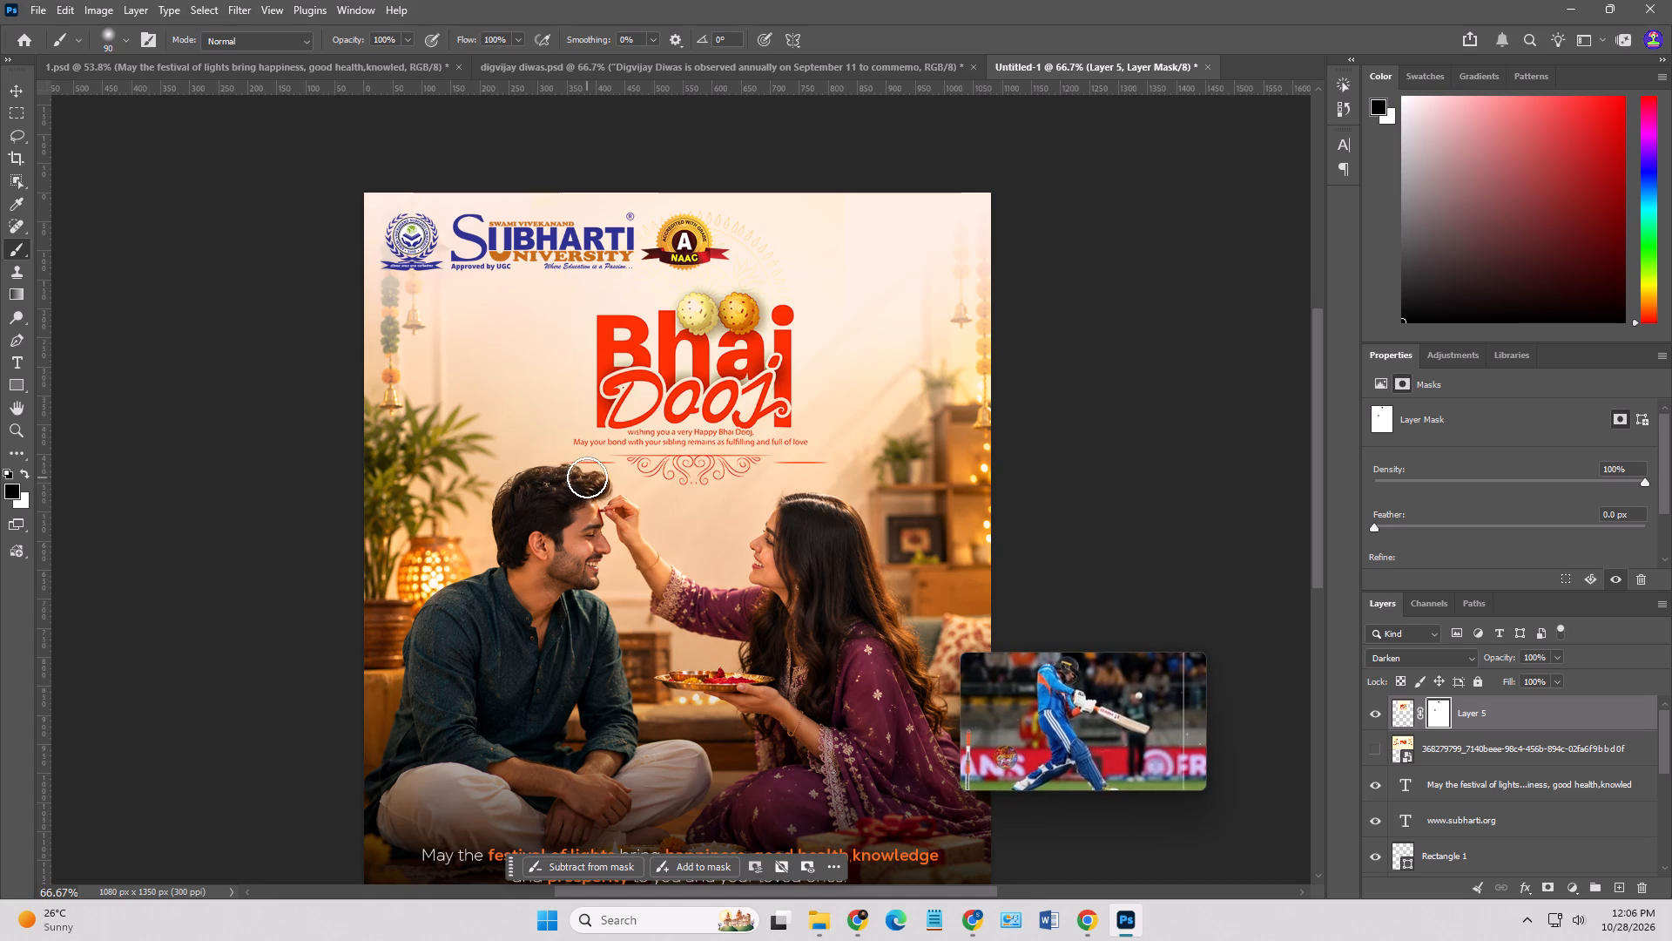
pyautogui.press('[')
pyautogui.press('[')
pyautogui.moveTo(613, 464); pyautogui.dragTo(603, 464)
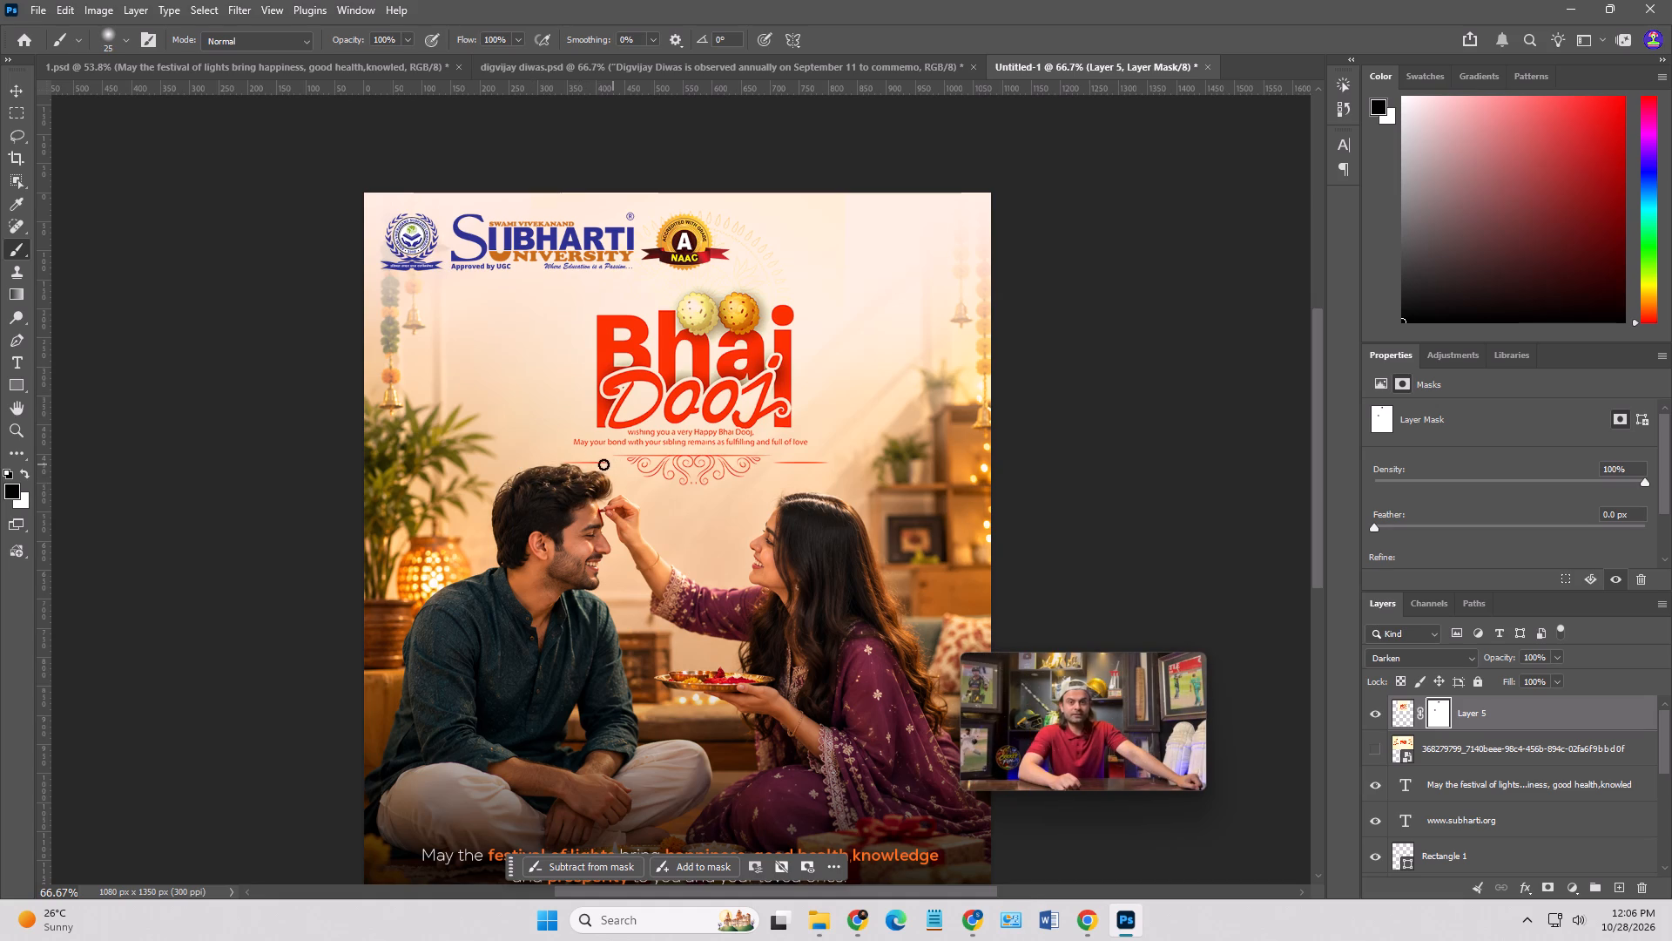
pyautogui.moveTo(603, 464); pyautogui.dragTo(571, 493)
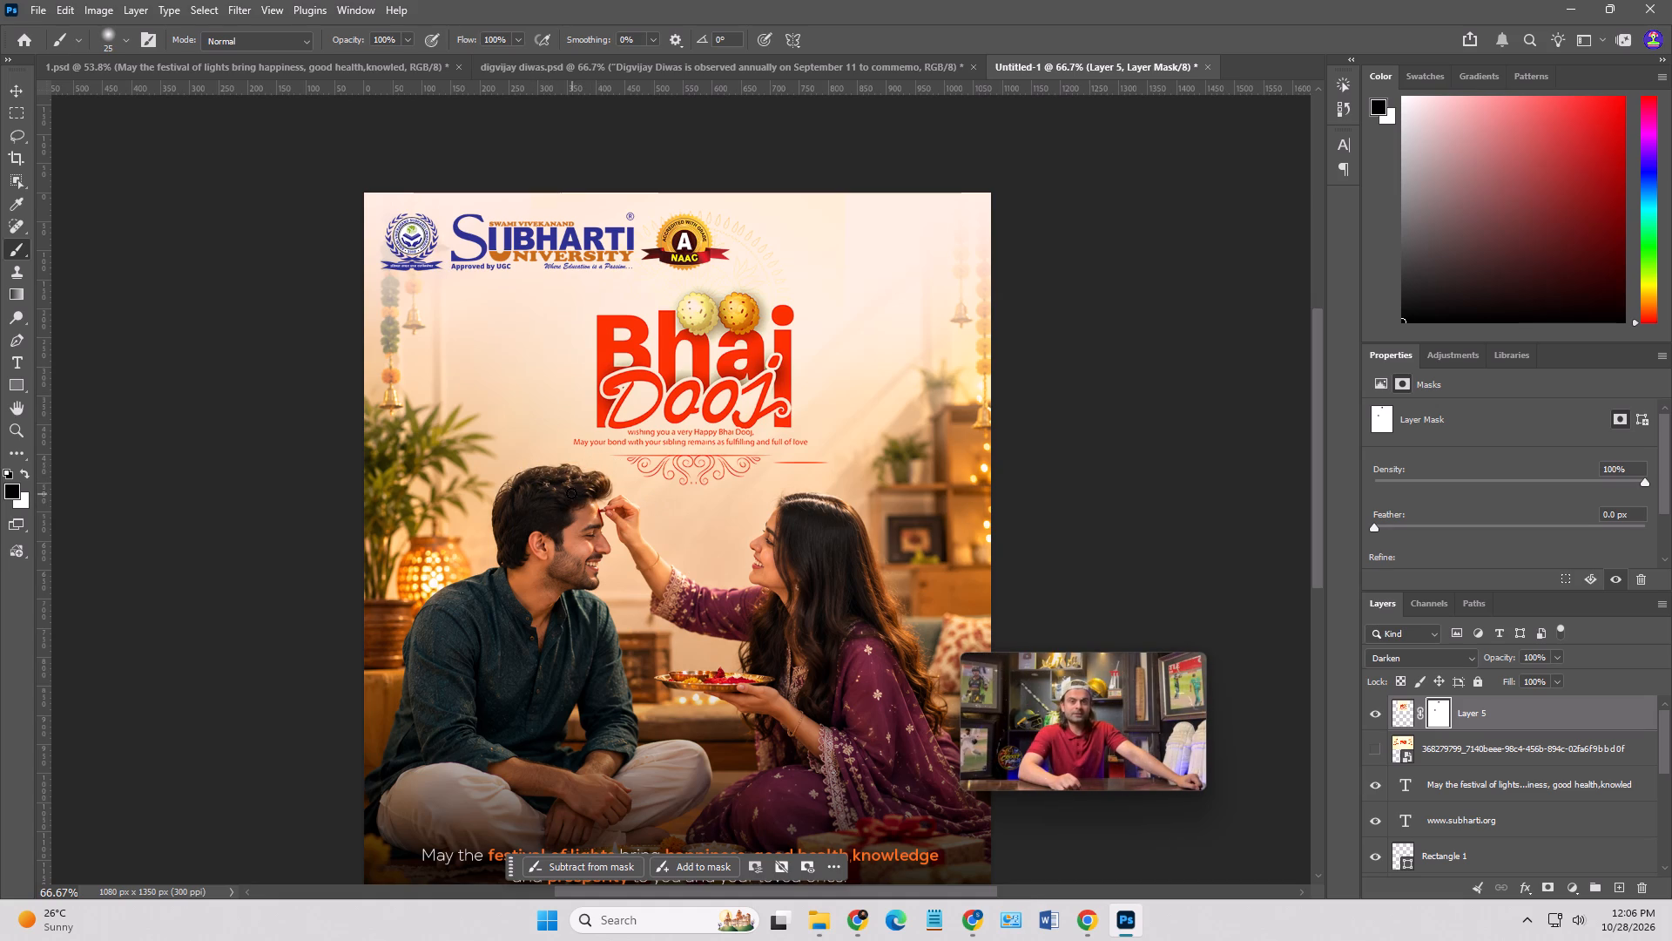
pyautogui.moveTo(571, 493); pyautogui.dragTo(795, 480)
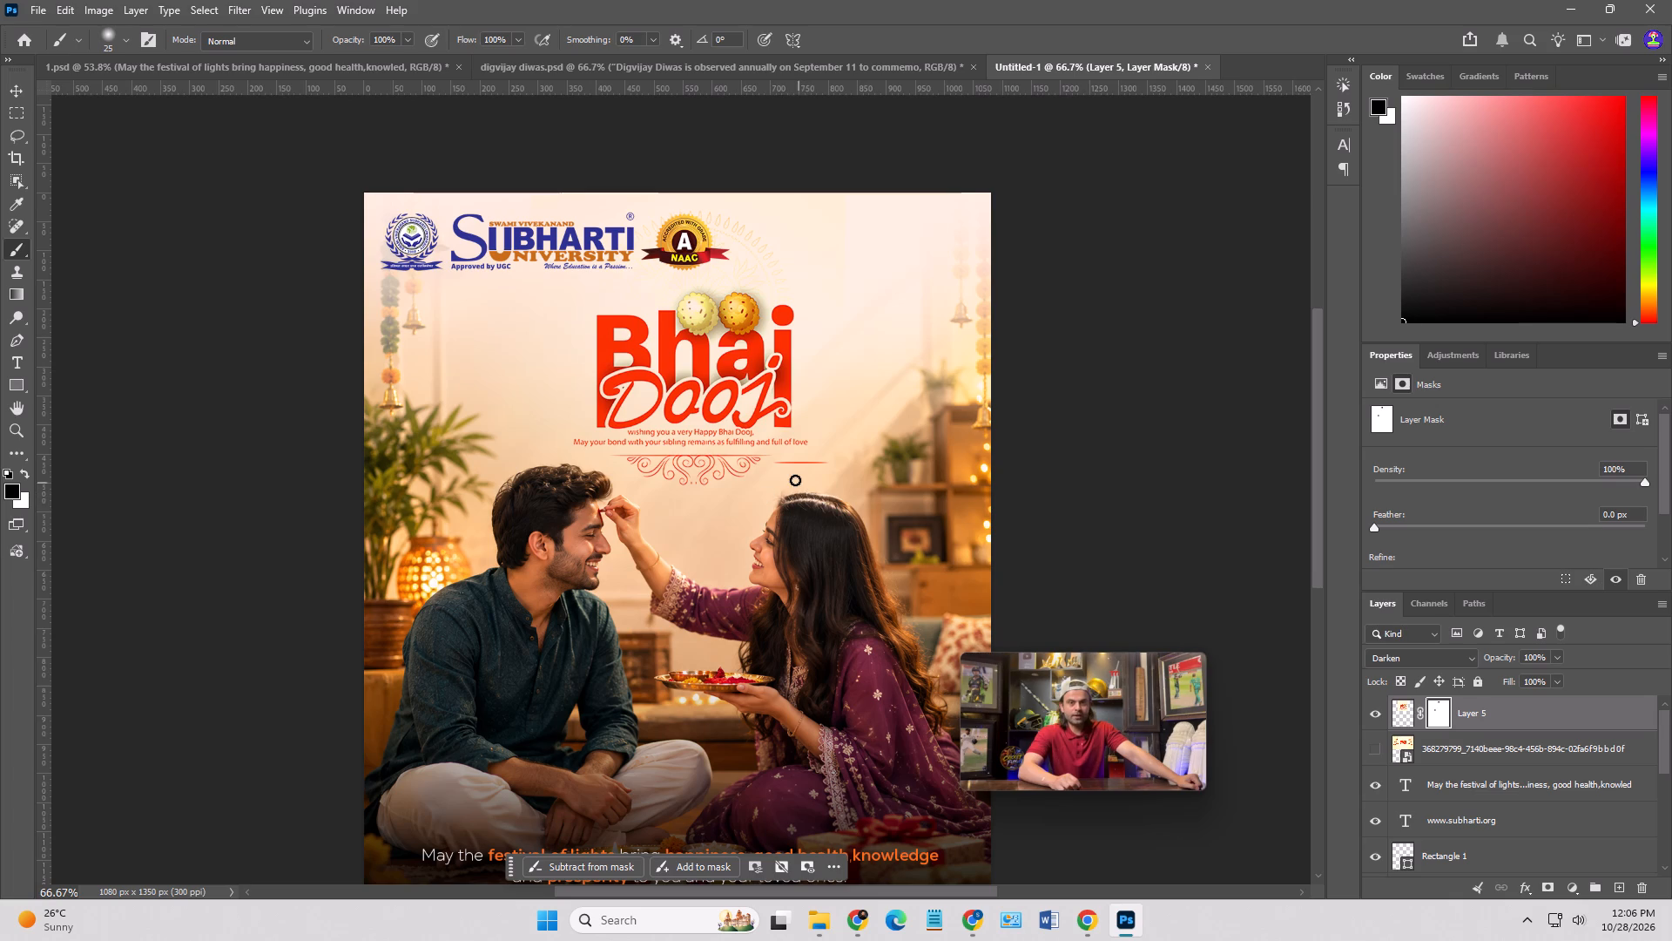
pyautogui.moveTo(795, 480); pyautogui.dragTo(812, 464)
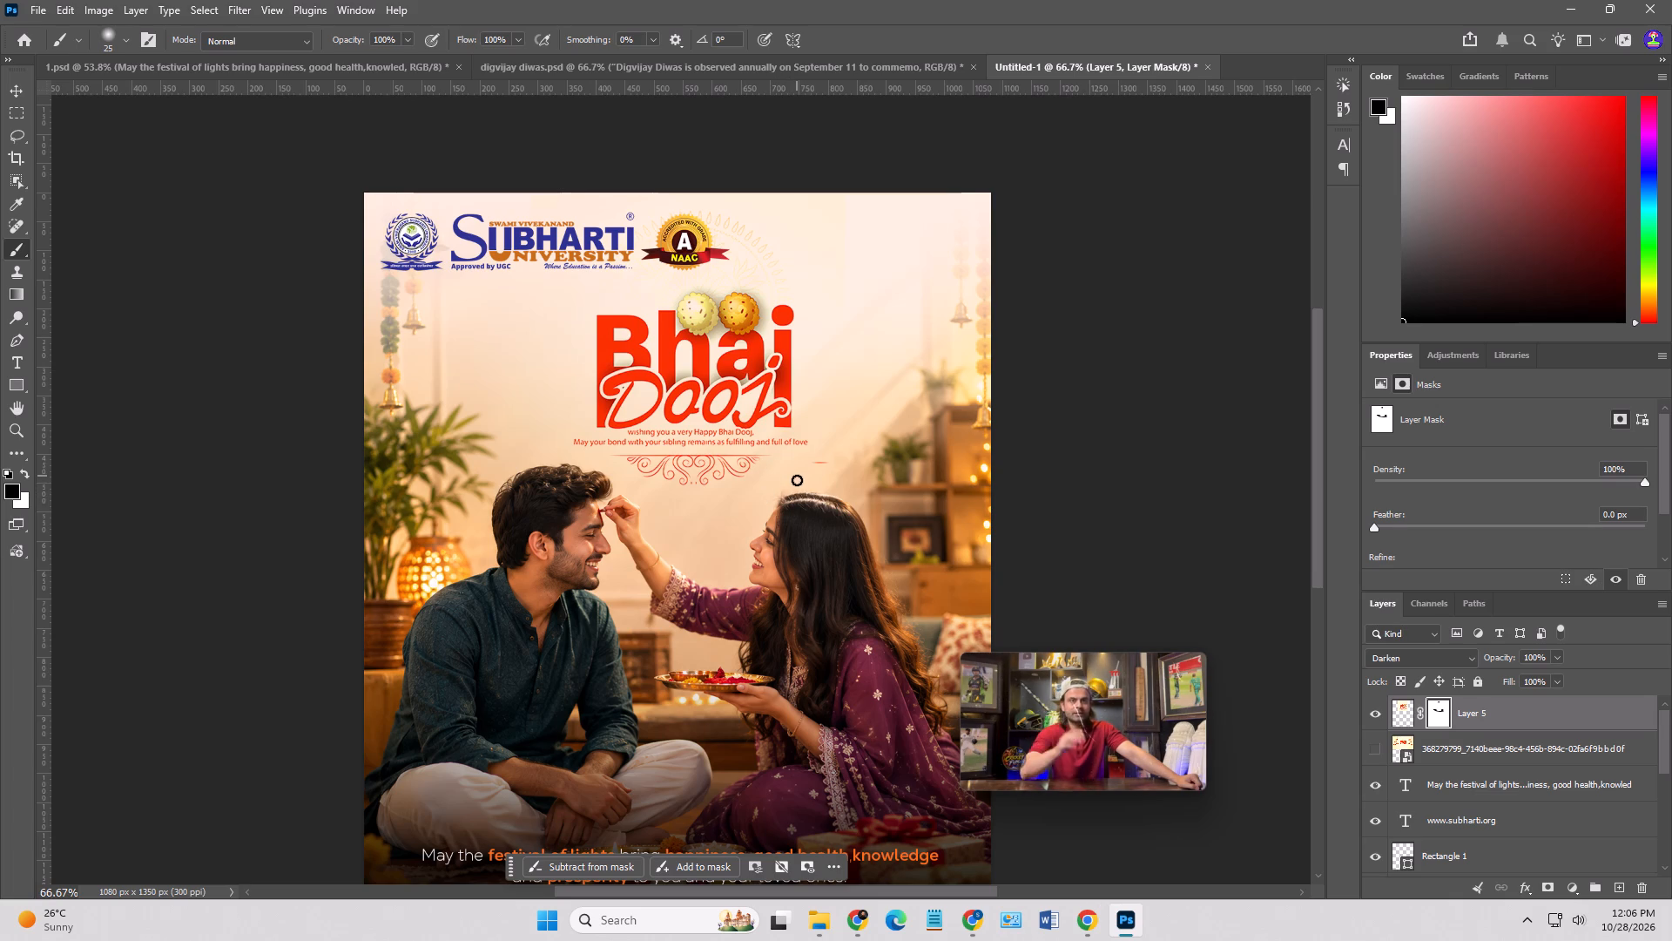
pyautogui.hotkey('ctrl', 'z')
pyautogui.moveTo(775, 465); pyautogui.dragTo(844, 464)
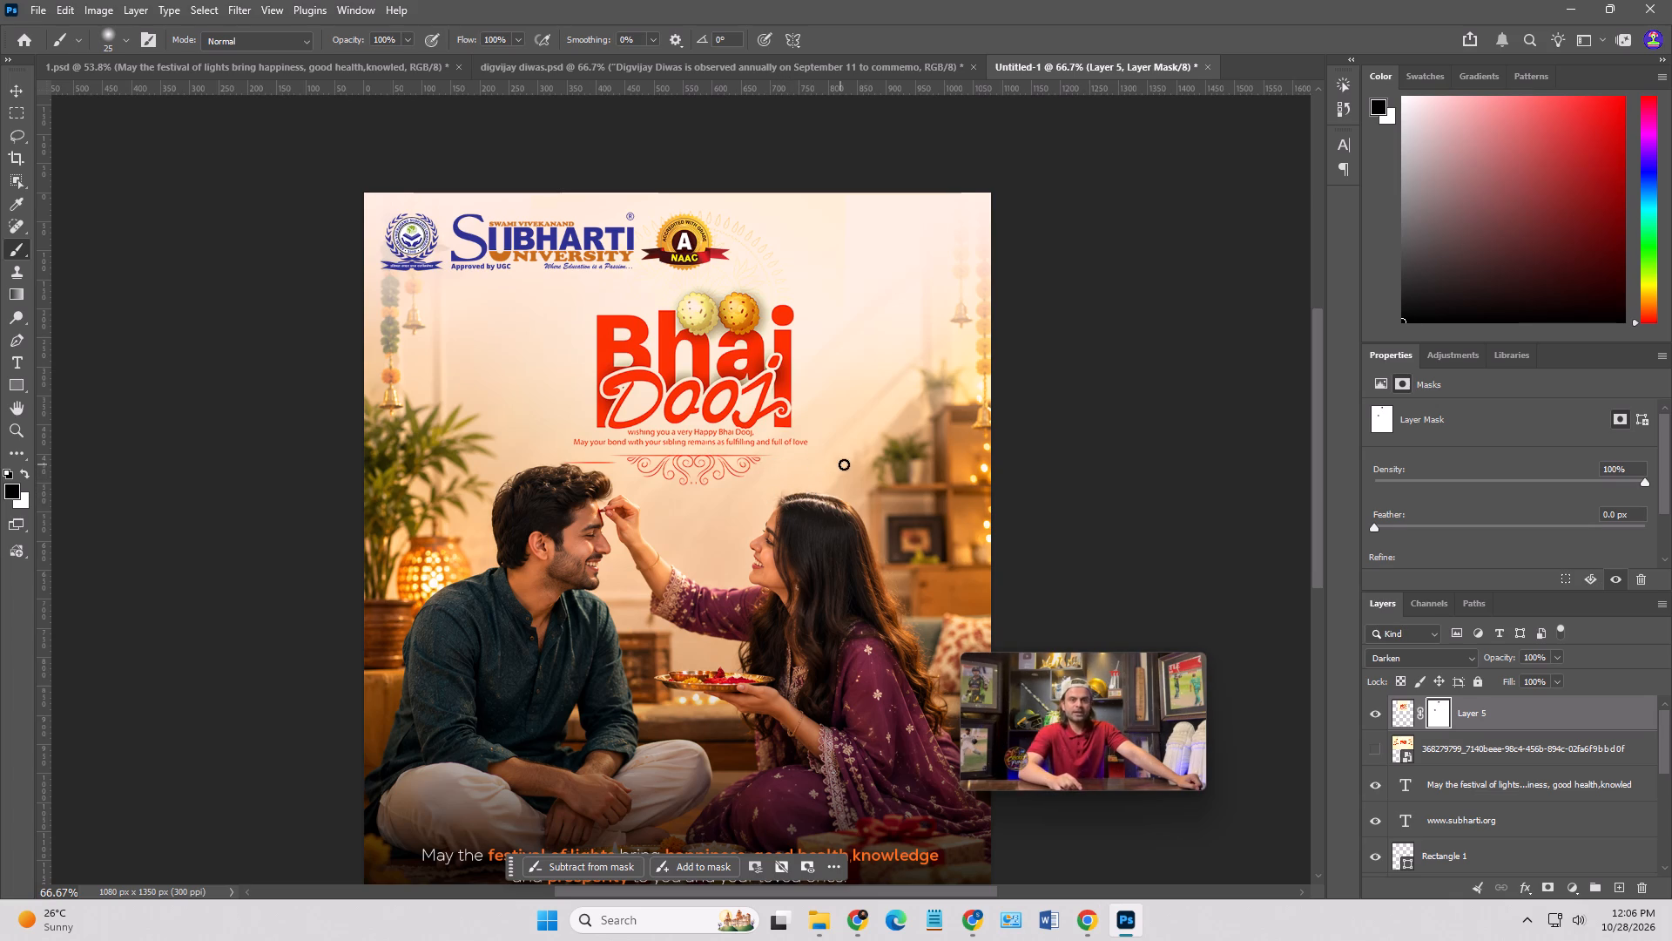
pyautogui.moveTo(844, 464); pyautogui.dragTo(757, 559)
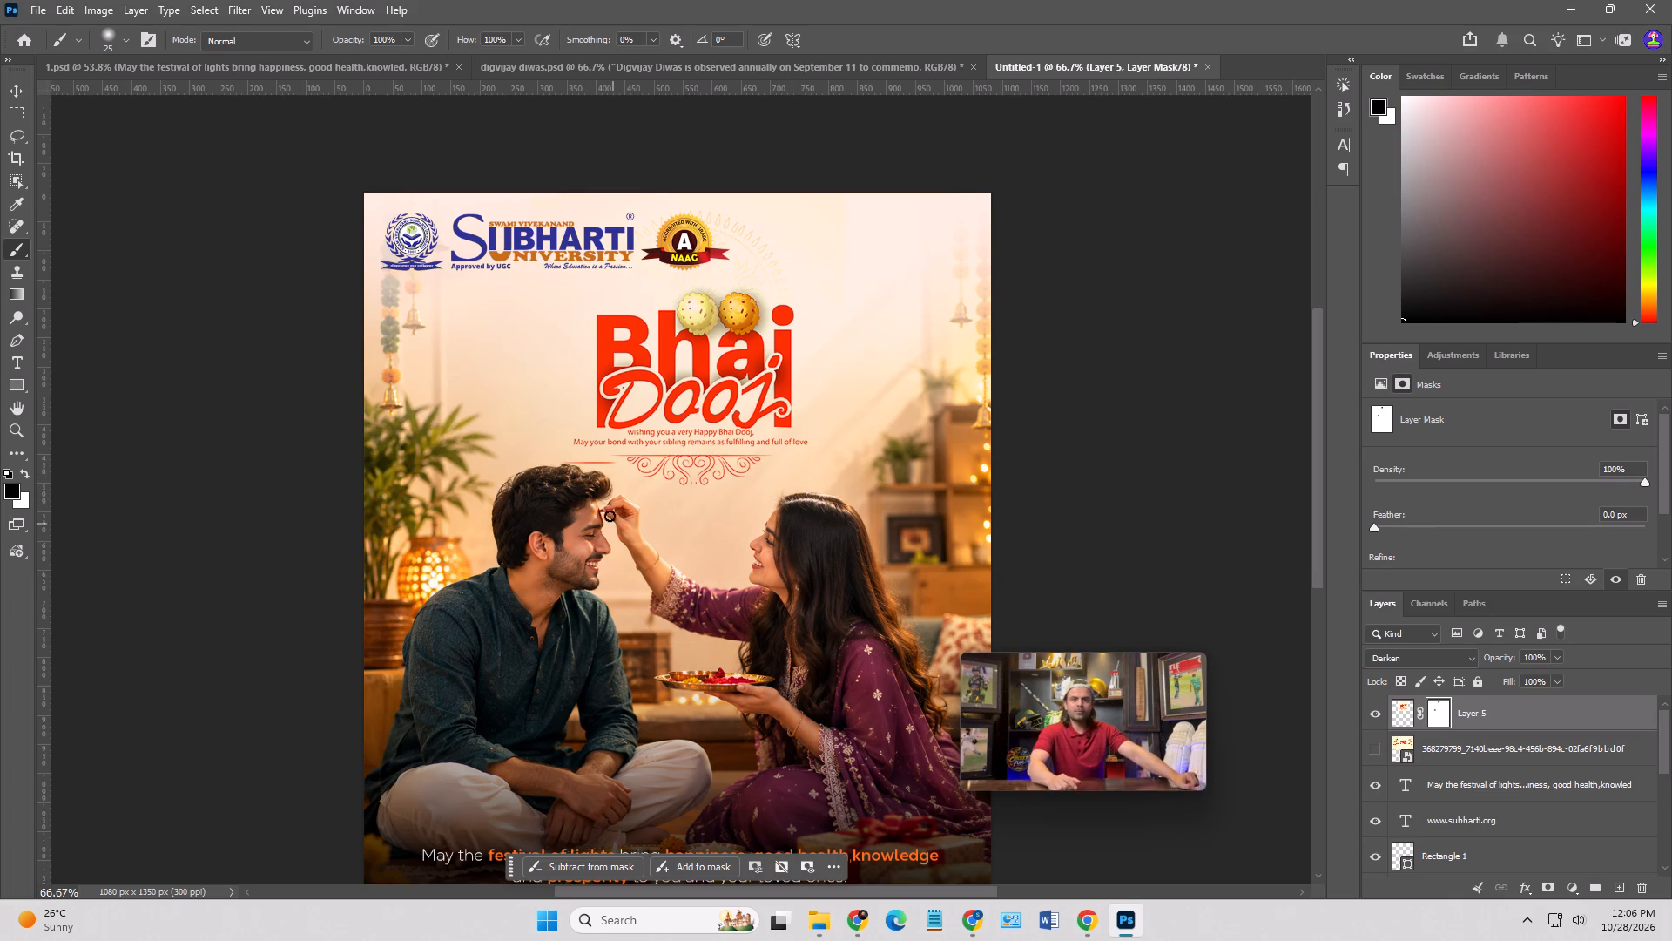
pyautogui.moveTo(614, 464); pyautogui.dragTo(587, 467)
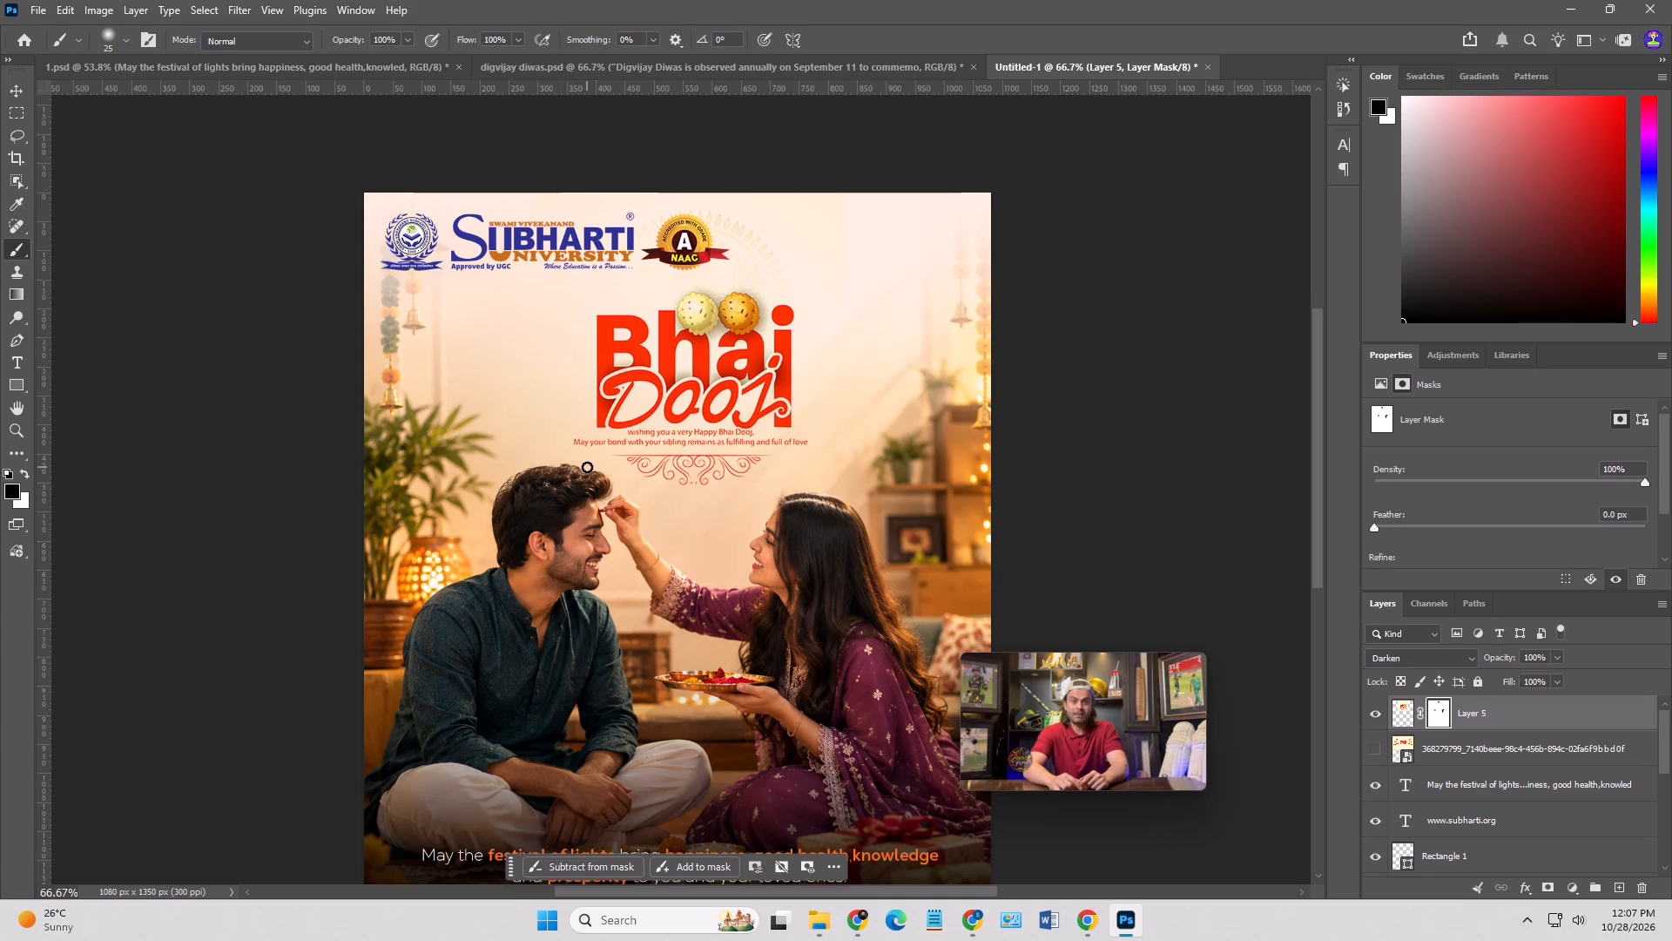
pyautogui.moveTo(587, 467); pyautogui.dragTo(556, 516)
# Paint the title layer's mask once more over the NAAC badge with the 25 px brush.
pyautogui.moveTo(687, 225); pyautogui.dragTo(681, 226)
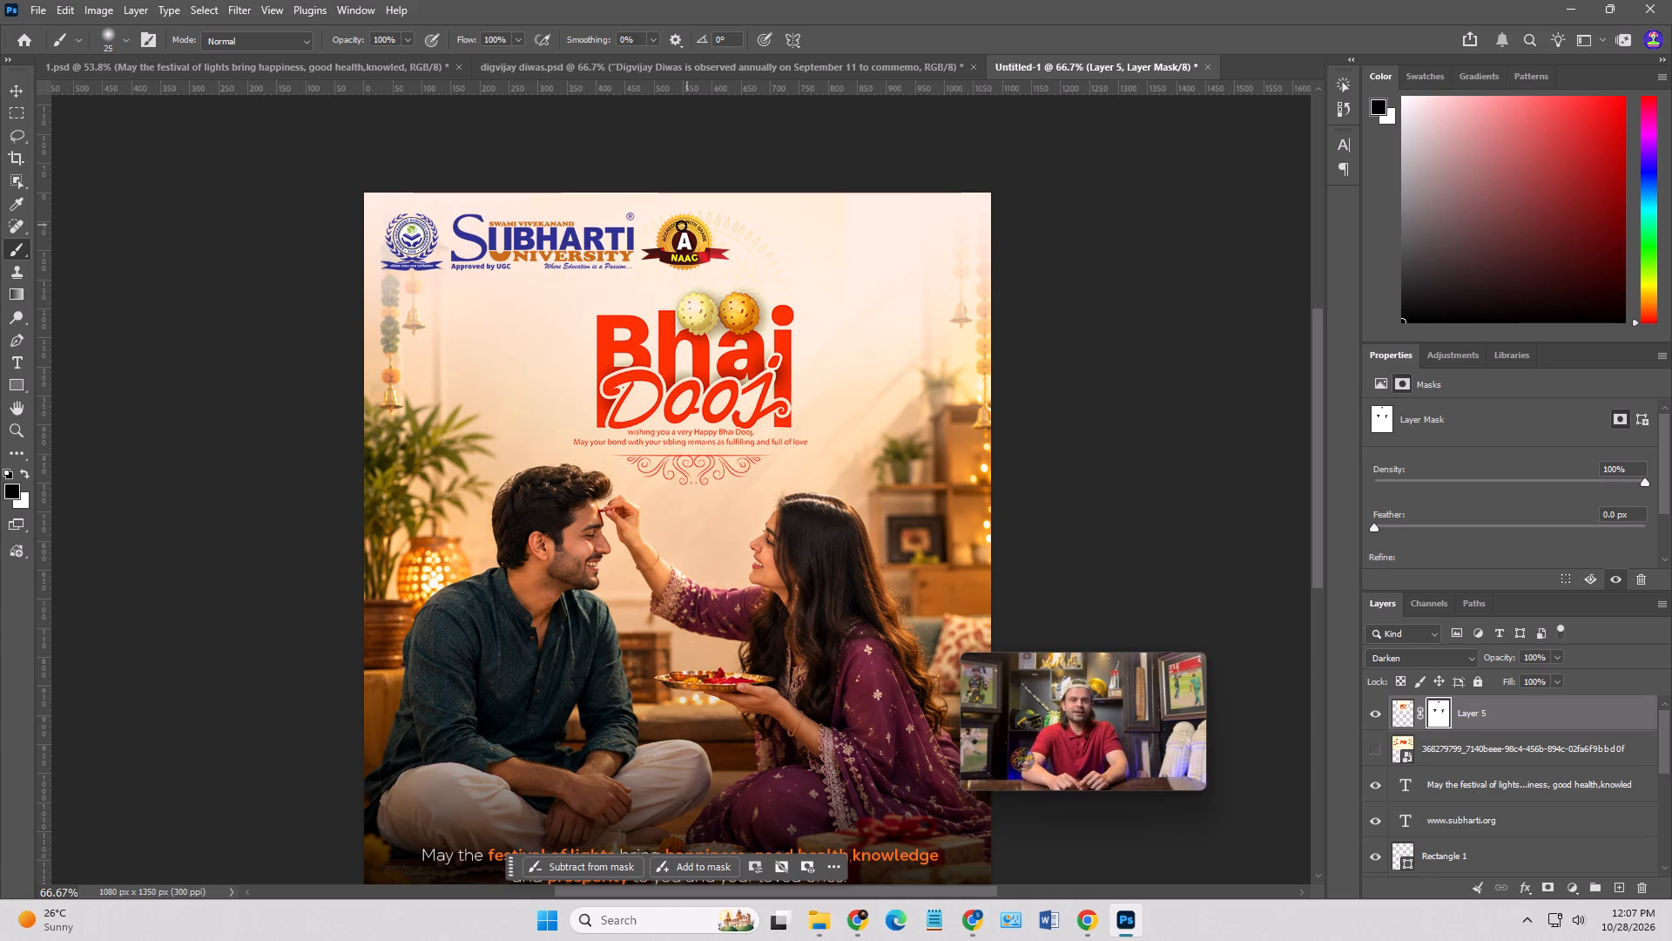
pyautogui.moveTo(681, 226); pyautogui.dragTo(681, 250)
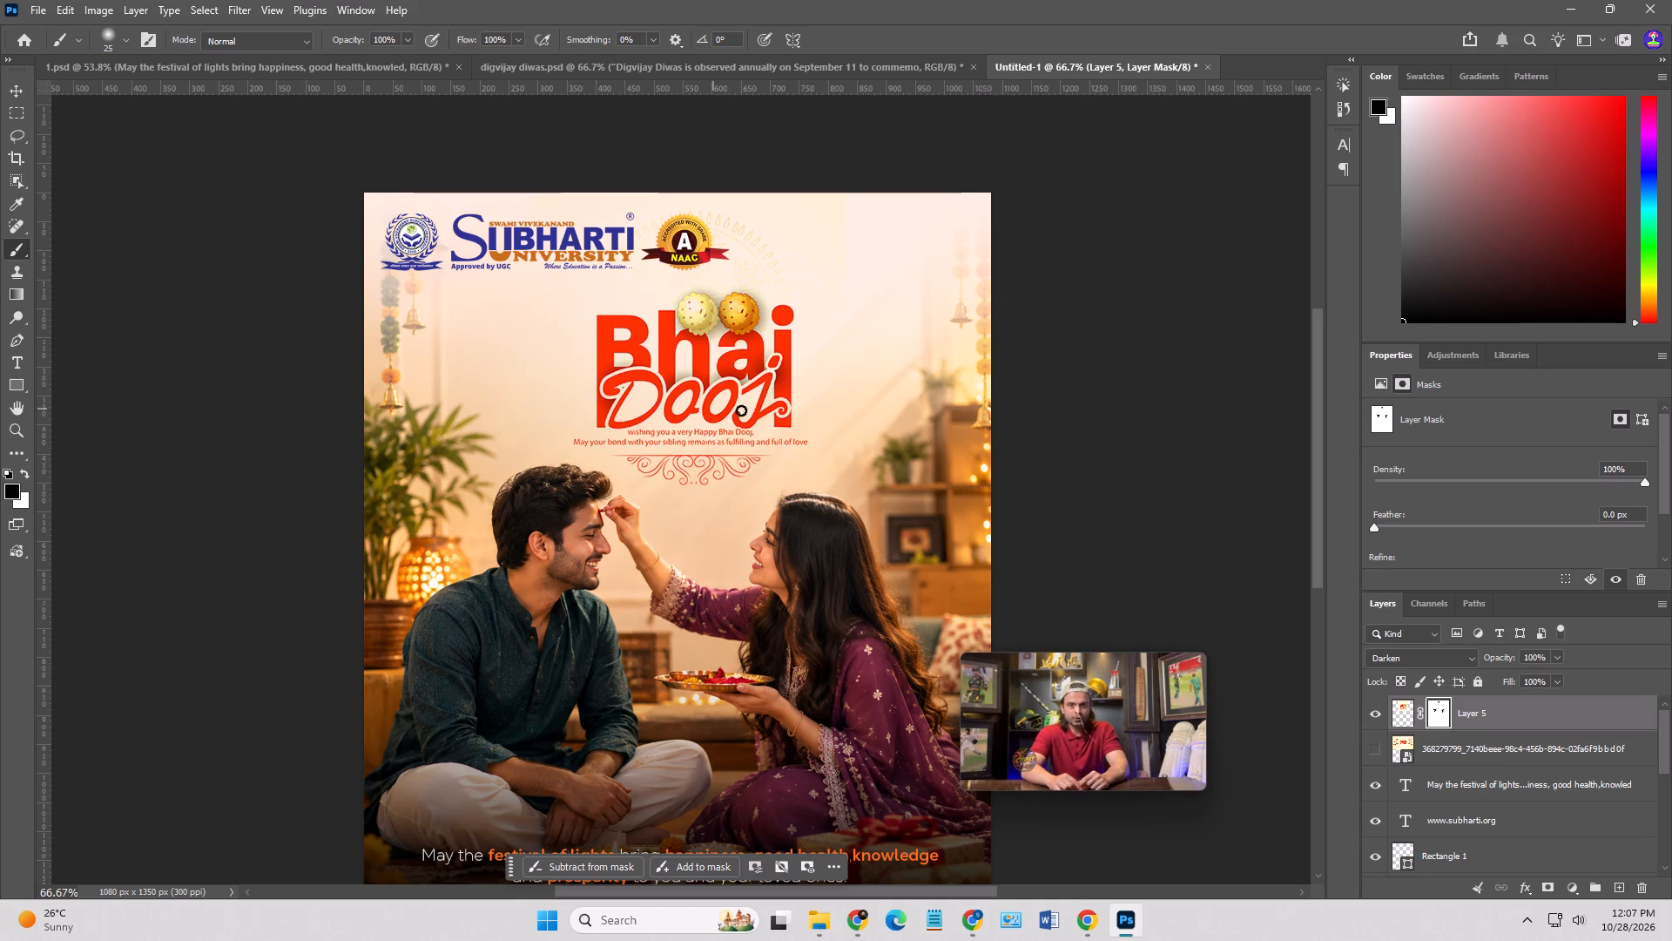
# Marquee-select the two small greeting lines below the Bhai Dooj title and mask them out of the title layer with the 25 px brush.
pyautogui.keyDown('alt'); pyautogui.scroll(-3, 803, 404); pyautogui.keyUp('alt')
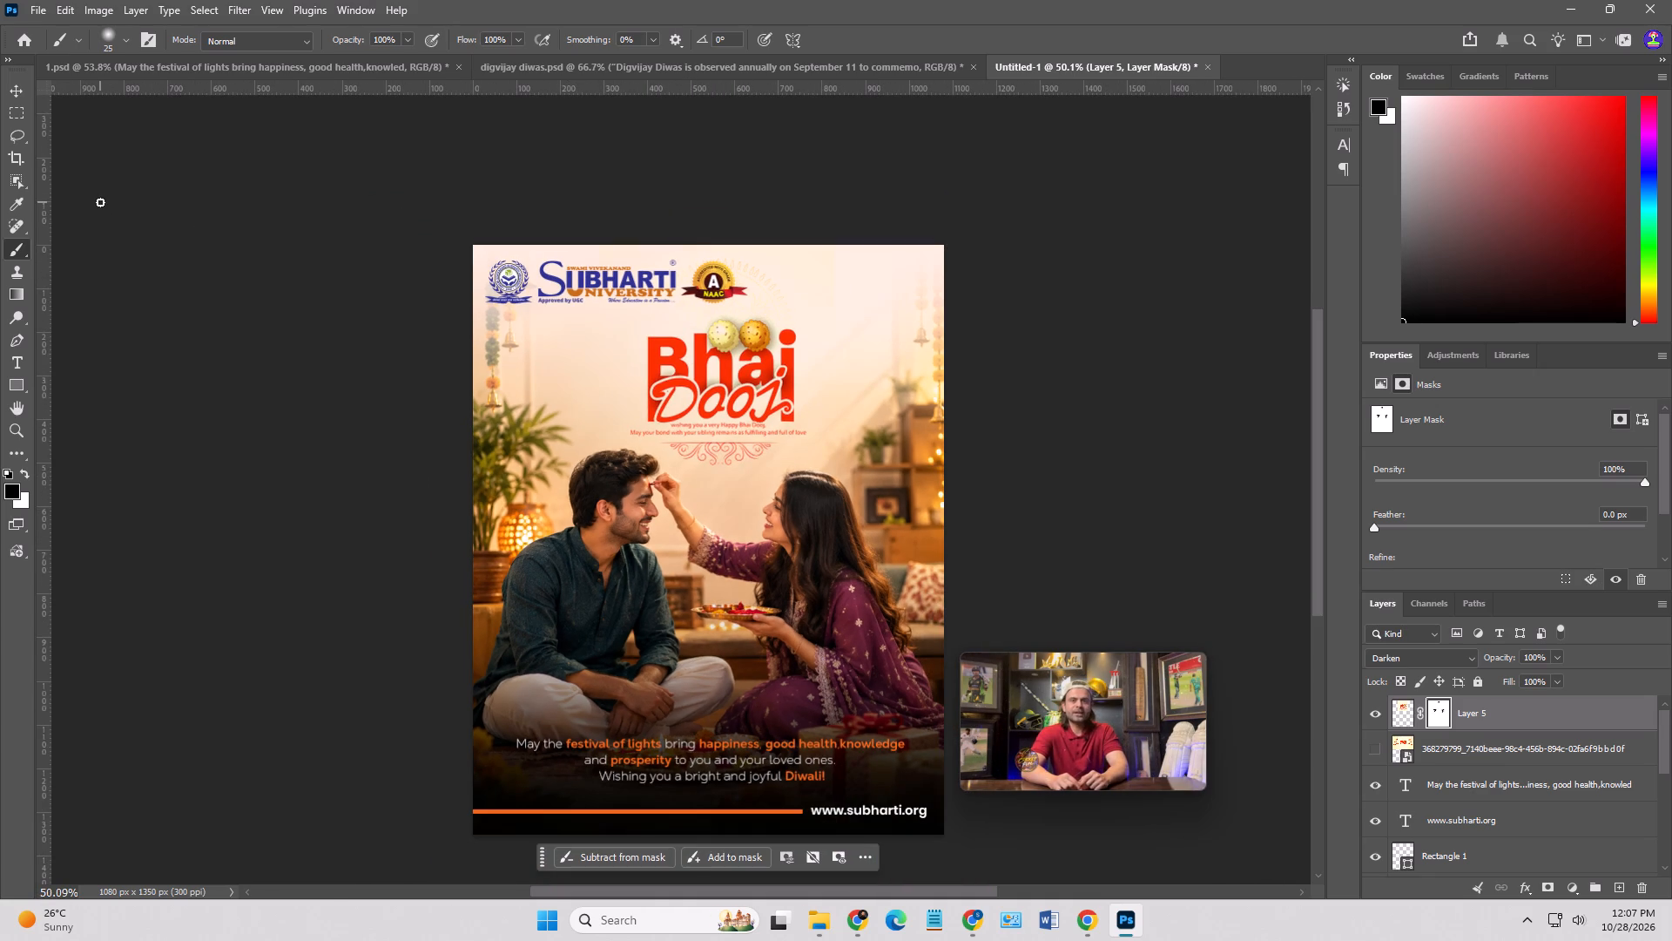
pyautogui.click(9, 90)
pyautogui.keyDown('alt'); pyautogui.scroll(8, 657, 419); pyautogui.keyUp('alt')
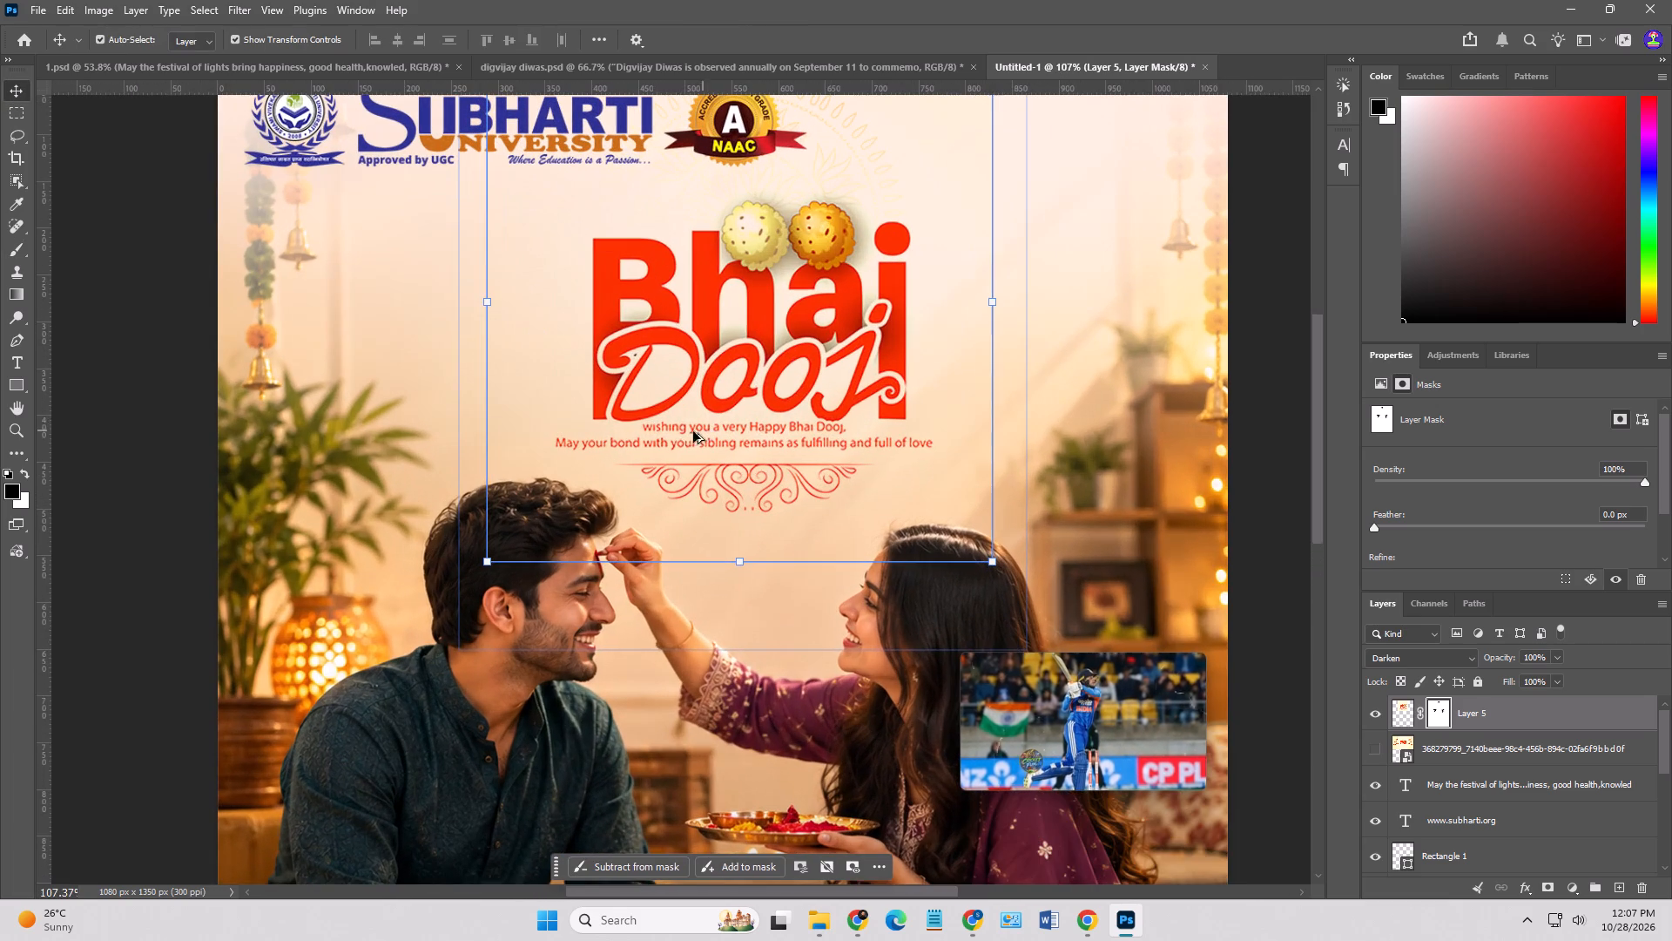
pyautogui.click(13, 116)
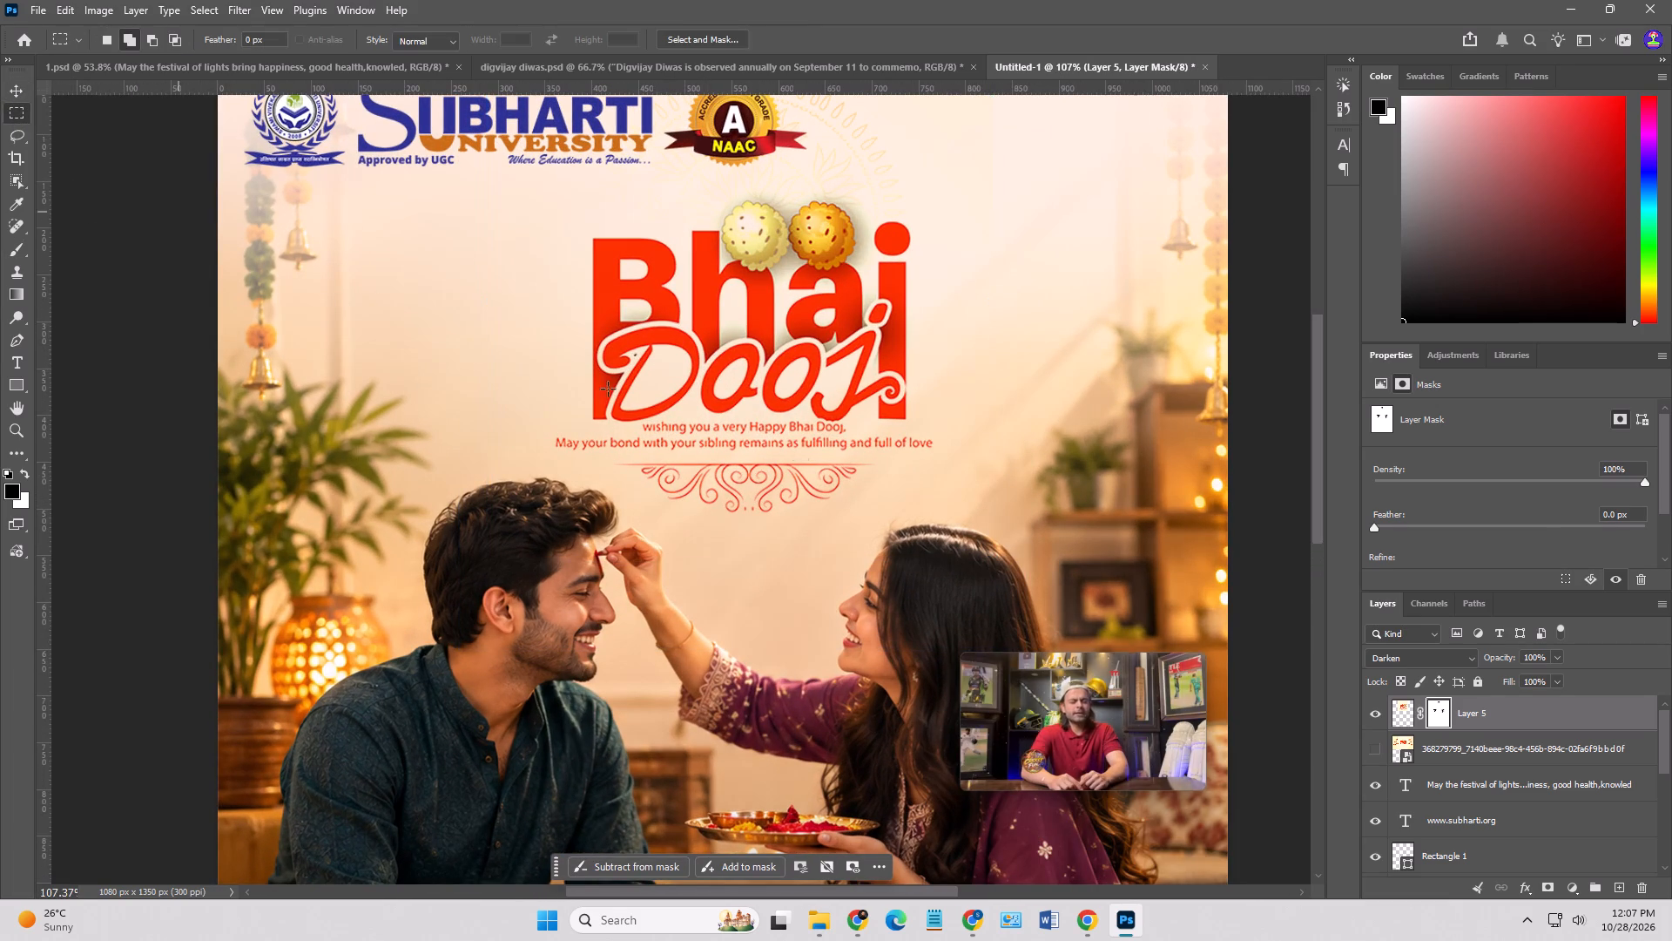
pyautogui.keyDown('alt'); pyautogui.scroll(2, 895, 453); pyautogui.keyUp('alt')
pyautogui.moveTo(957, 451); pyautogui.dragTo(604, 438)
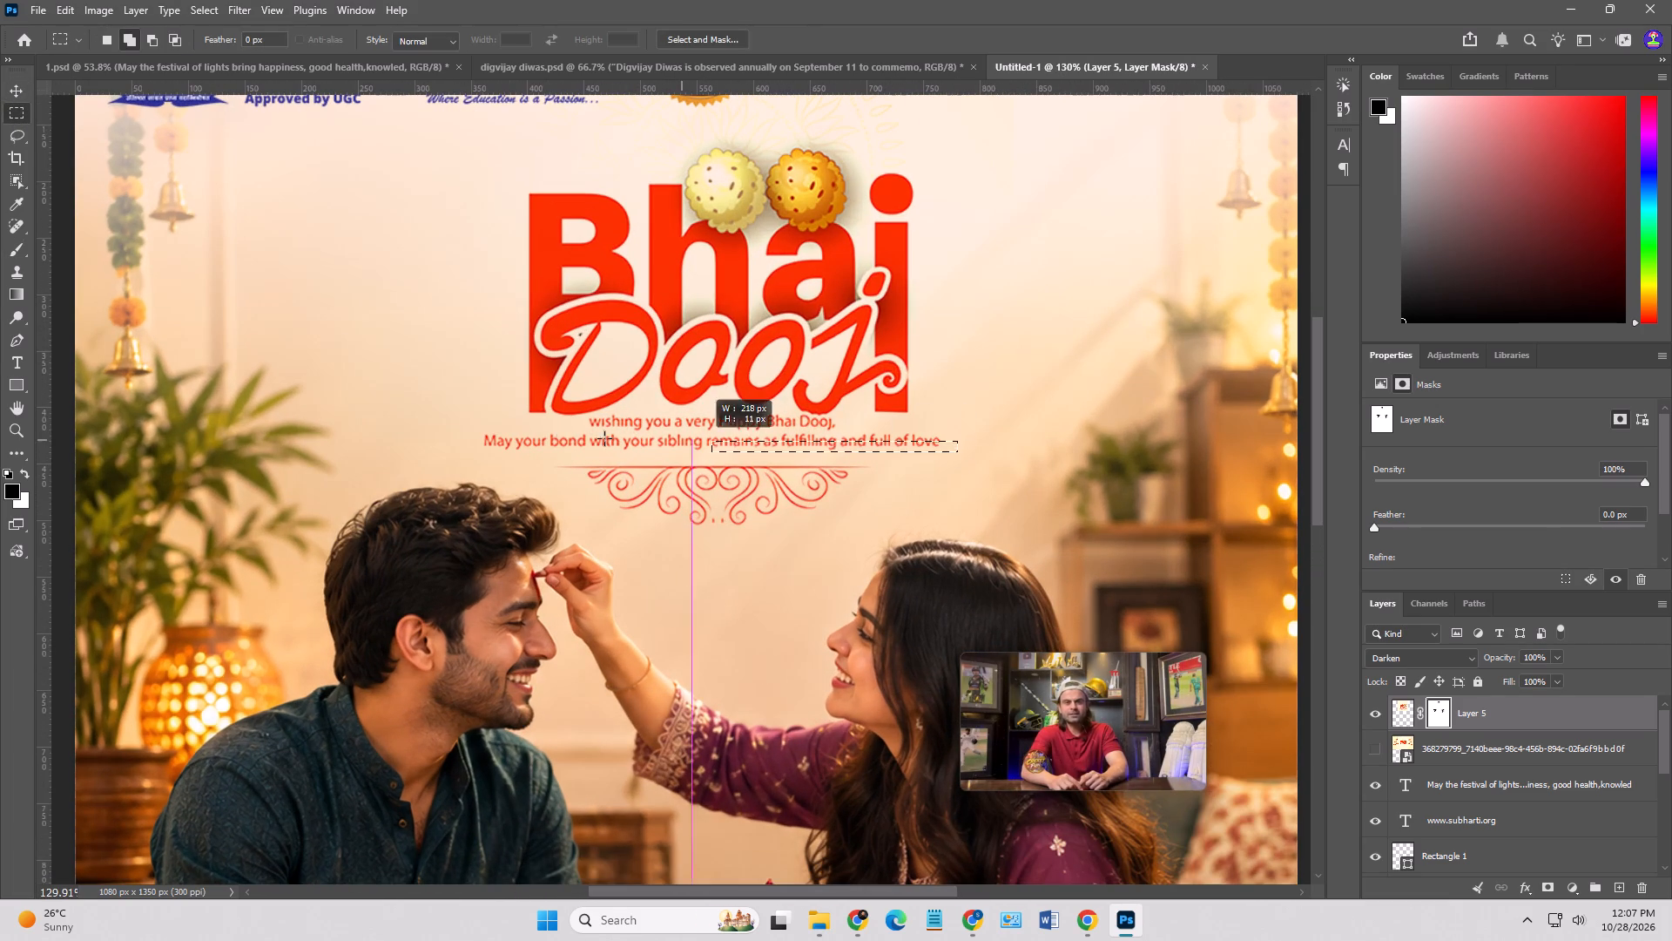
pyautogui.moveTo(604, 438); pyautogui.dragTo(465, 432)
pyautogui.keyDown('alt'); pyautogui.scroll(6, 646, 445); pyautogui.keyUp('alt')
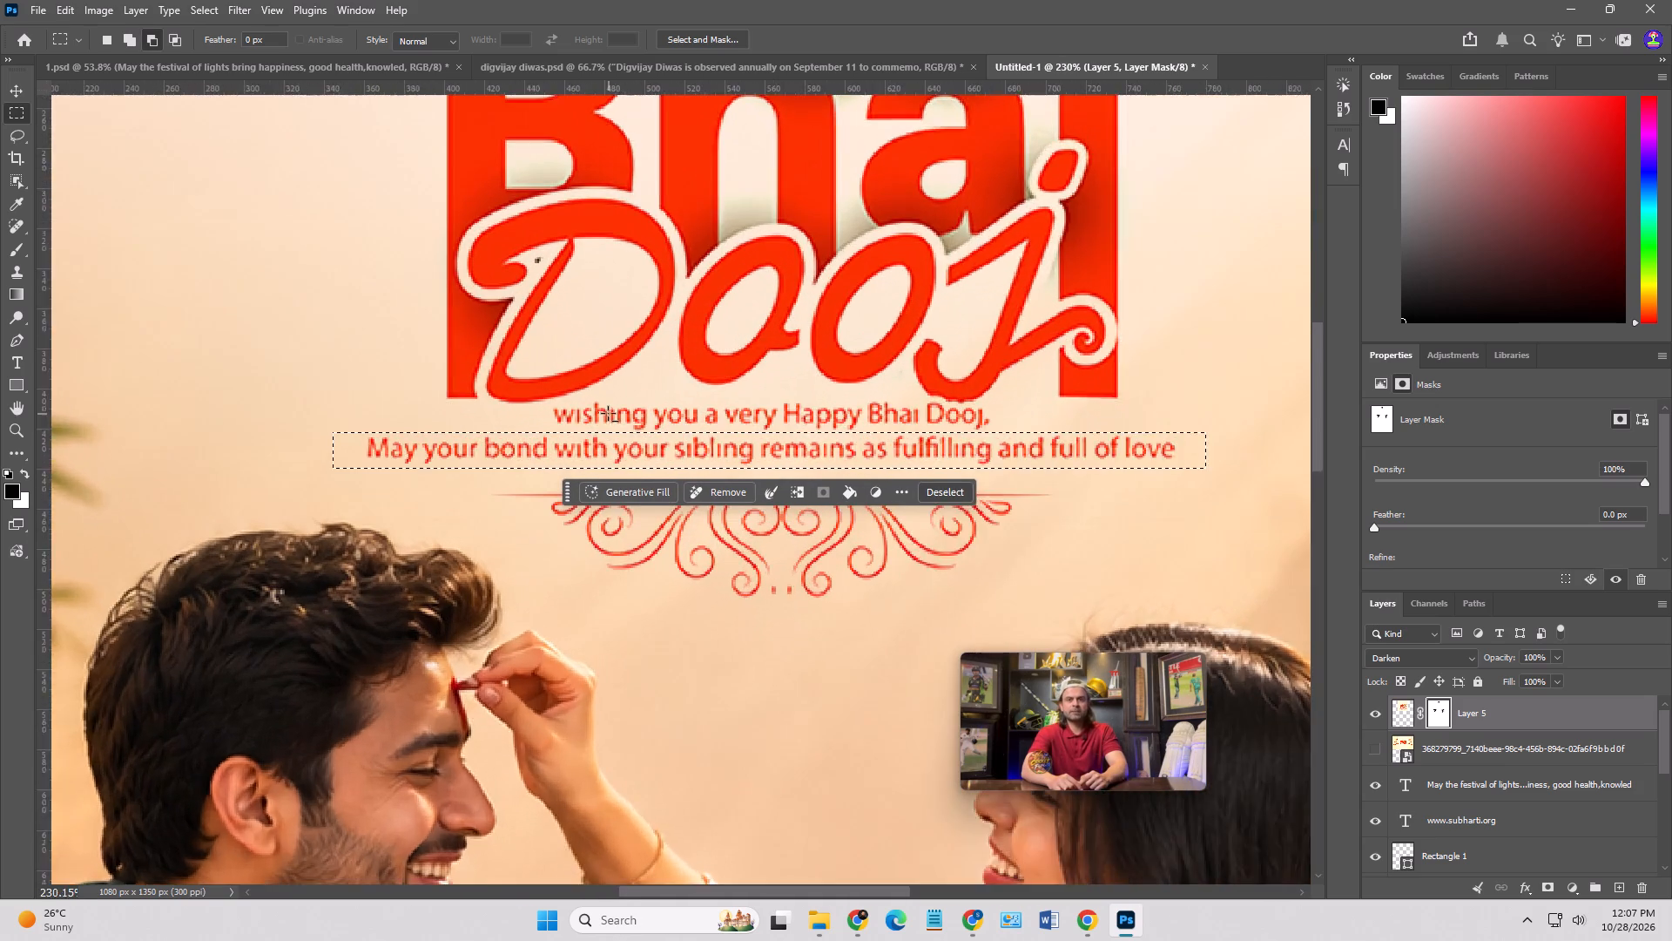
pyautogui.keyDown('alt'); pyautogui.scroll(2, 608, 413); pyautogui.keyUp('alt')
pyautogui.moveTo(531, 404); pyautogui.dragTo(1074, 451)
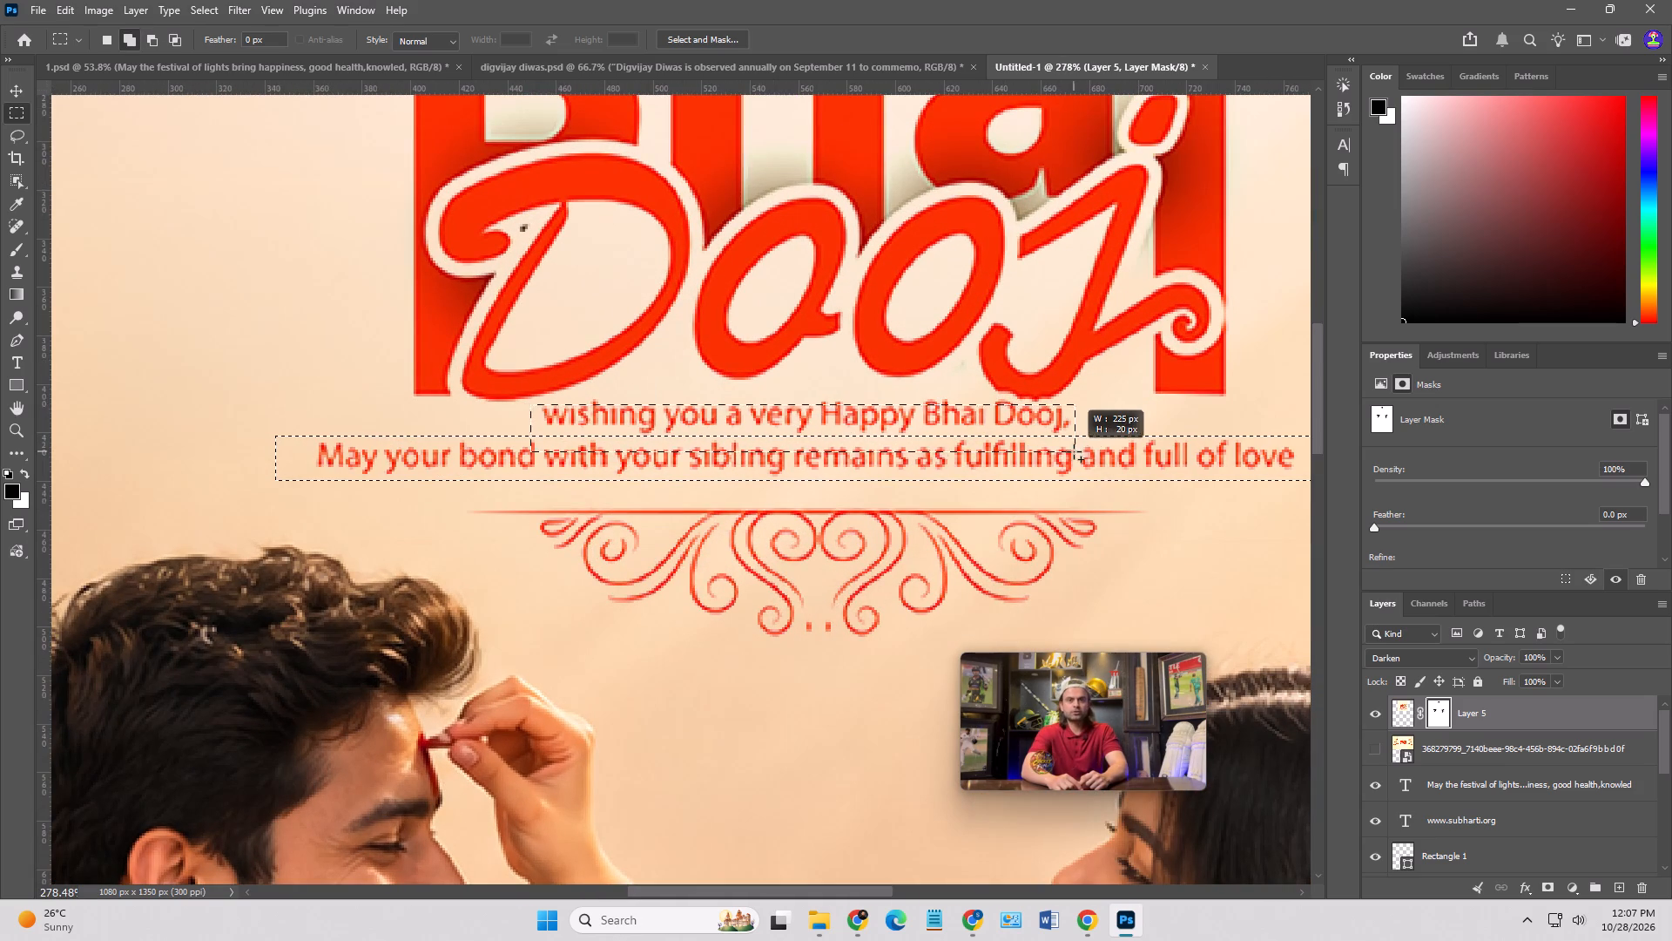
pyautogui.moveTo(1074, 451); pyautogui.dragTo(1079, 444)
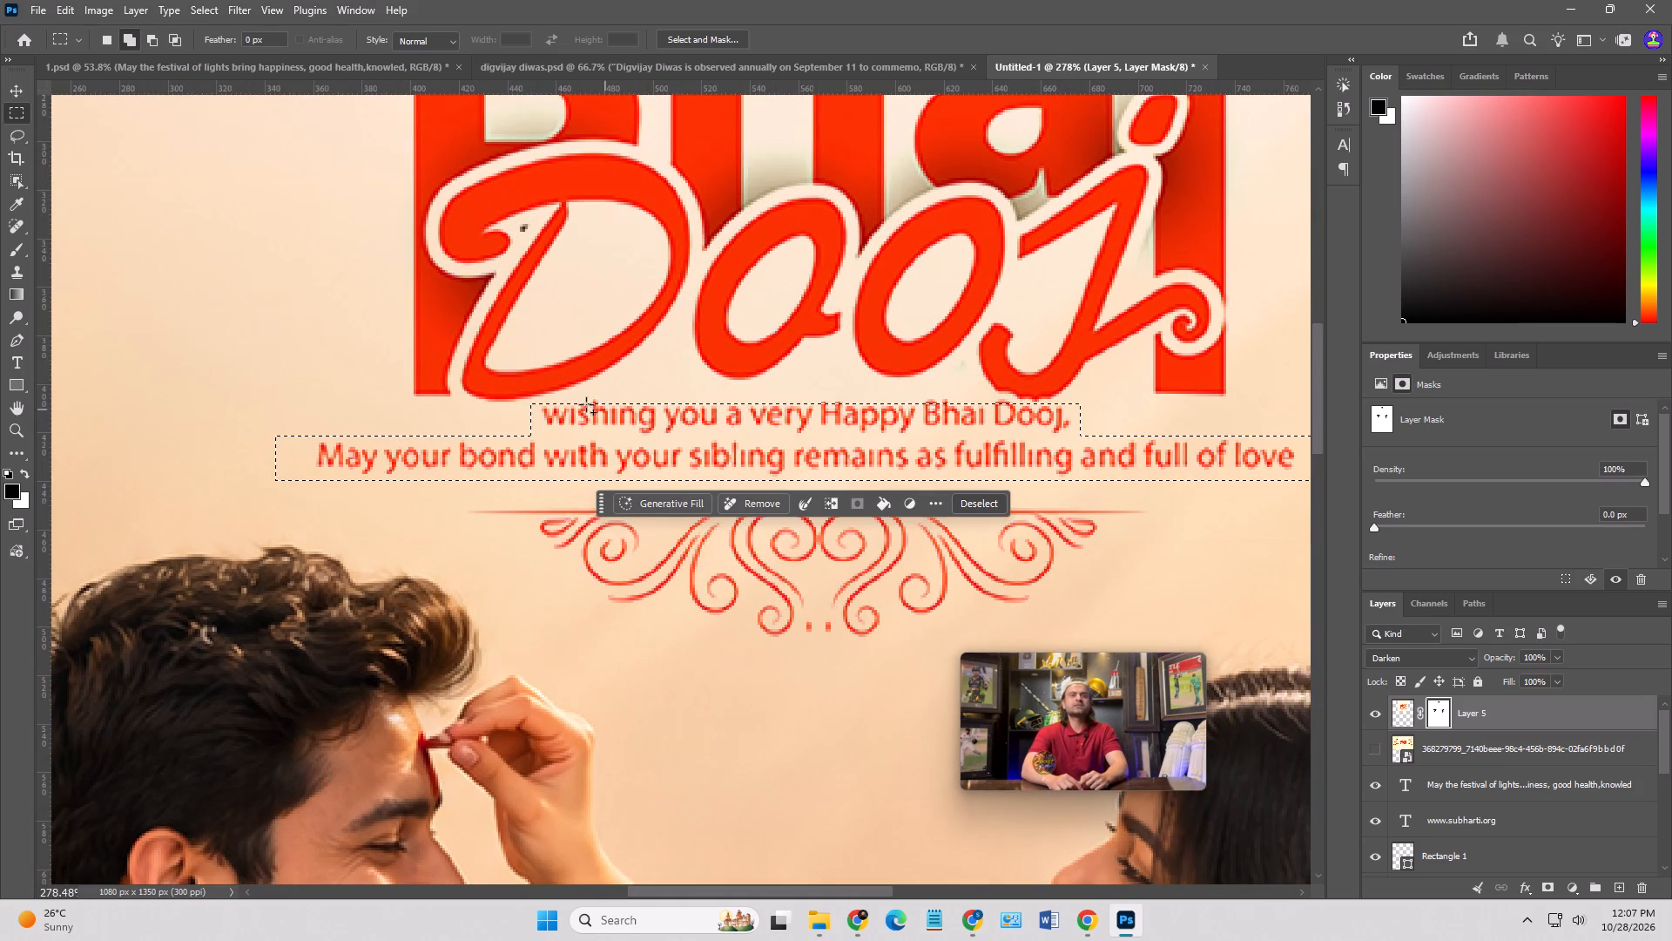
pyautogui.moveTo(568, 396); pyautogui.dragTo(969, 438)
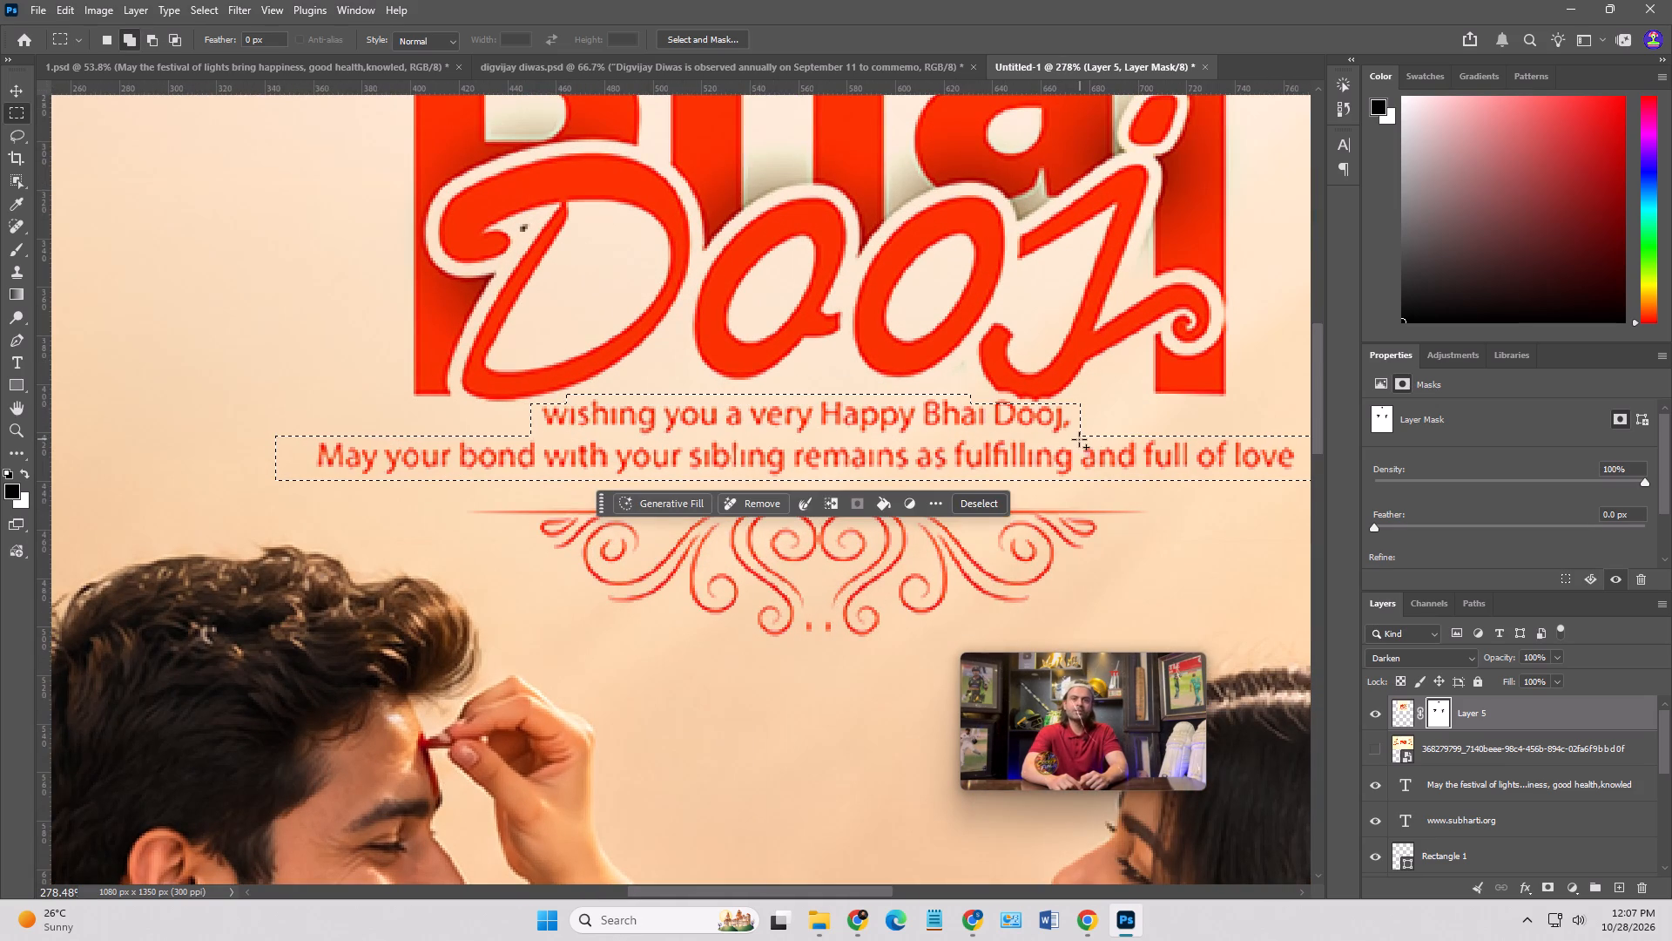
pyautogui.moveTo(1066, 433); pyautogui.dragTo(992, 403)
pyautogui.moveTo(992, 400); pyautogui.dragTo(1015, 412)
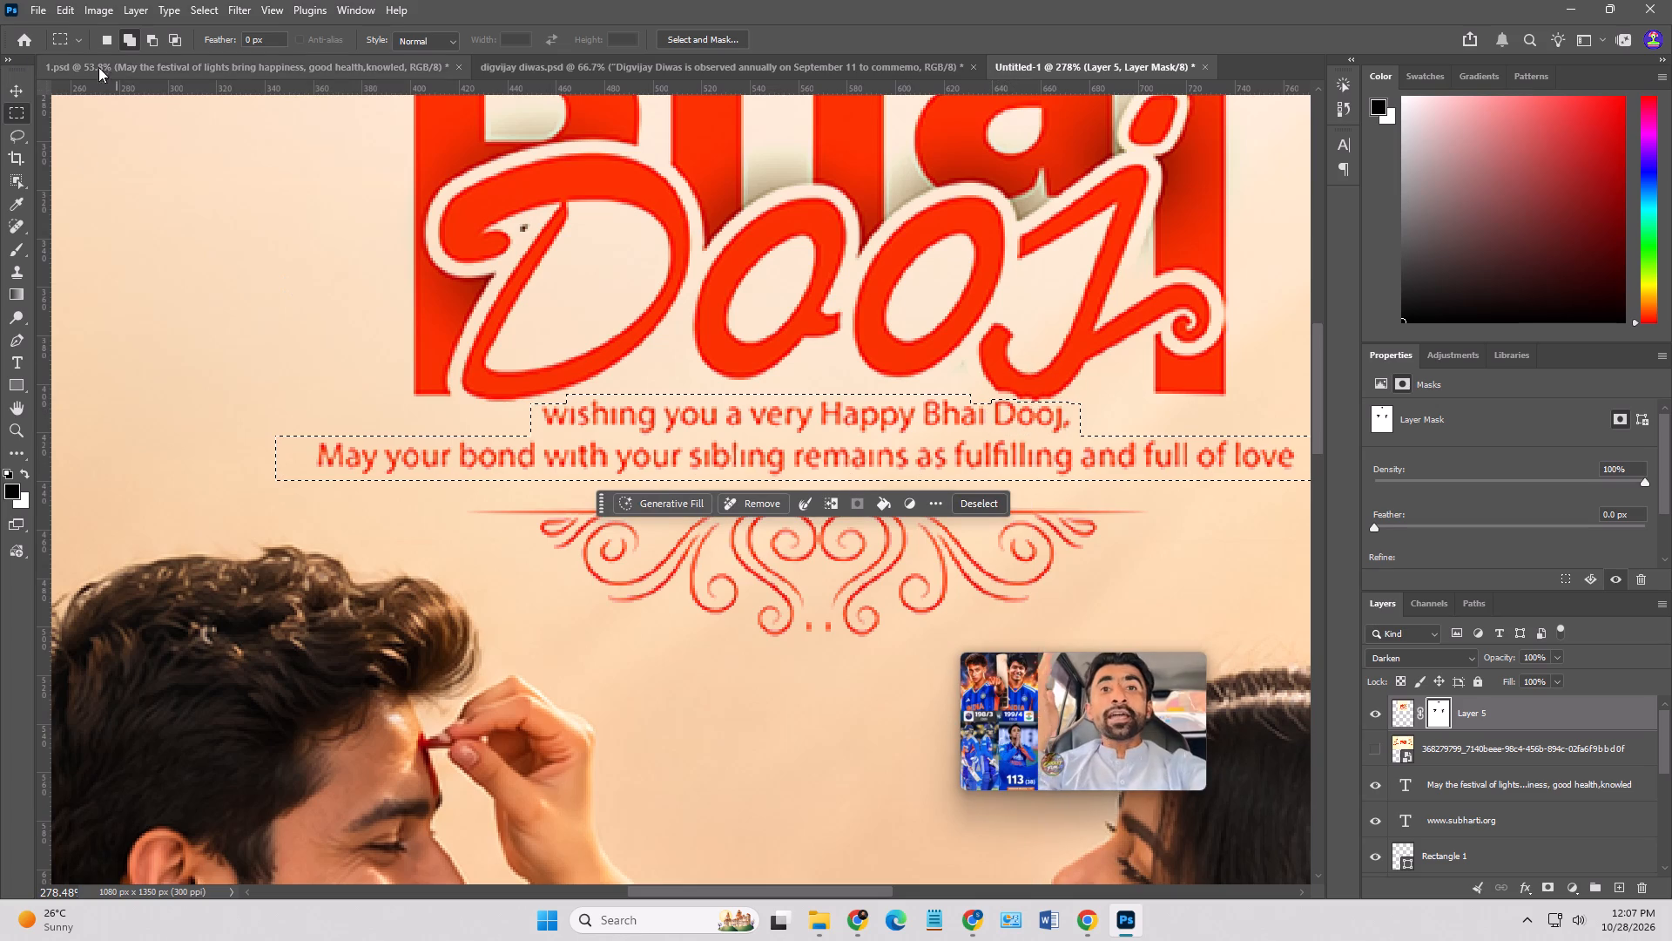
pyautogui.click(20, 249)
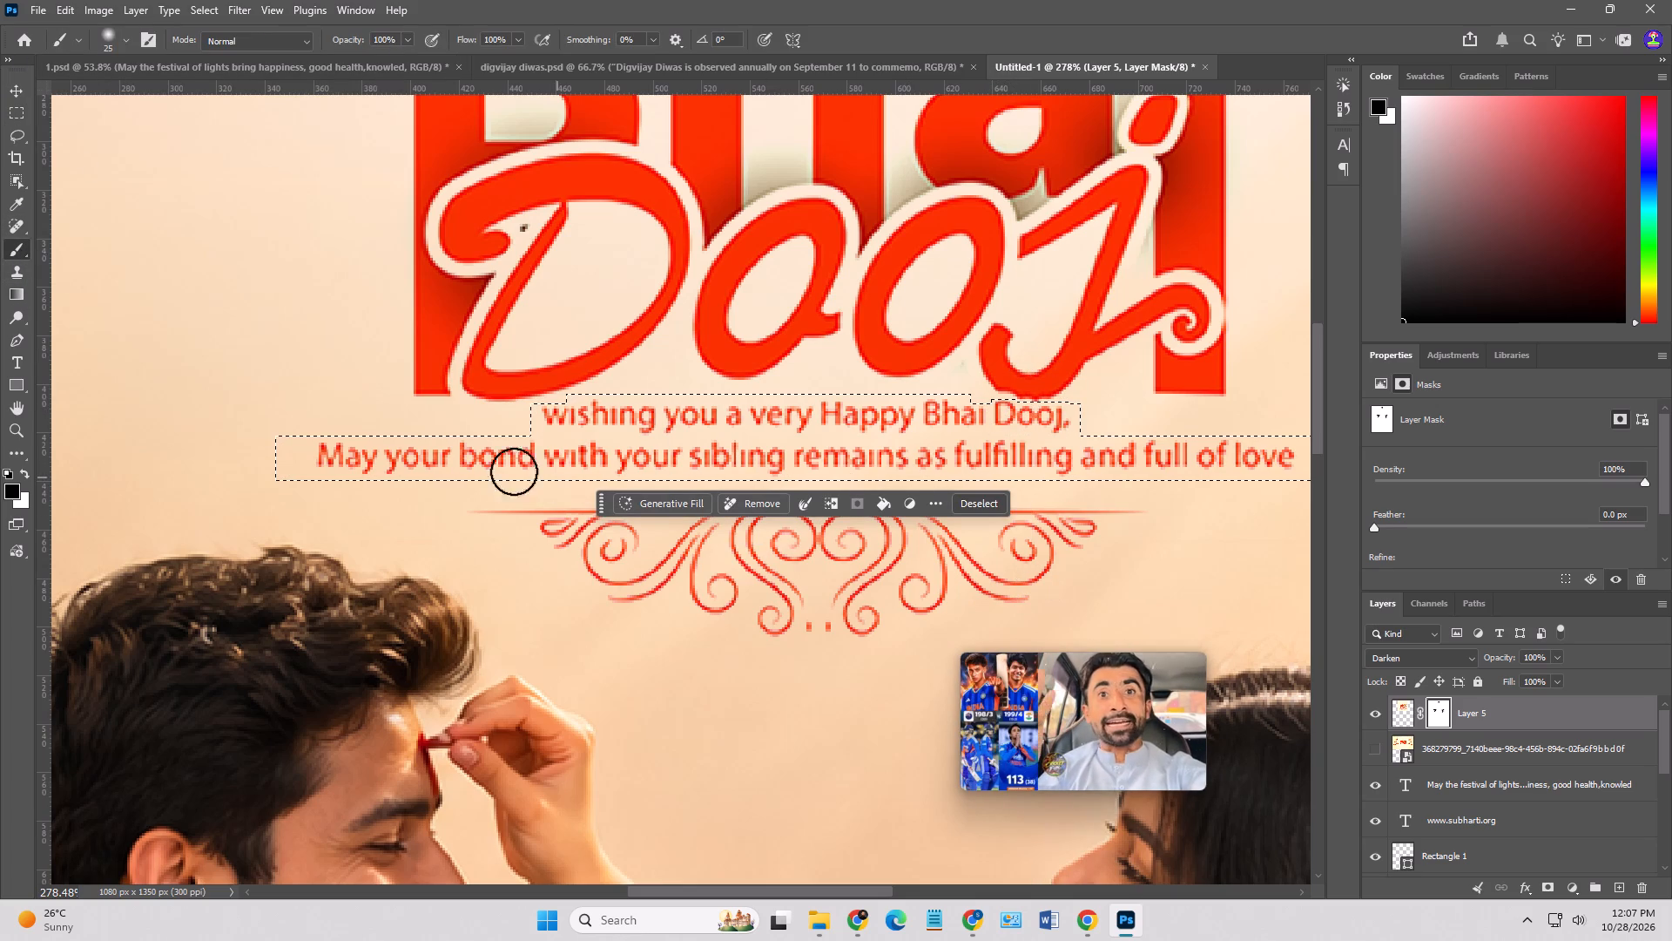
pyautogui.moveTo(307, 450); pyautogui.dragTo(413, 426)
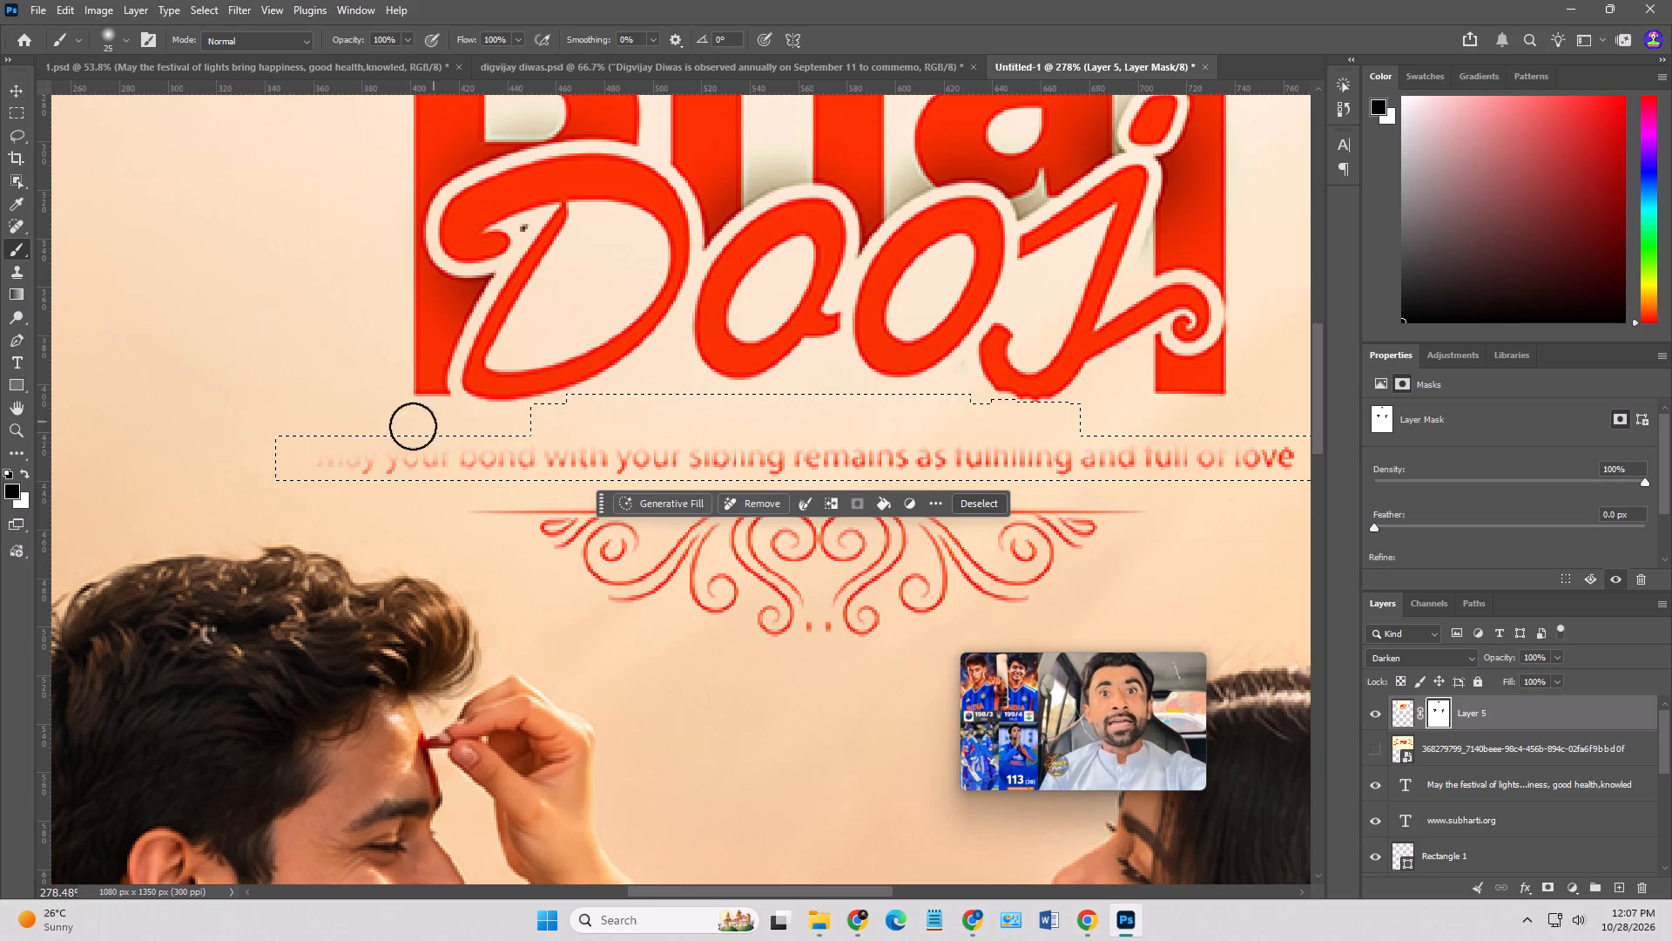
pyautogui.moveTo(413, 426); pyautogui.dragTo(498, 425)
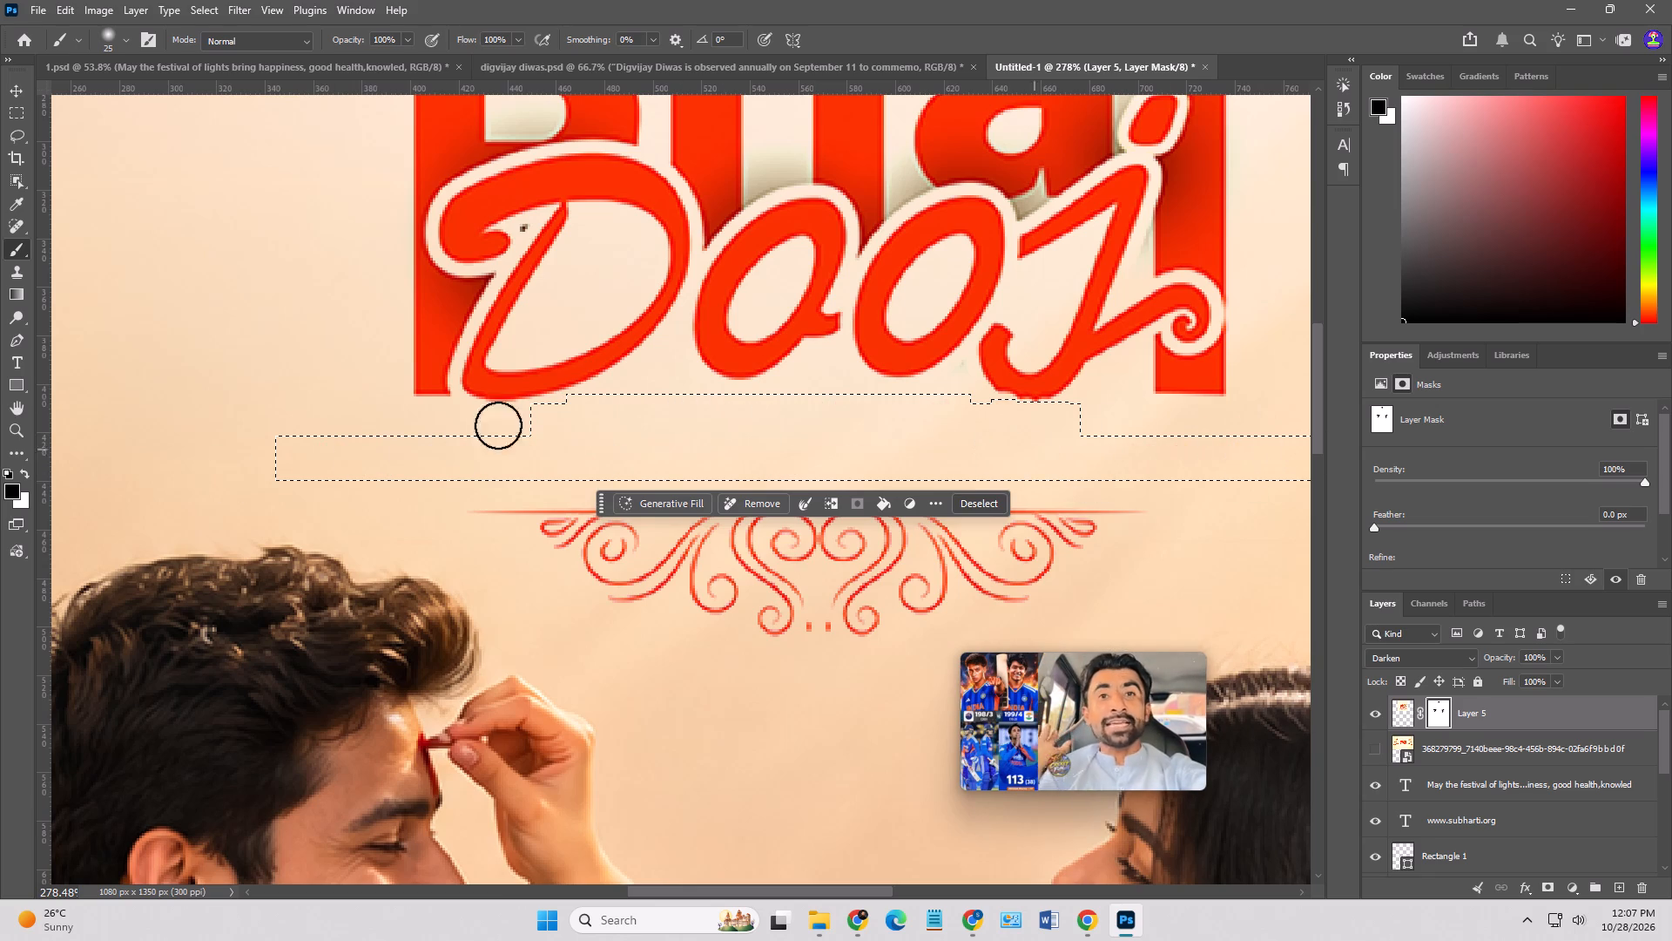
pyautogui.moveTo(498, 425); pyautogui.dragTo(1129, 443)
pyautogui.keyDown('alt'); pyautogui.scroll(-1, 884, 424); pyautogui.keyUp('alt')
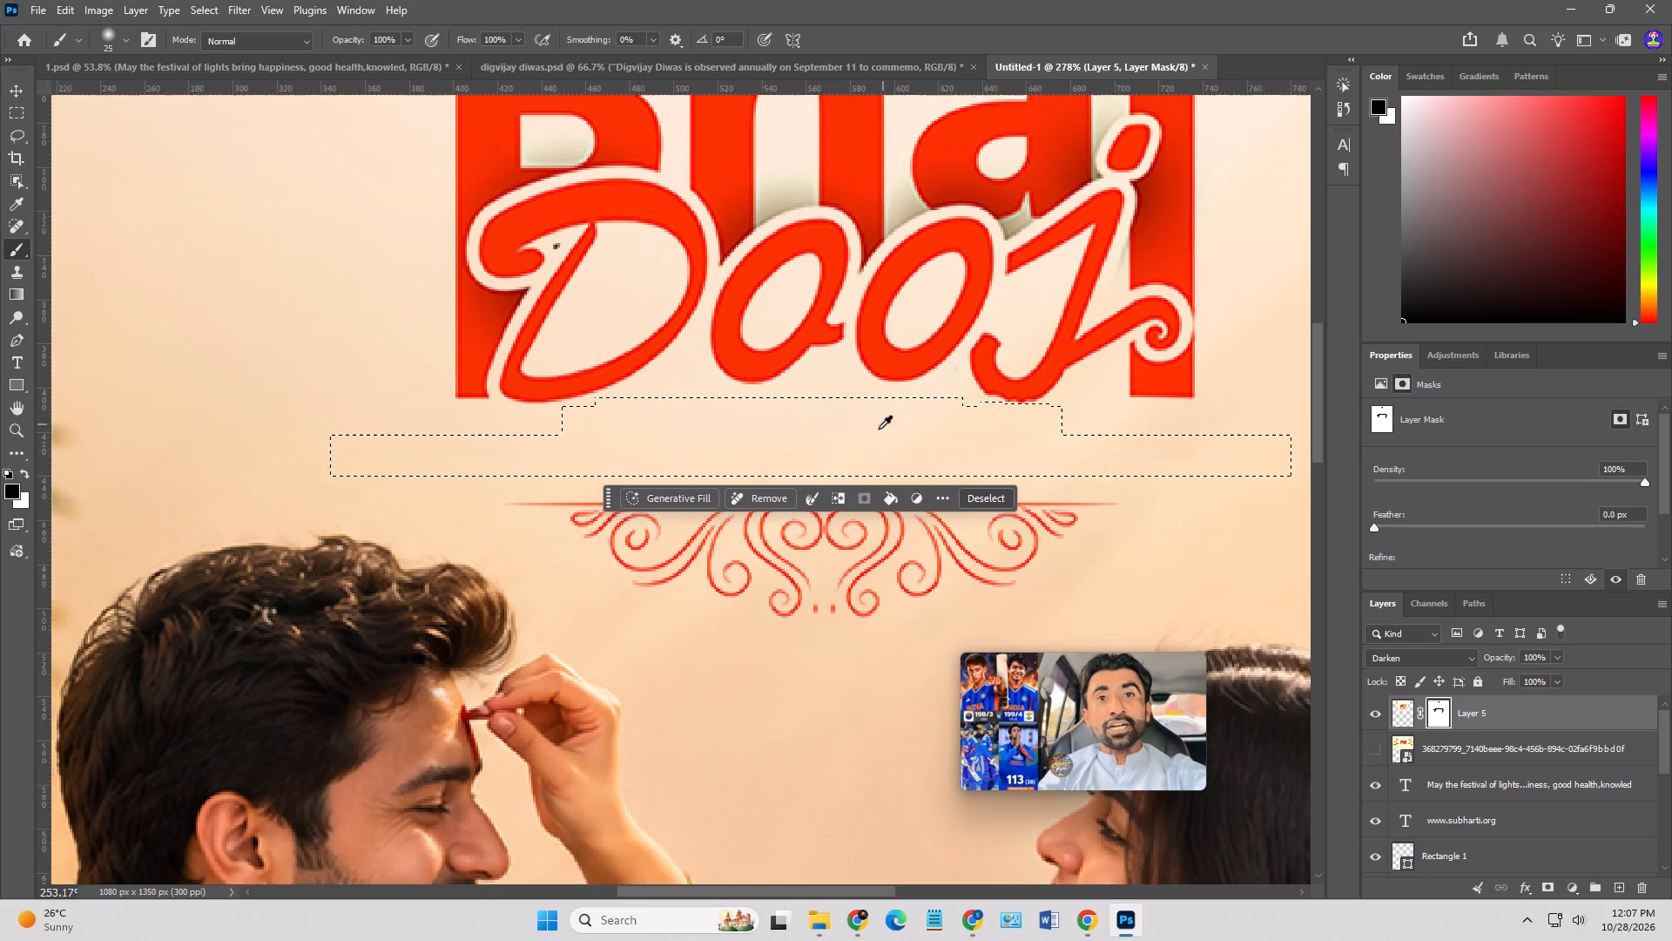
pyautogui.keyDown('alt'); pyautogui.scroll(-1, 879, 429); pyautogui.keyUp('alt')
pyautogui.moveTo(1222, 443); pyautogui.dragTo(1143, 448)
pyautogui.hotkey('ctrl', 'd')
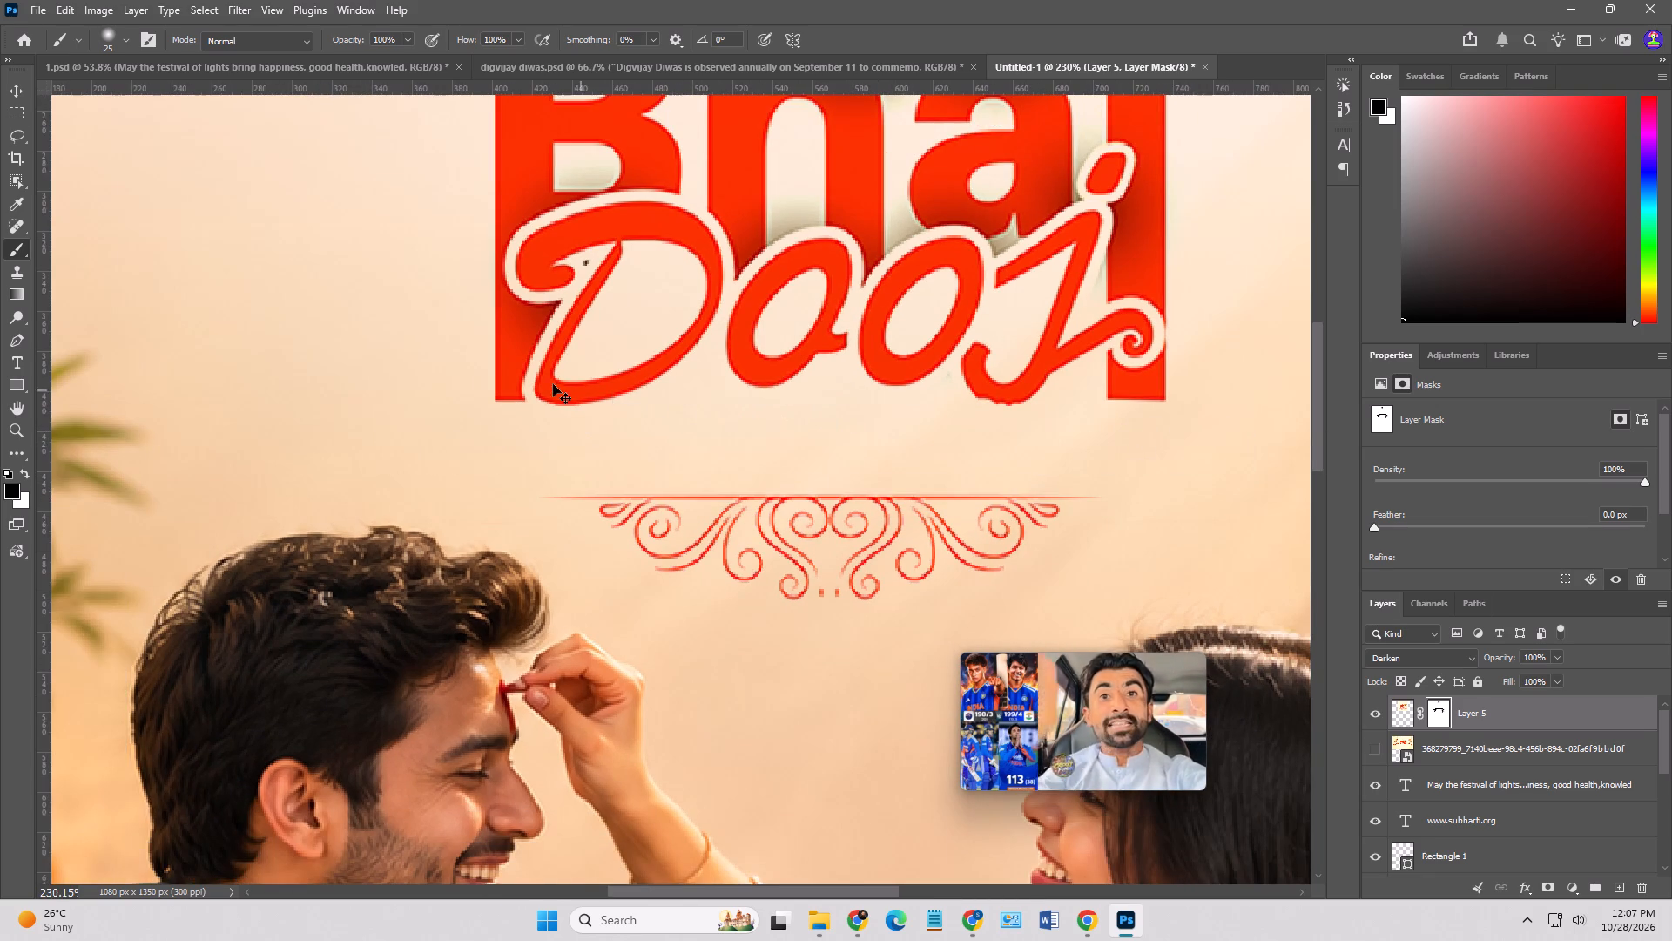
# Copy the scroll ornament below the title from the title layer's artwork to a new layer, using a rectangular selection about 319 × 84 px.
pyautogui.keyDown('alt'); pyautogui.scroll(-8, 770, 421); pyautogui.keyUp('alt')
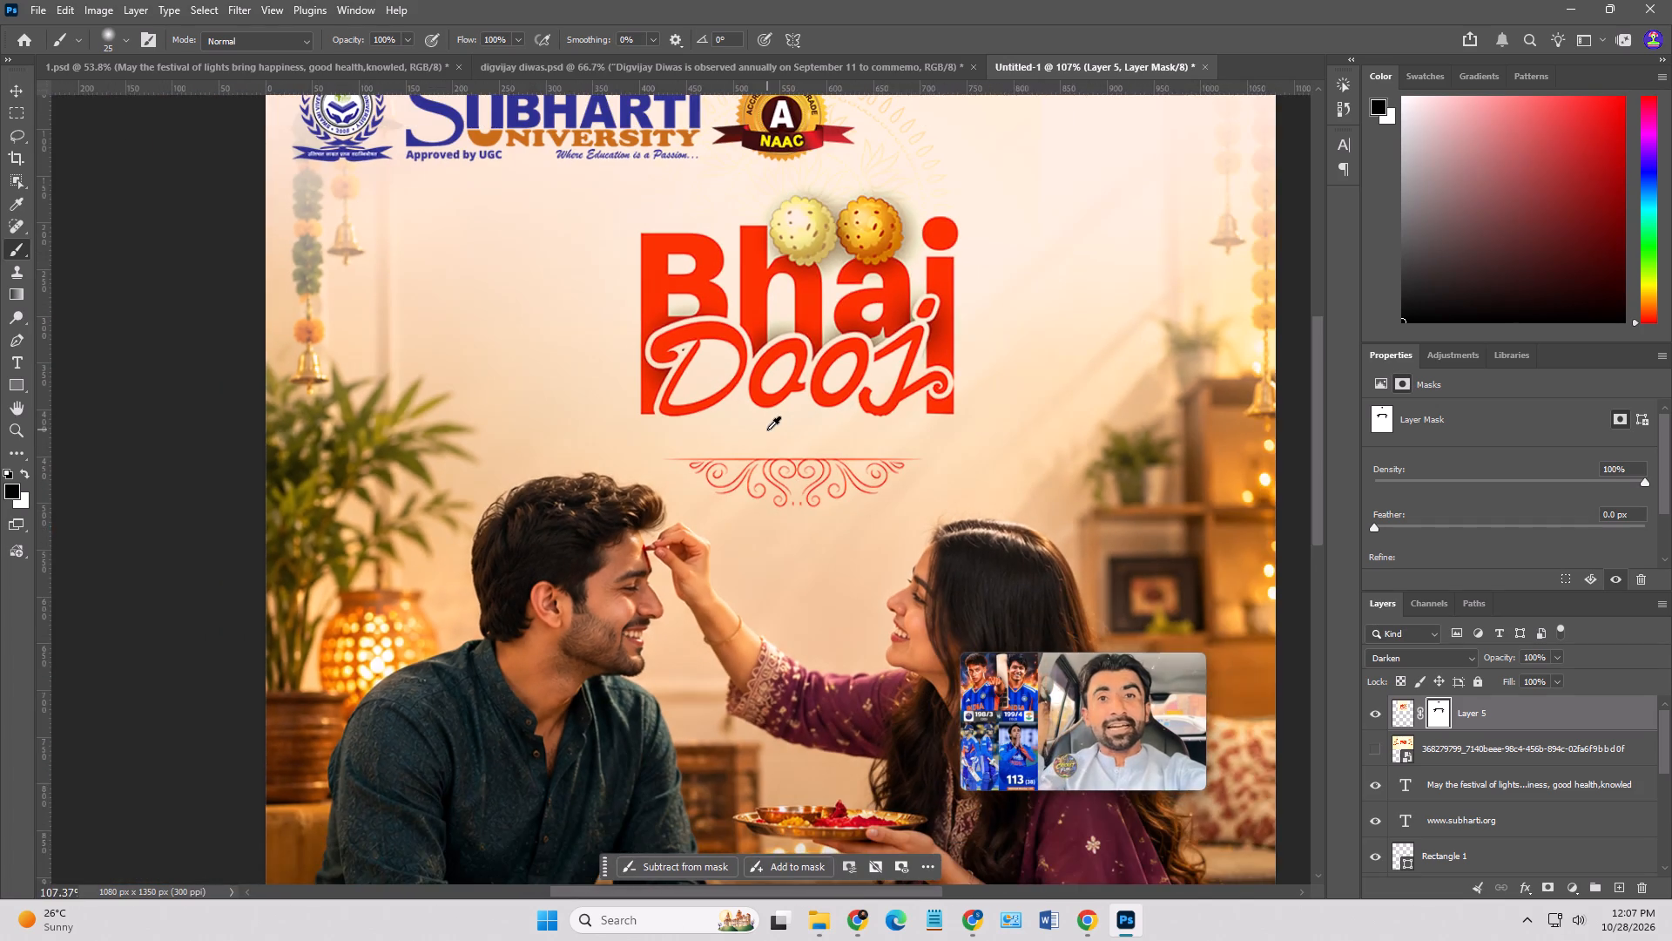
pyautogui.keyDown('alt'); pyautogui.scroll(-2, 765, 430); pyautogui.keyUp('alt')
pyautogui.click(6, 91)
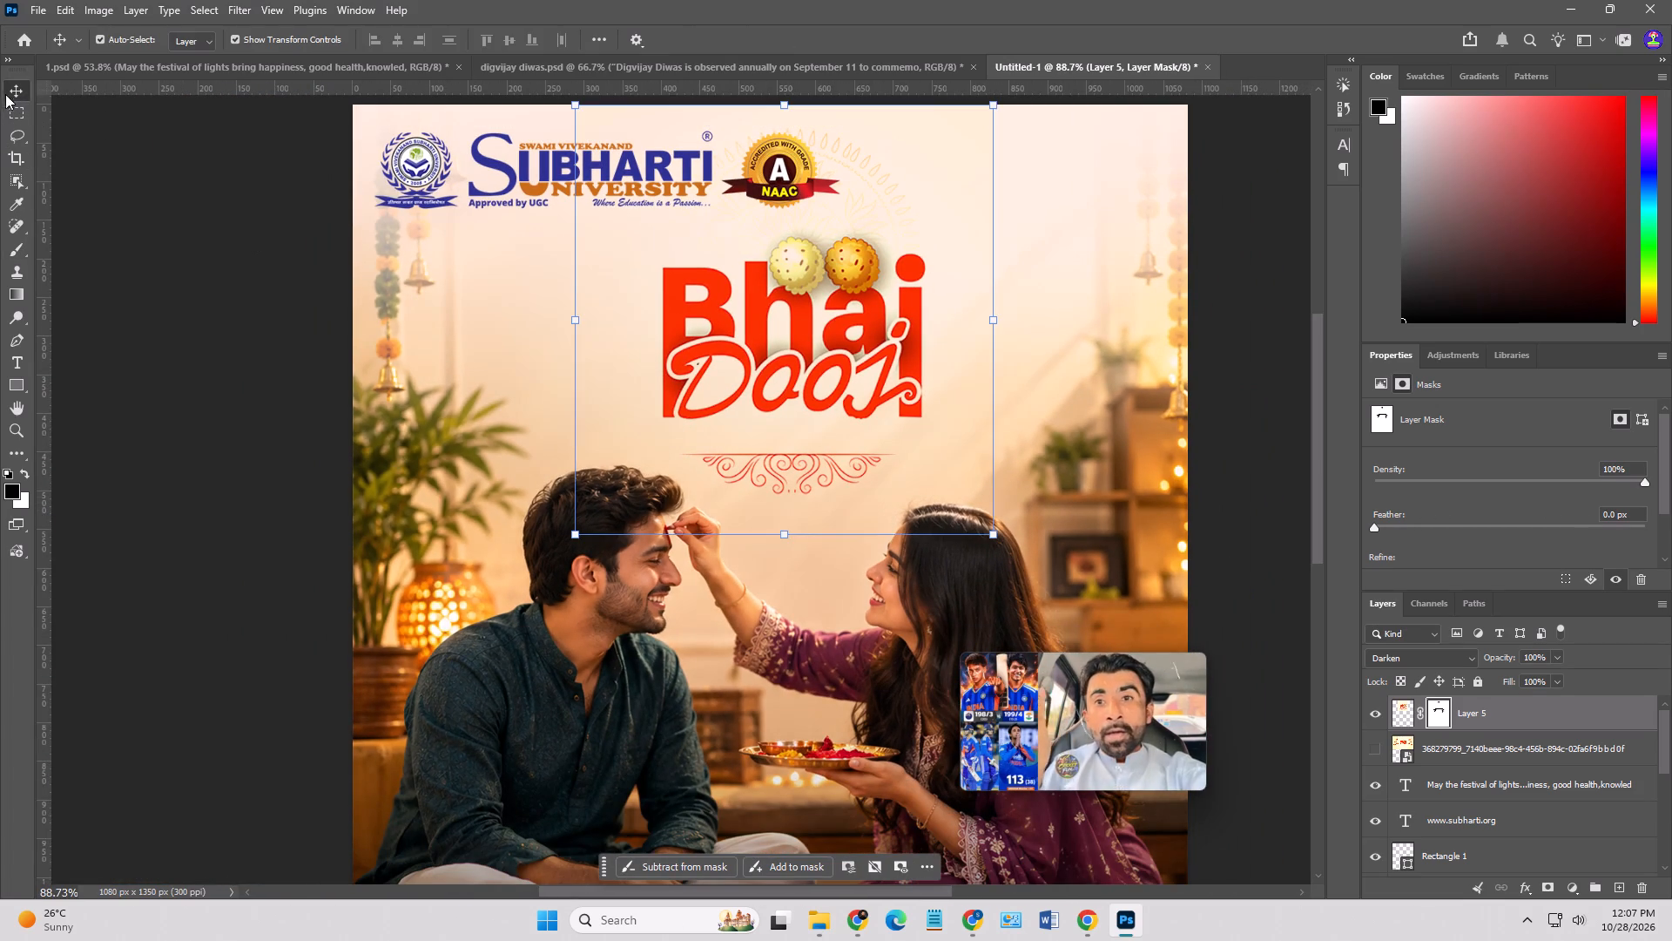
pyautogui.click(1409, 714)
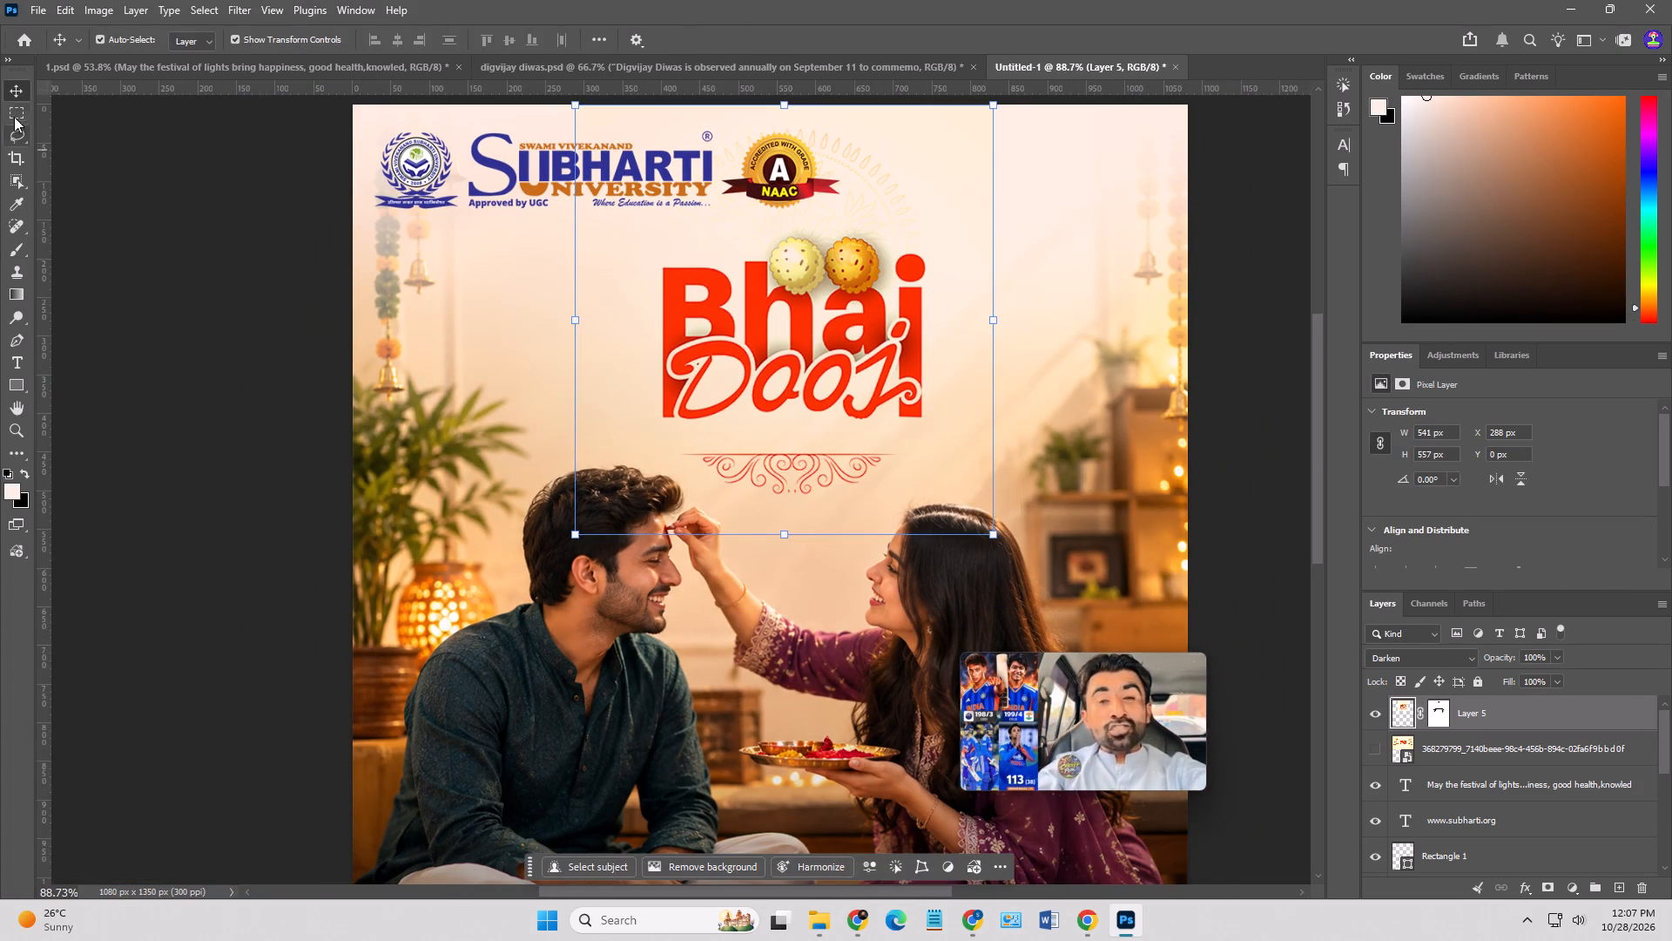
pyautogui.click(10, 110)
pyautogui.moveTo(667, 440); pyautogui.dragTo(906, 504)
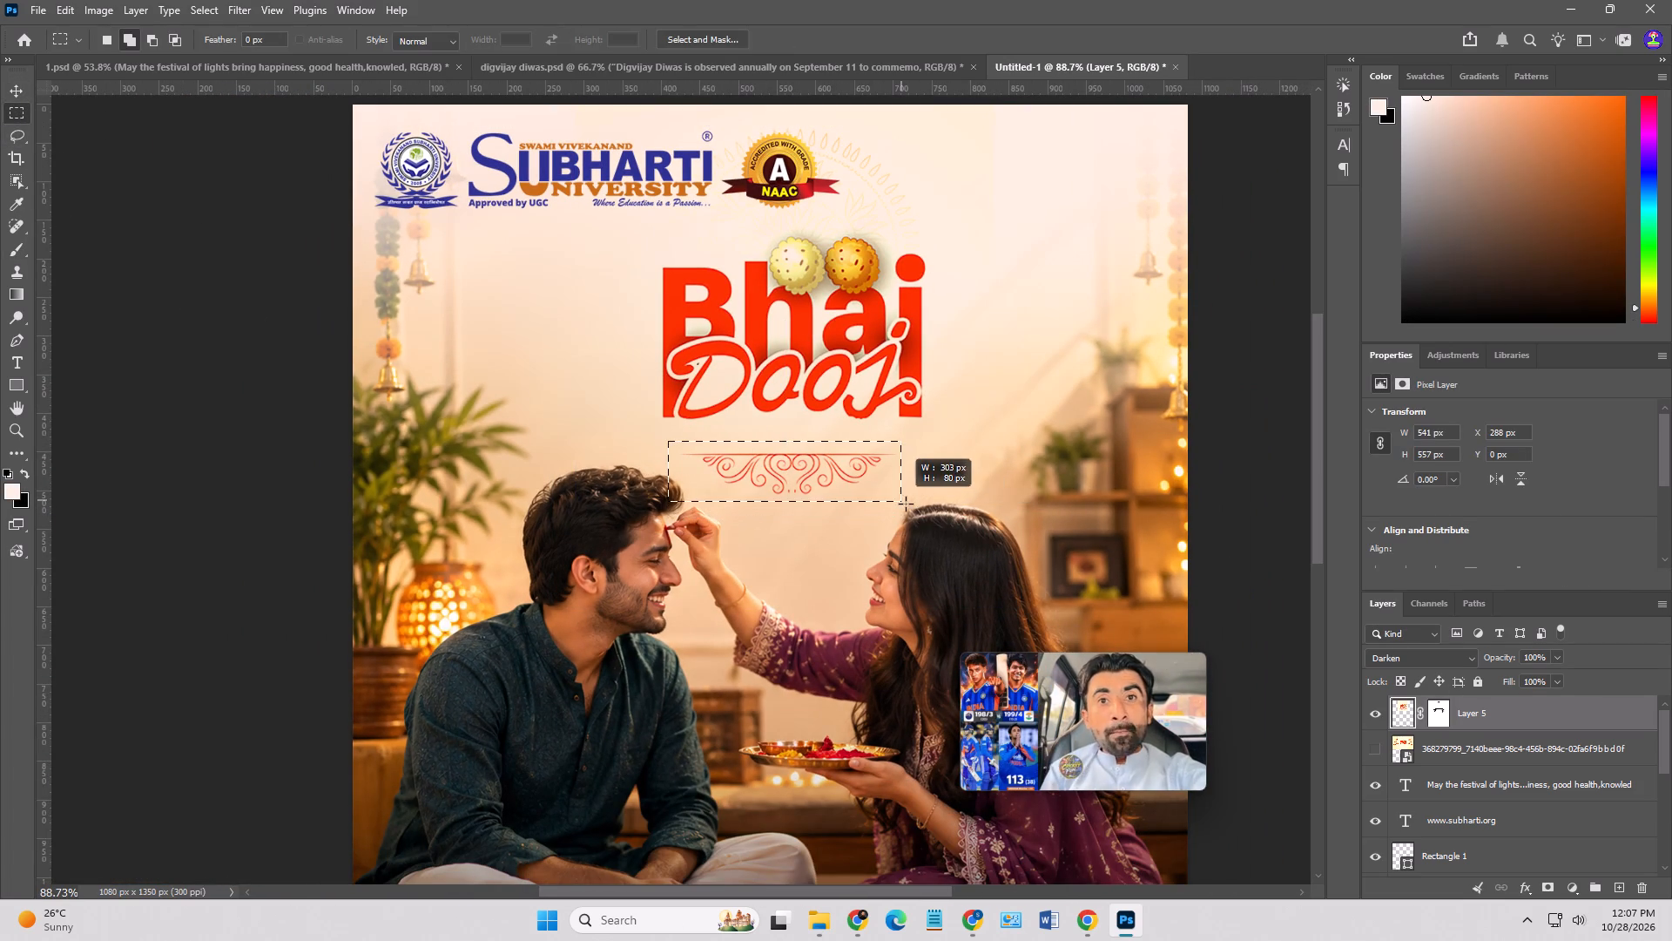
pyautogui.moveTo(906, 504); pyautogui.dragTo(913, 504)
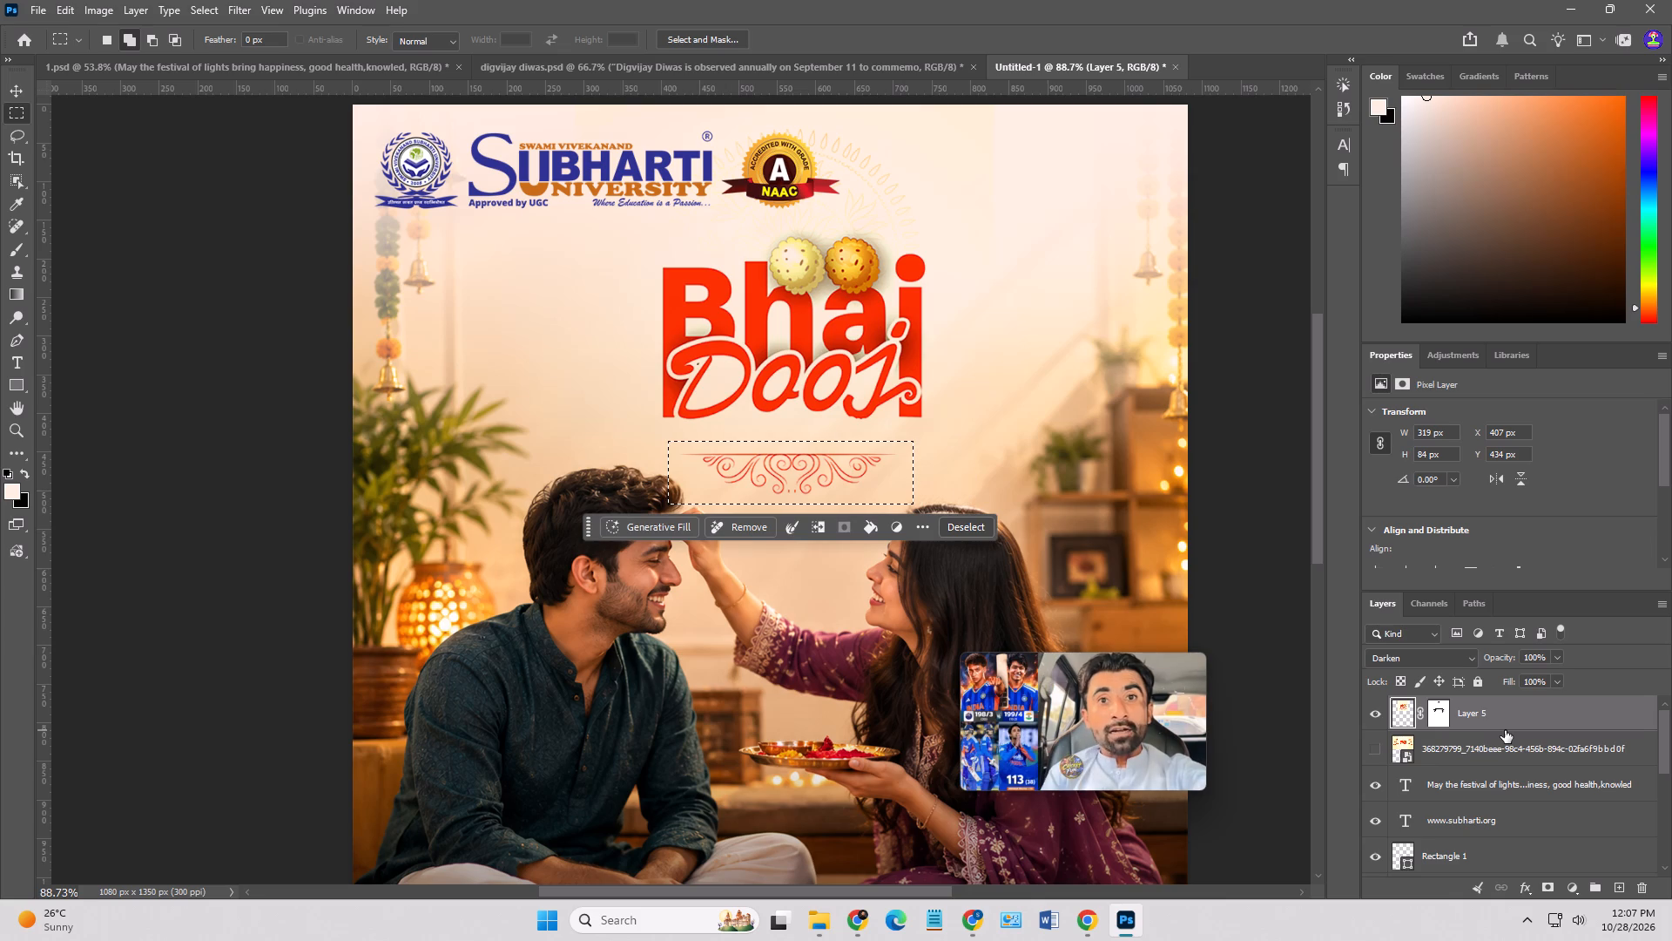
pyautogui.hotkey('ctrl', 'j')
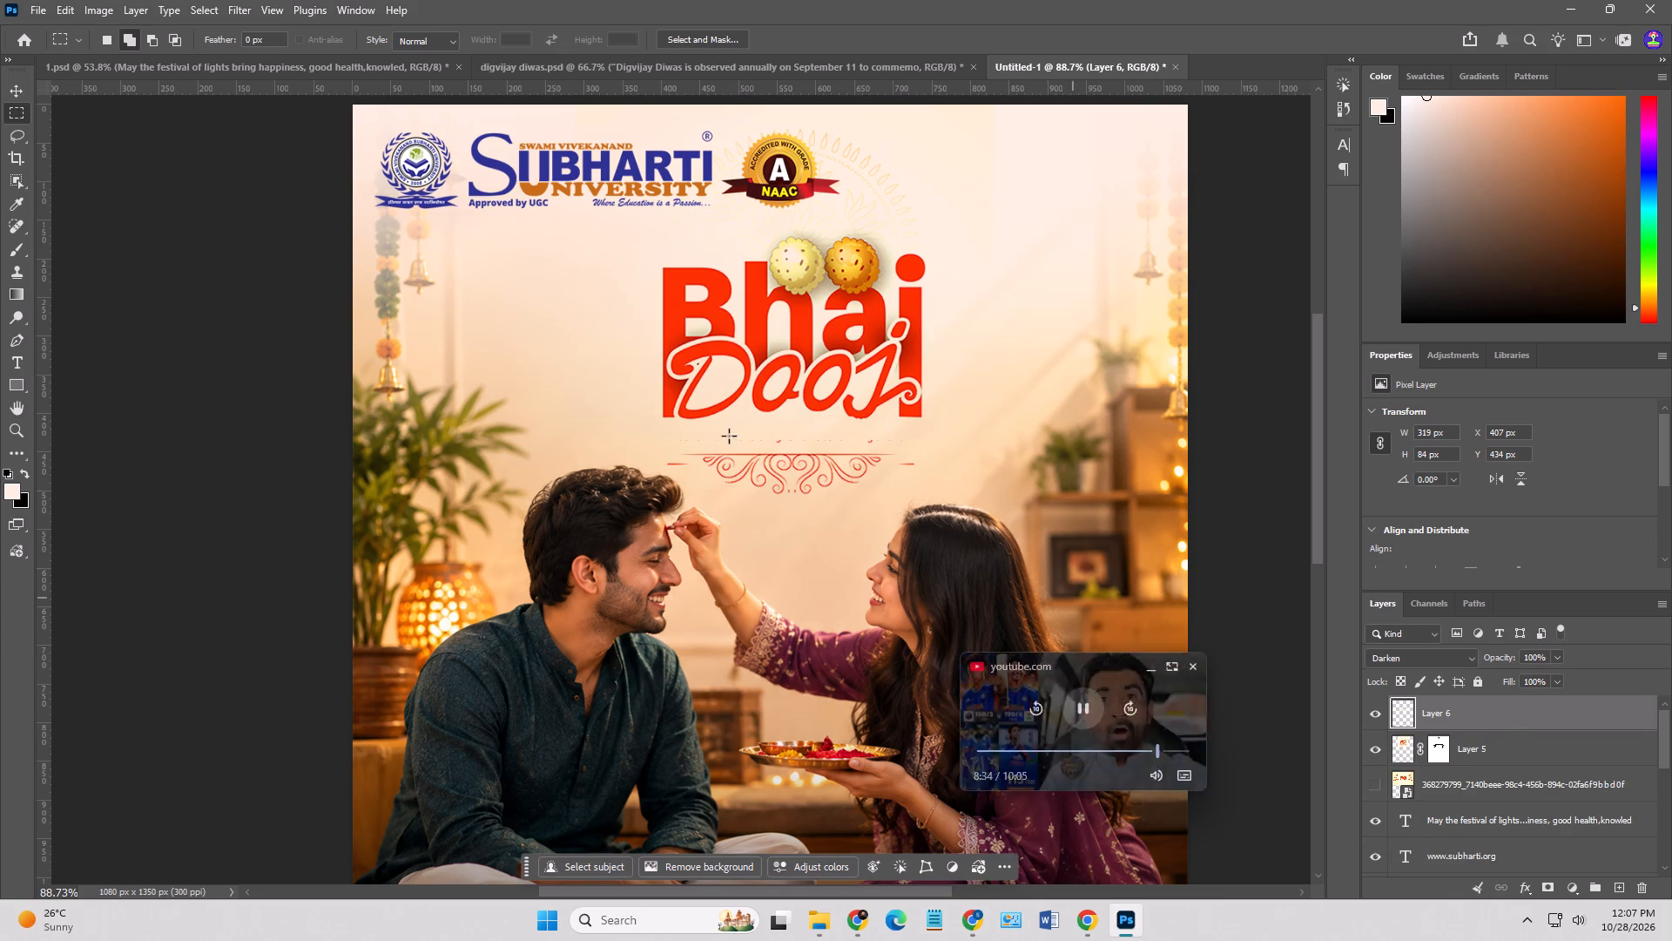
# Move the ornament copy up to about X 409, Y 411 px, just below the title, and hide its layer.
pyautogui.click(17, 92)
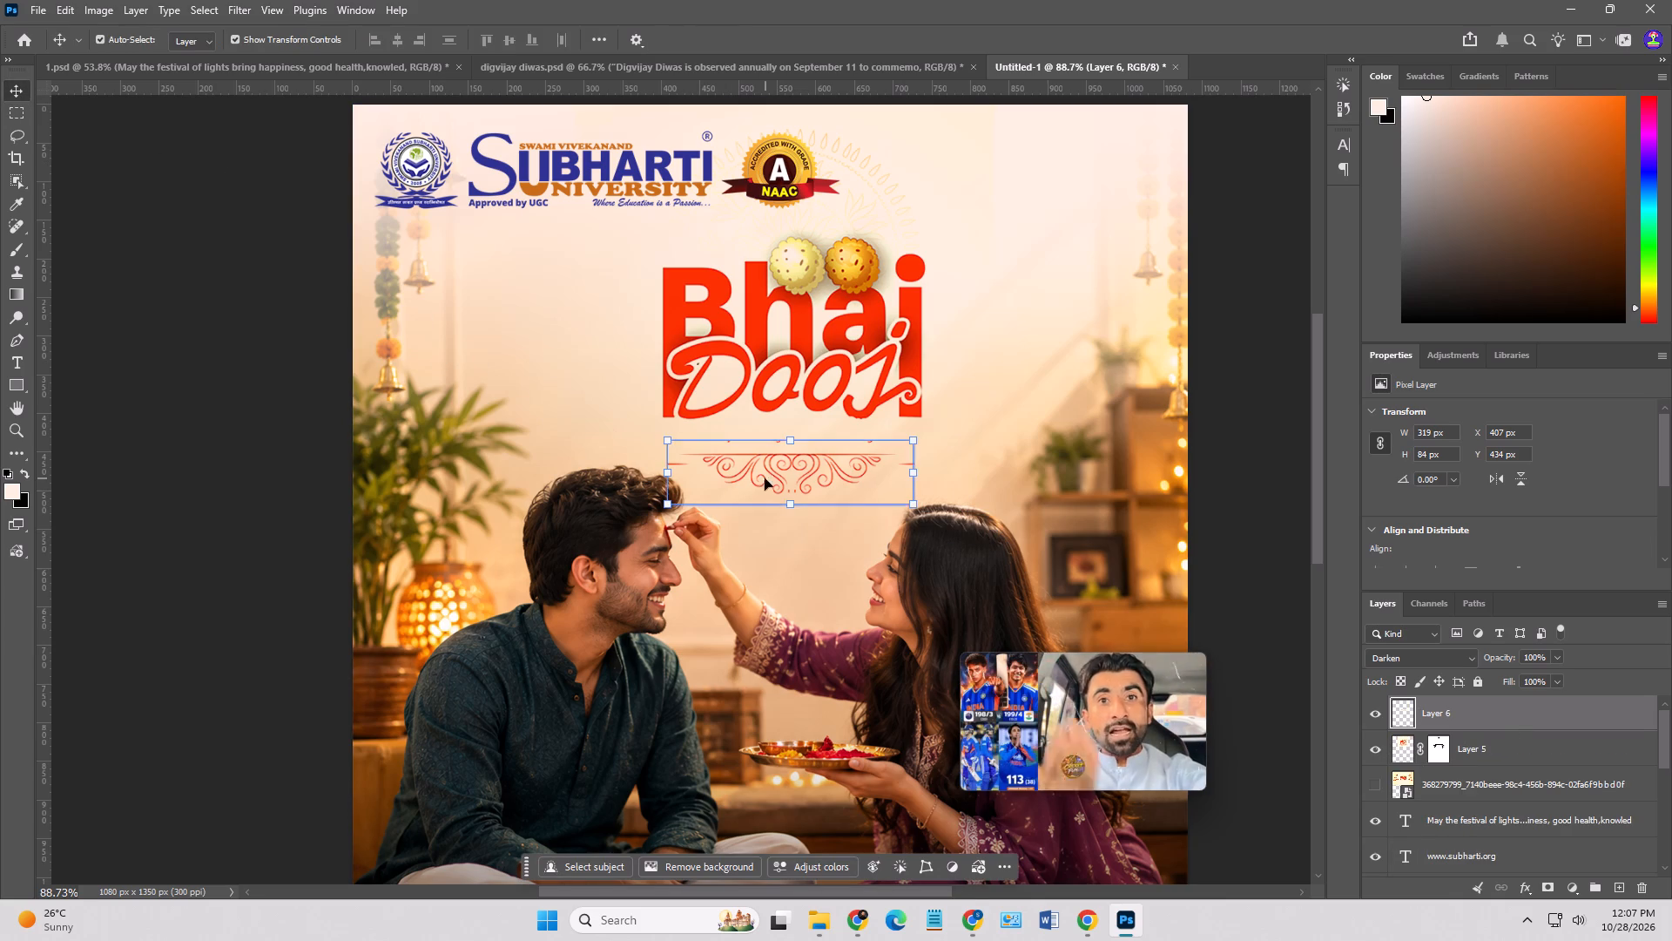
pyautogui.moveTo(765, 477); pyautogui.dragTo(764, 465)
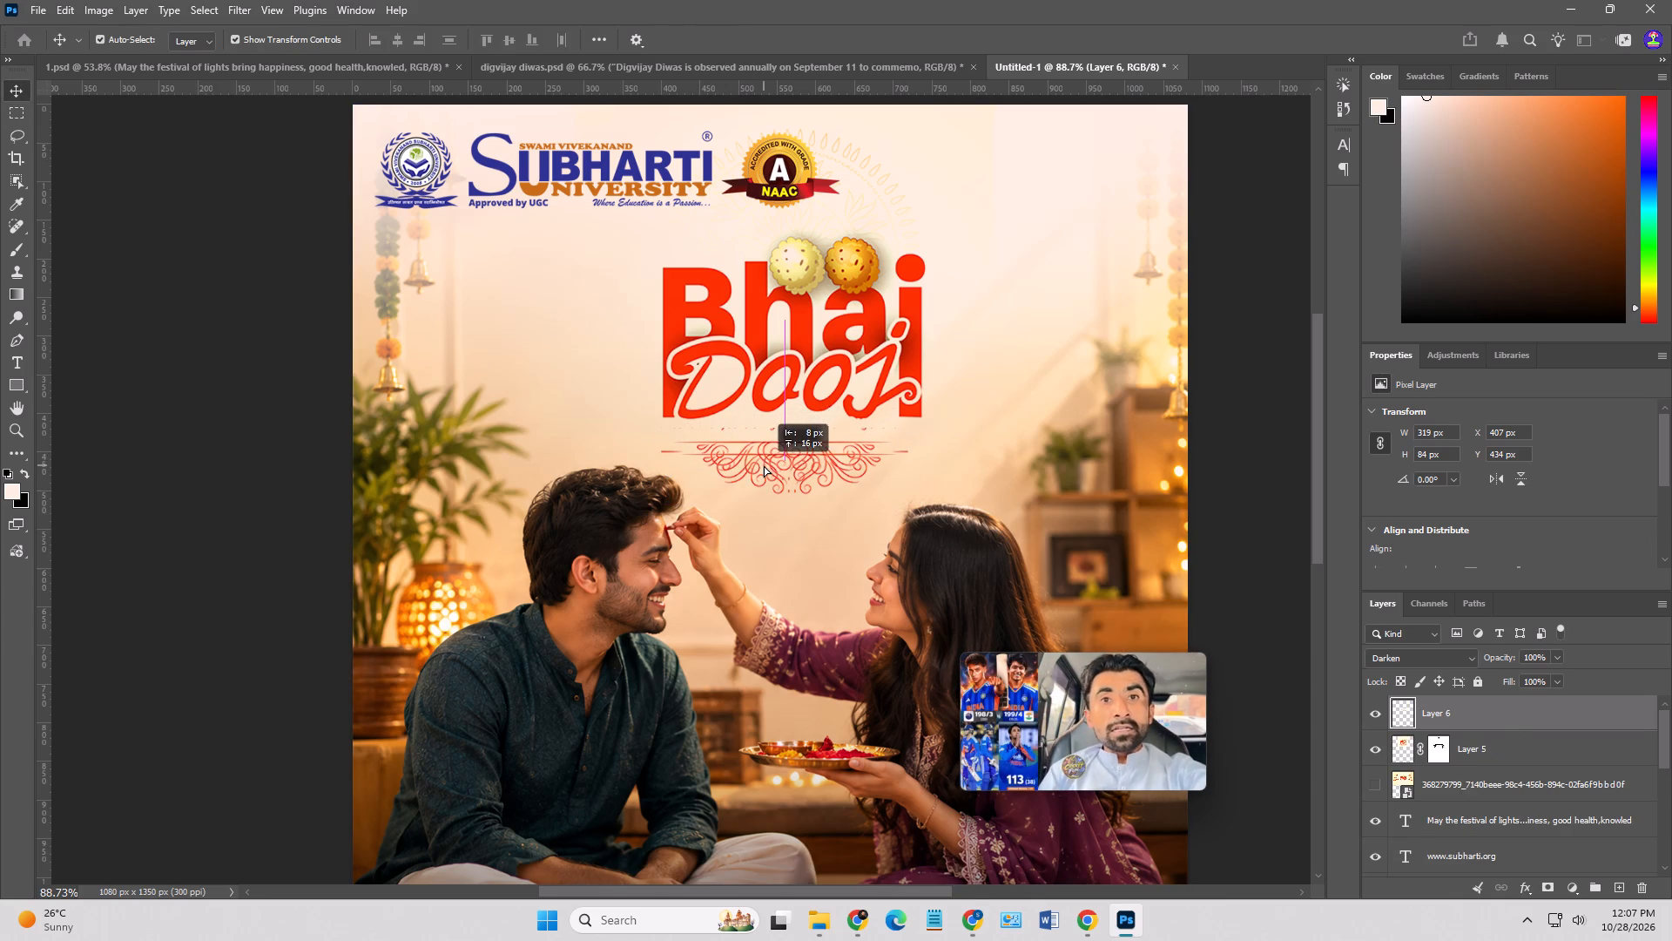
pyautogui.moveTo(764, 465); pyautogui.dragTo(766, 460)
pyautogui.click(1374, 712)
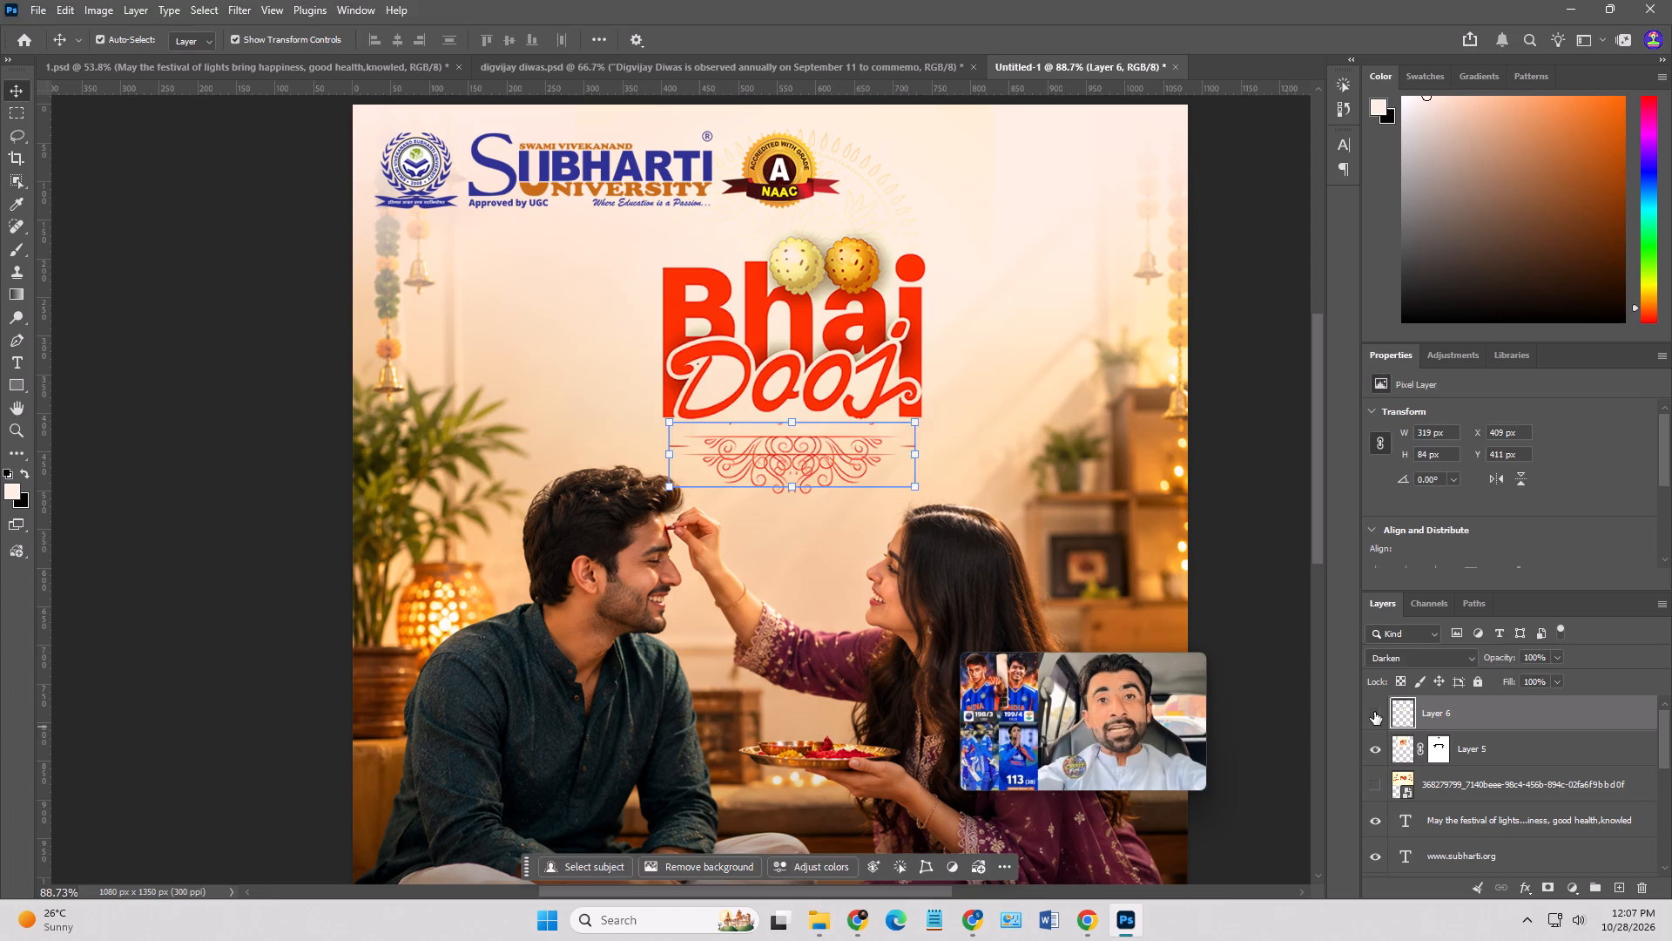
# Paint the original scroll ornament out of the title layer's mask with the black 25 px brush.
pyautogui.click(1430, 748)
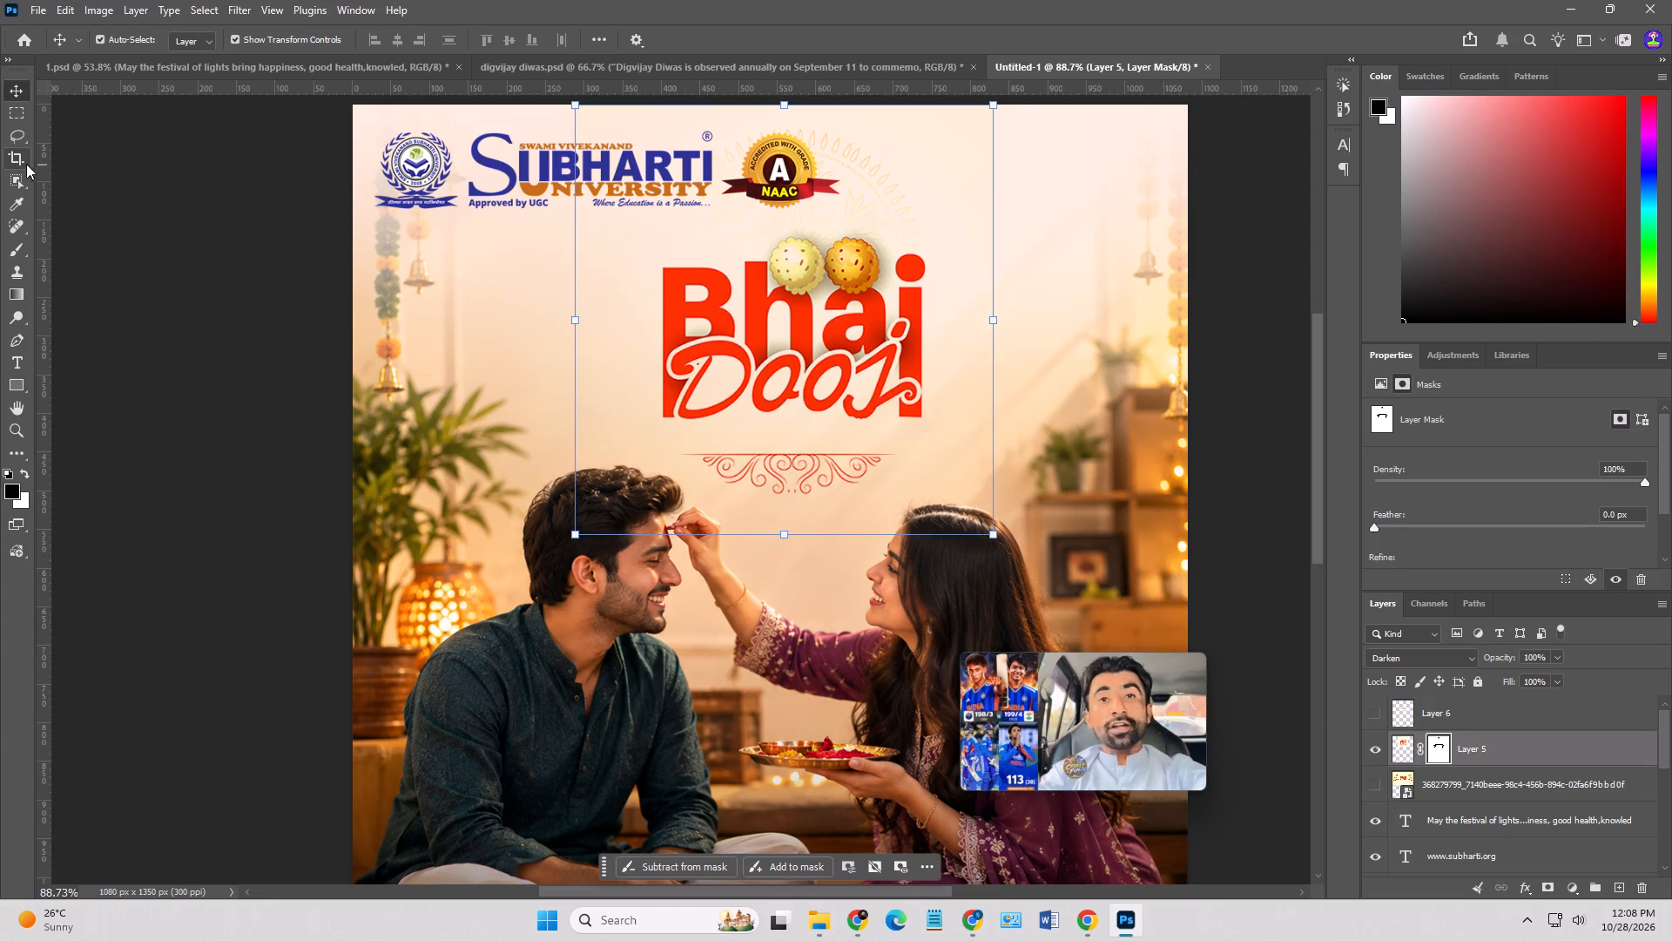
pyautogui.click(15, 246)
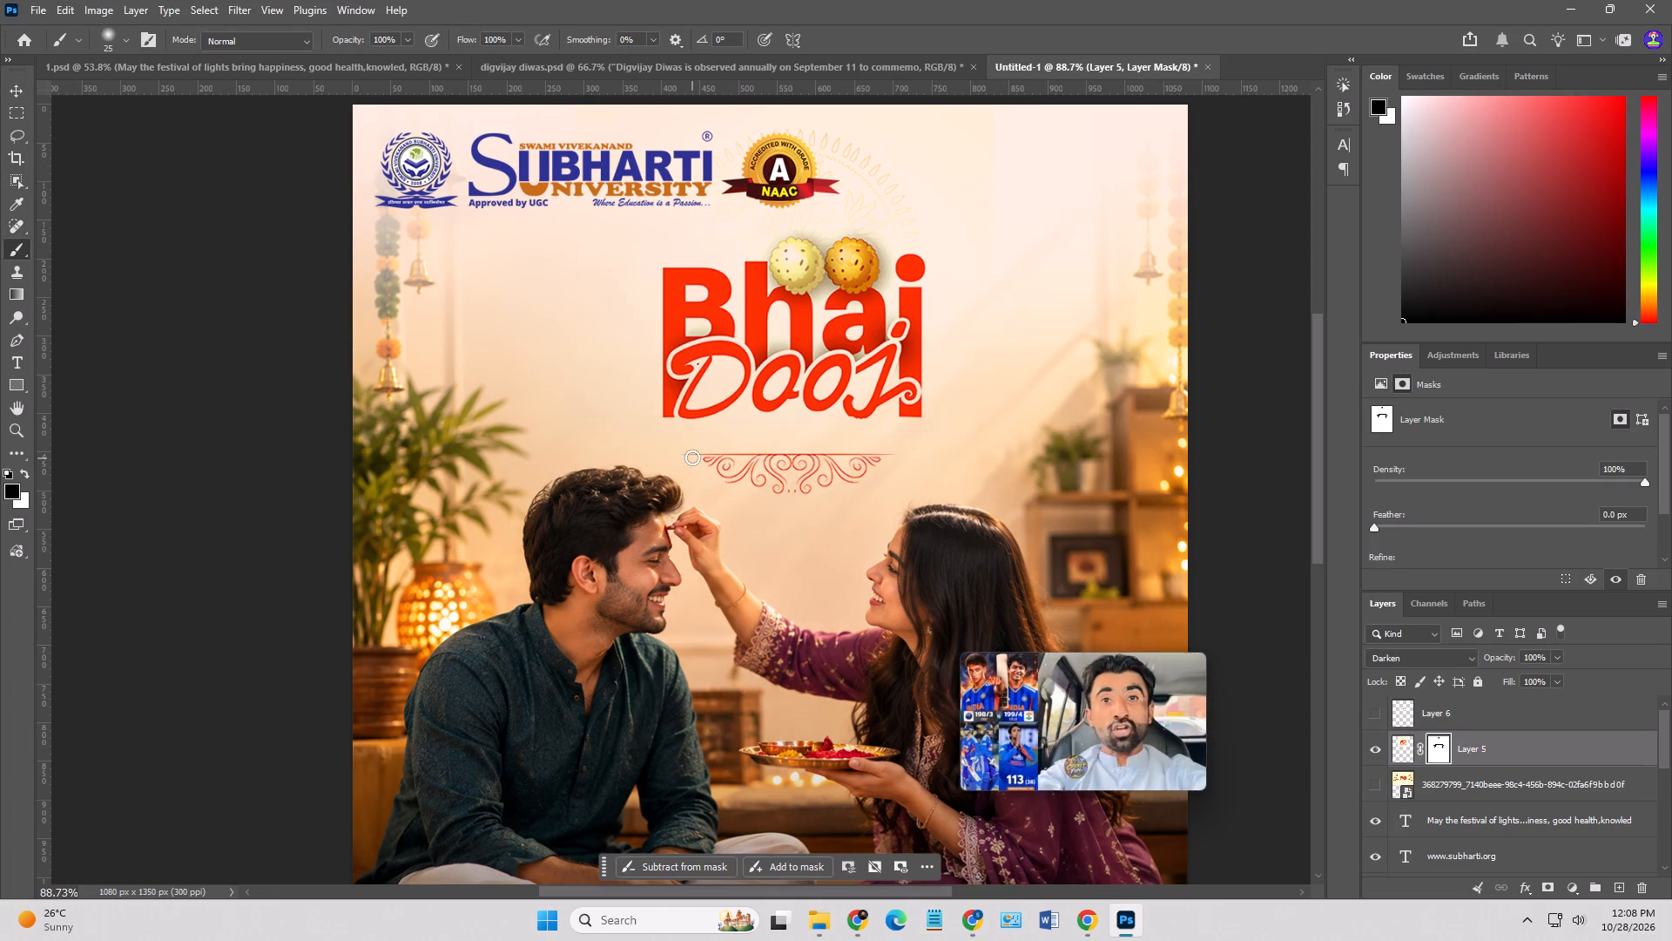
pyautogui.moveTo(692, 457); pyautogui.dragTo(691, 464)
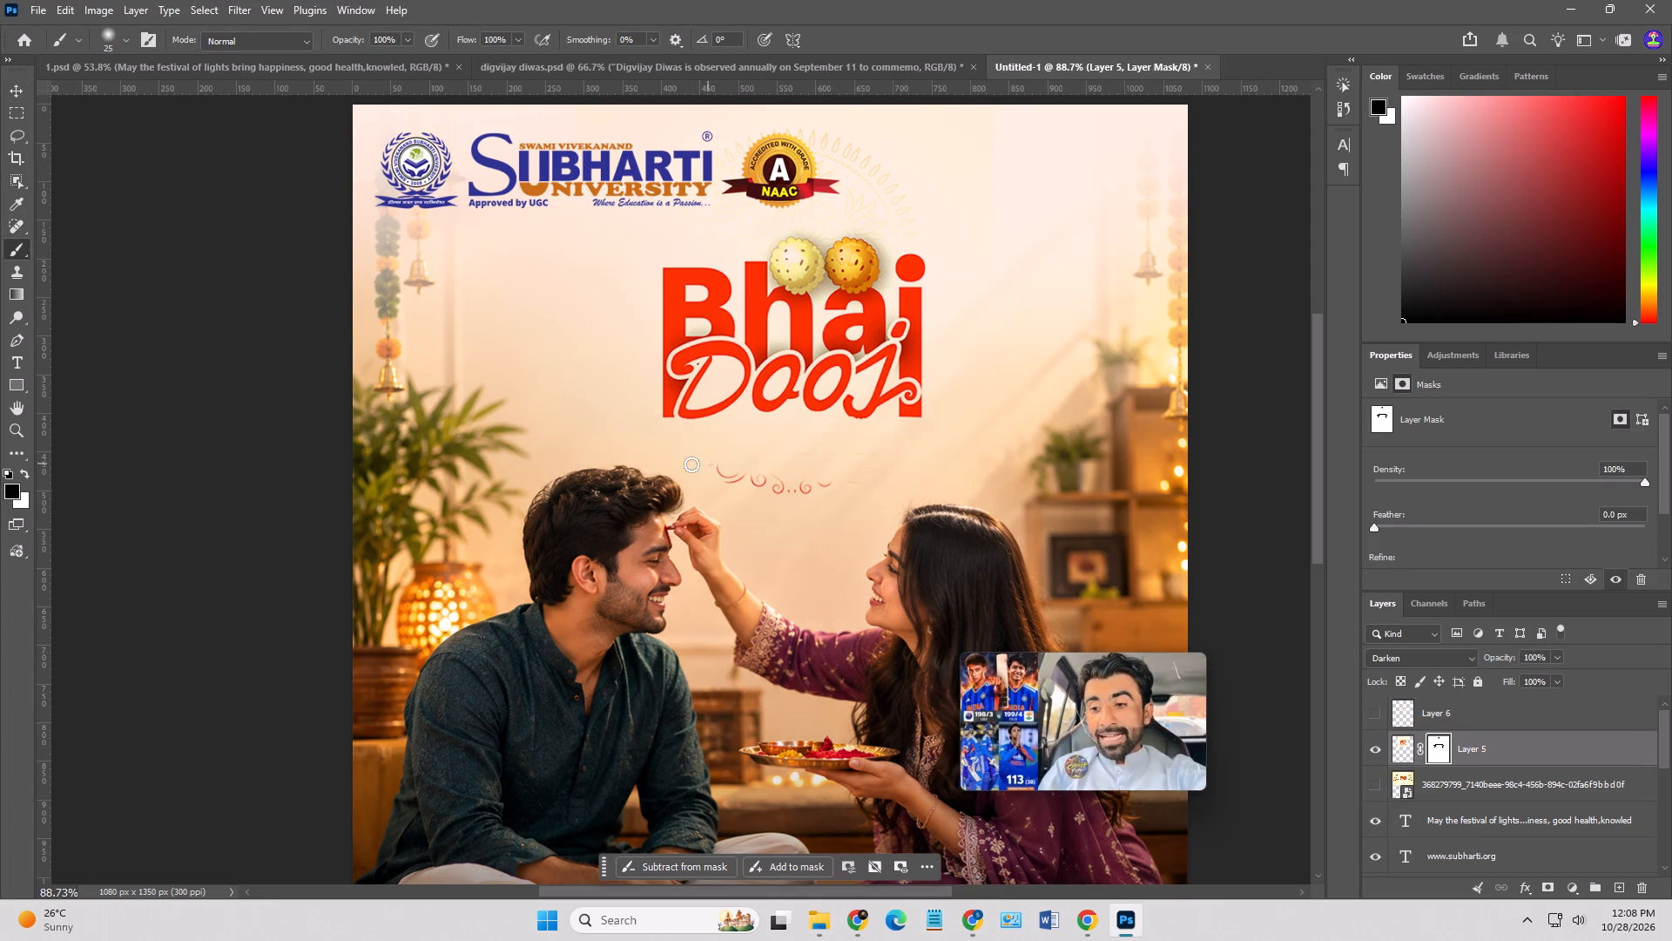
pyautogui.moveTo(691, 464); pyautogui.dragTo(674, 462)
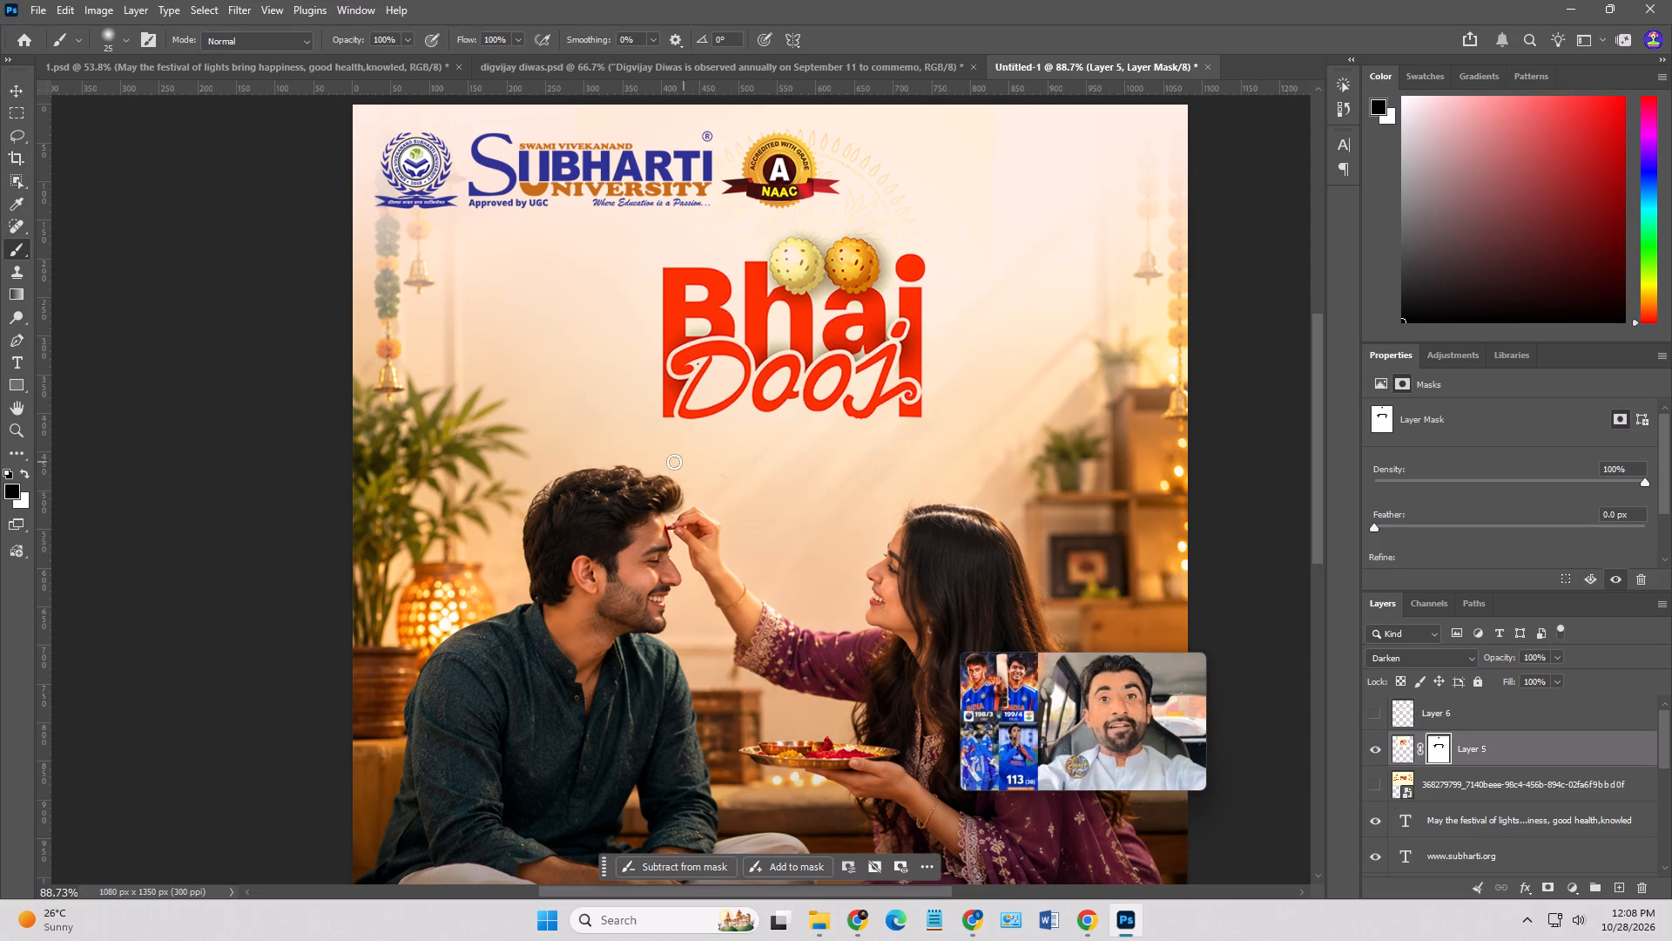
pyautogui.moveTo(674, 462); pyautogui.dragTo(650, 445)
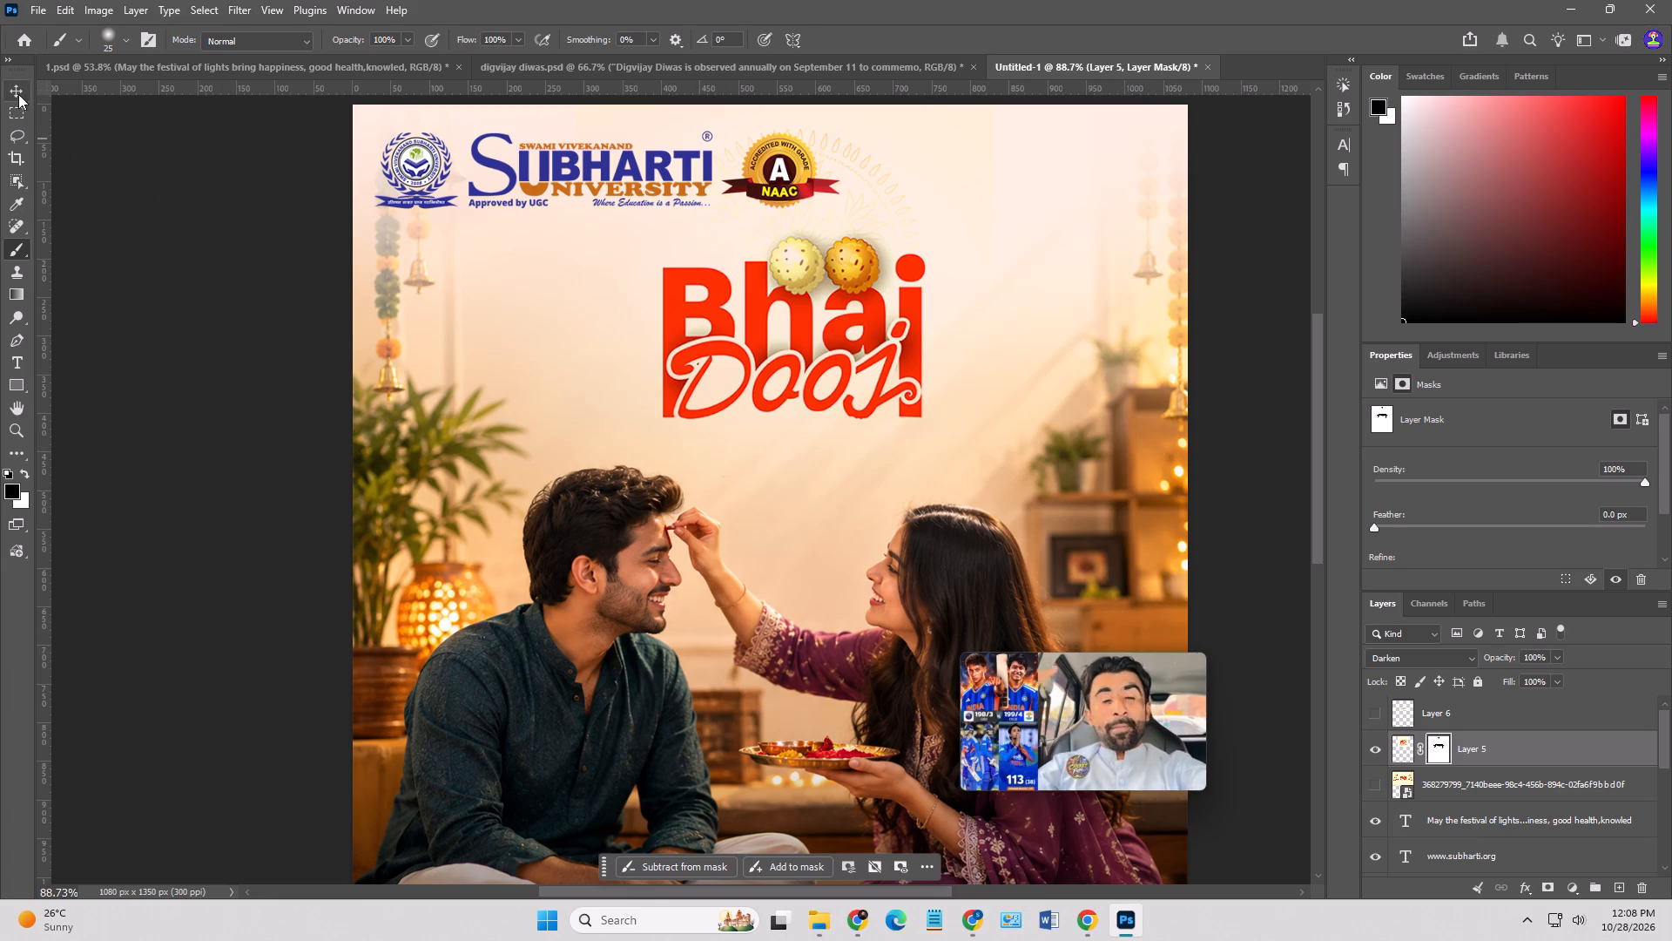
pyautogui.click(7, 84)
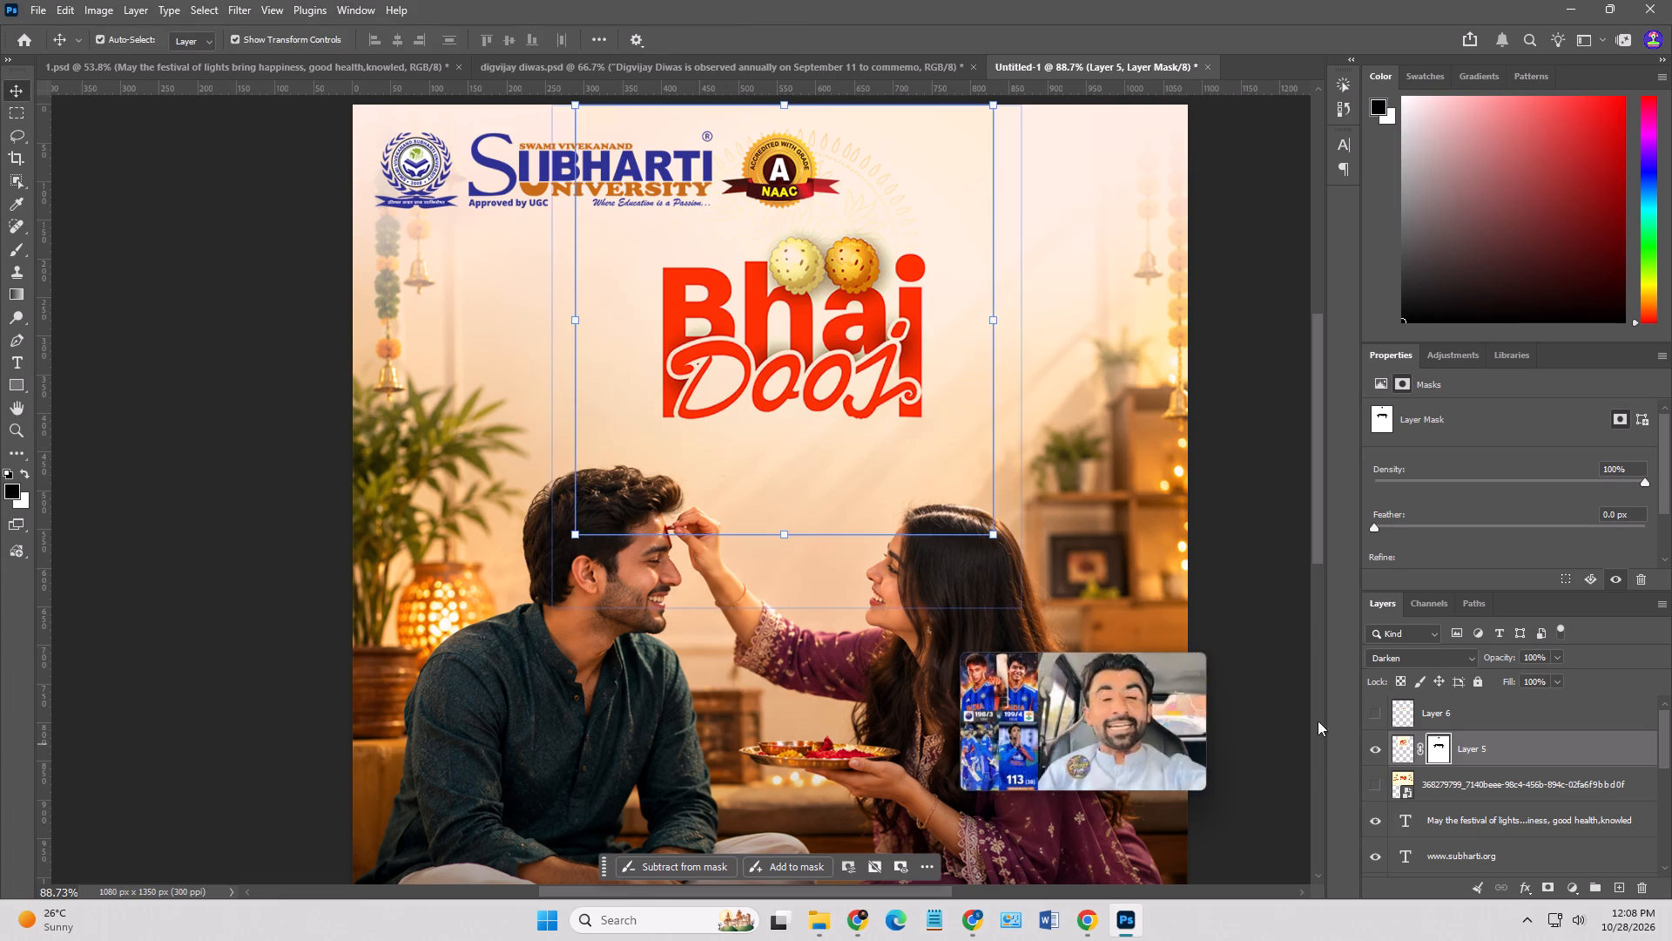
pyautogui.moveTo(14, 247); pyautogui.dragTo(28, 250)
pyautogui.moveTo(884, 456); pyautogui.dragTo(835, 453)
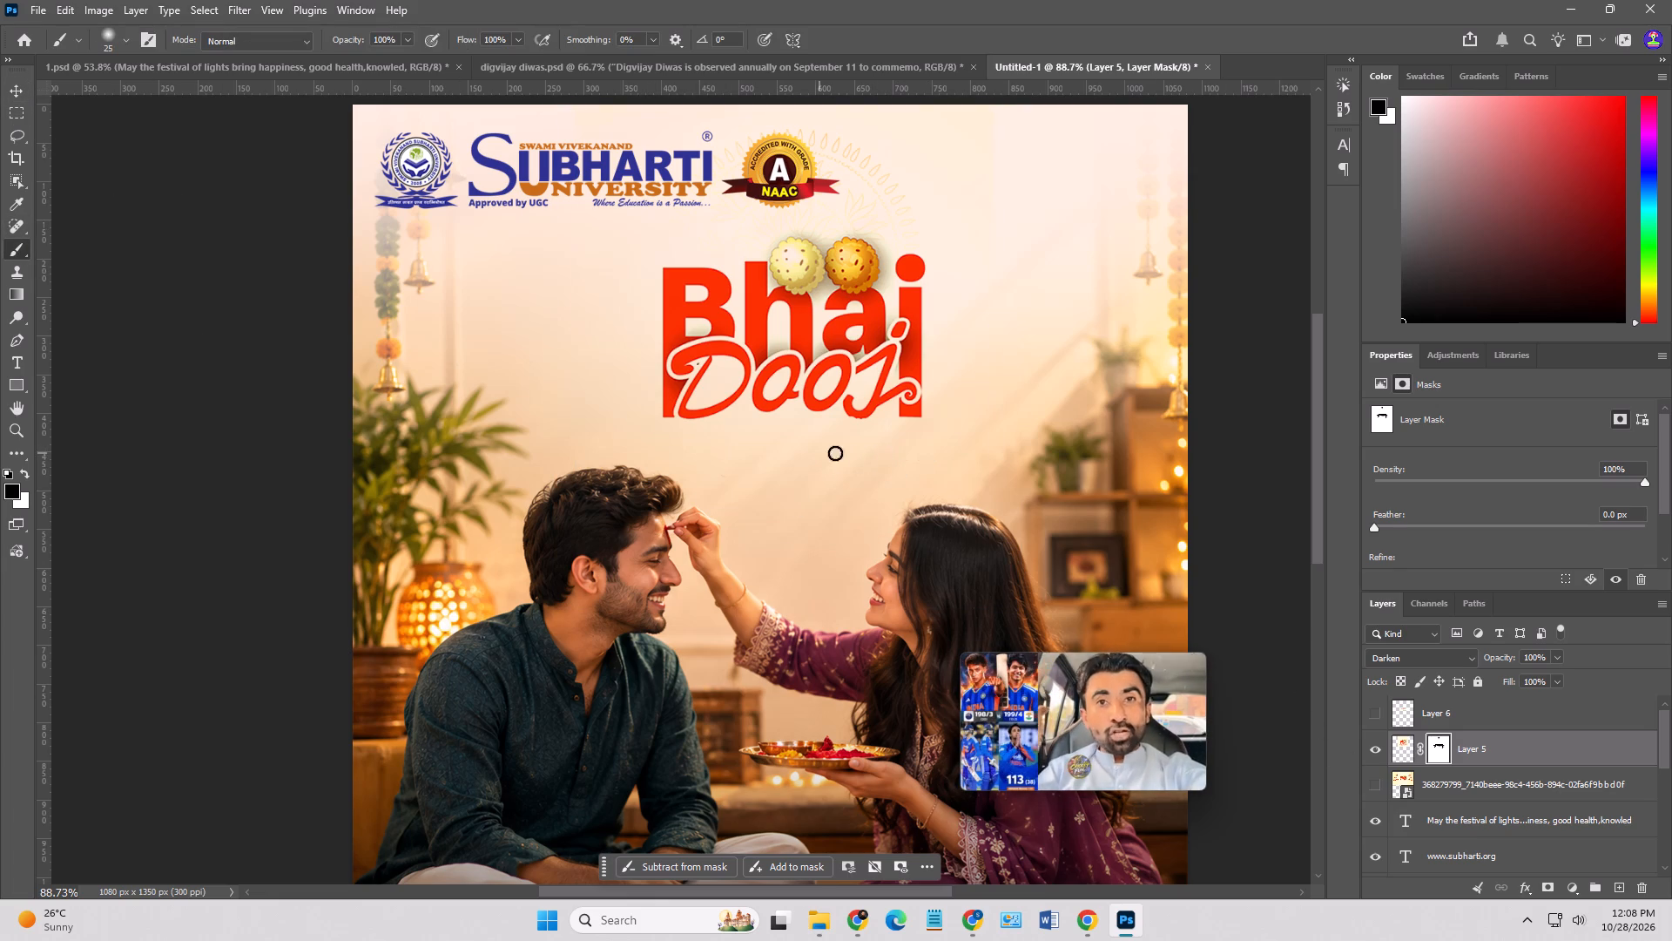
pyautogui.moveTo(835, 453); pyautogui.dragTo(653, 450)
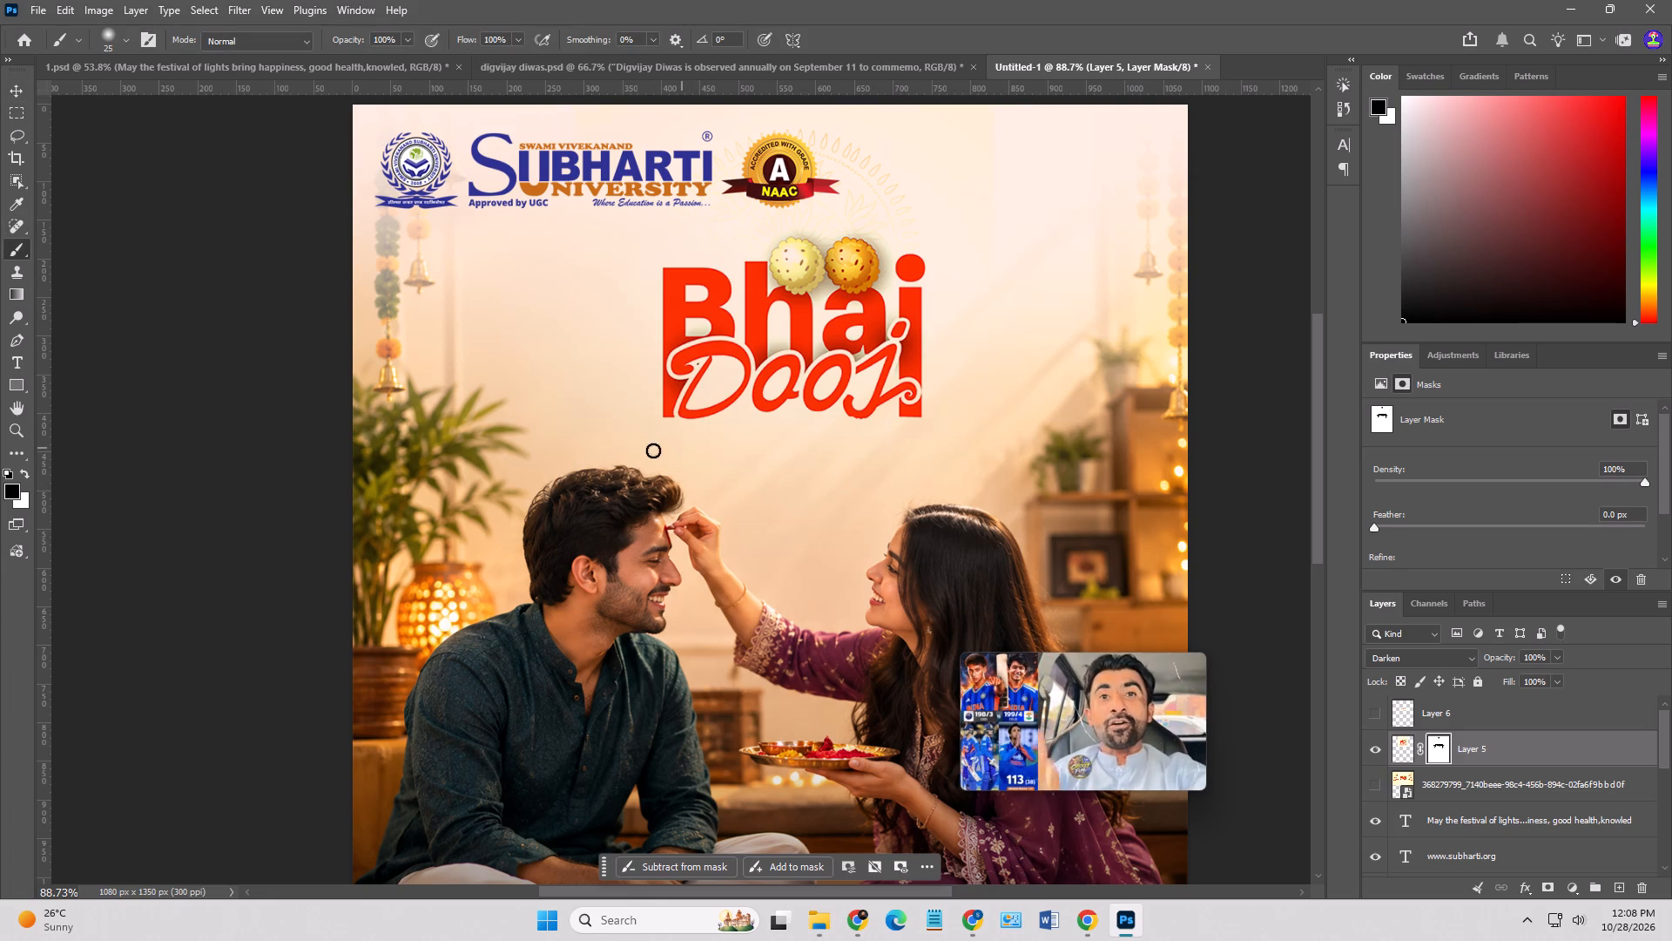
pyautogui.moveTo(653, 450); pyautogui.dragTo(822, 485)
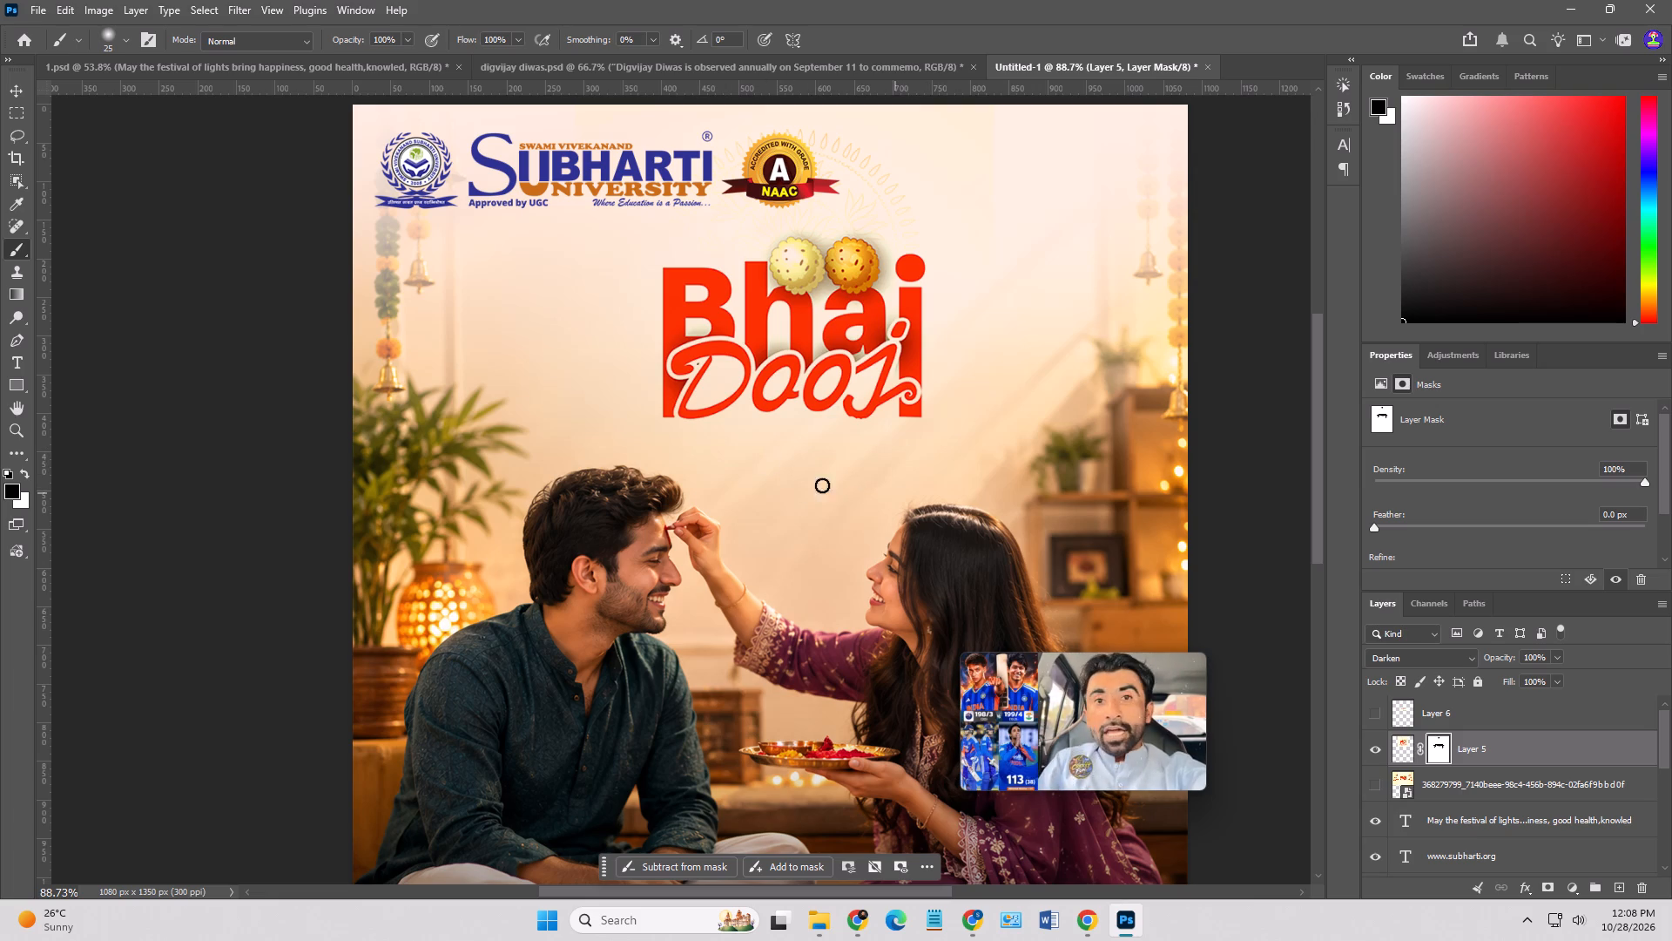
pyautogui.moveTo(822, 485); pyautogui.dragTo(830, 509)
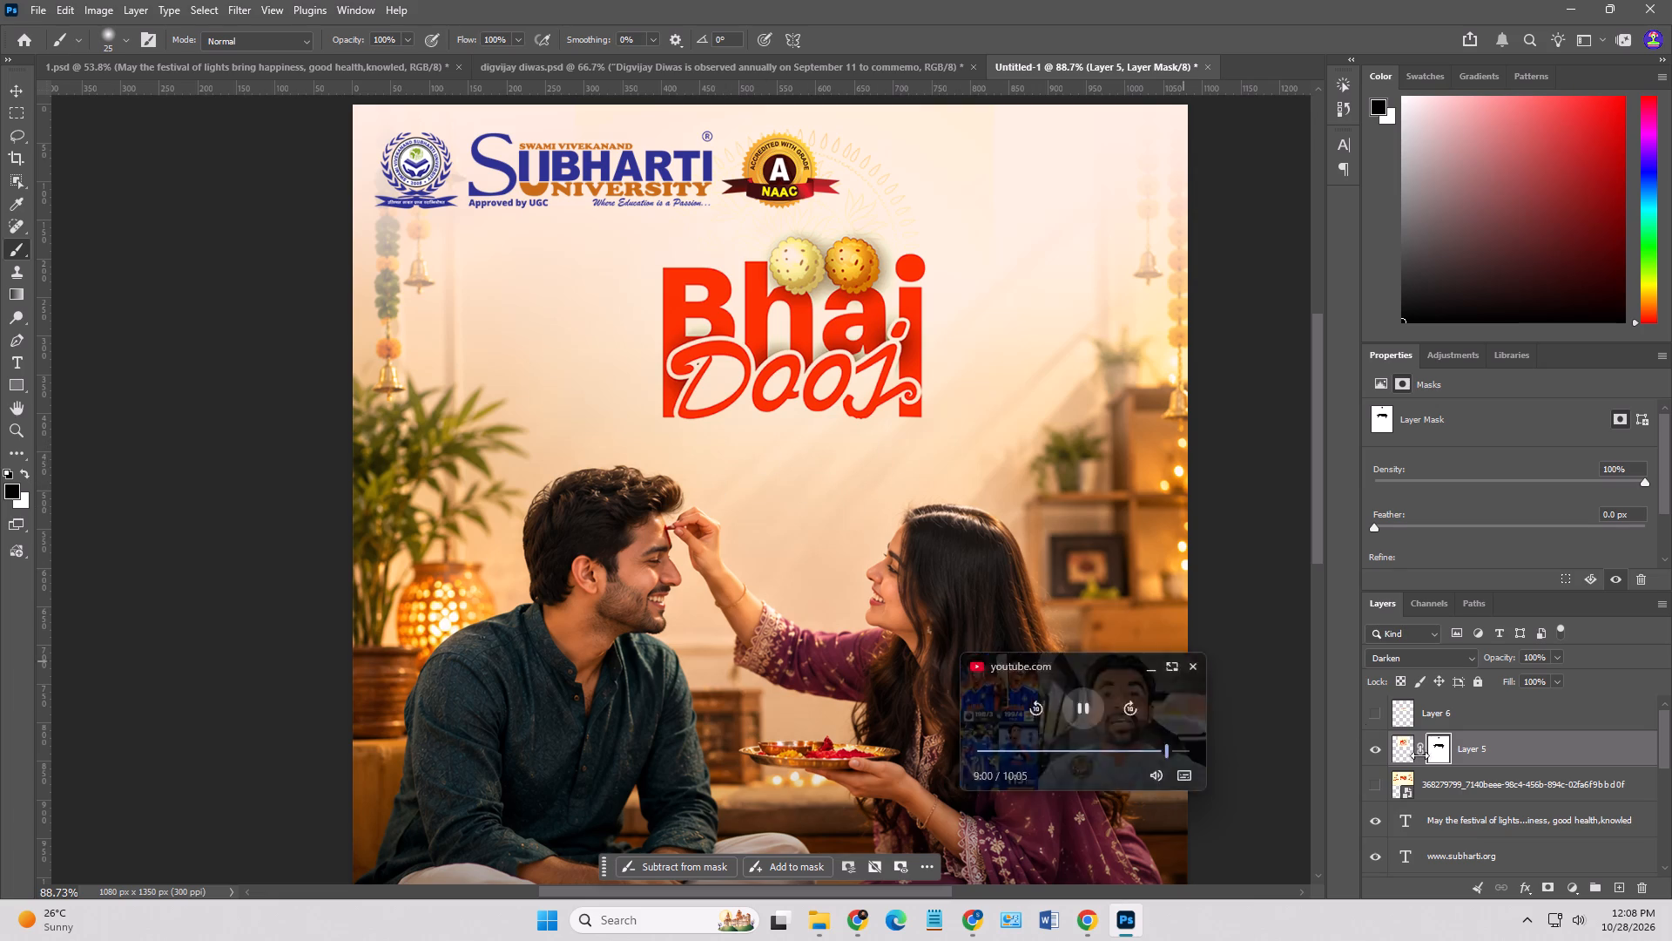
# Add a blank layer above the masked title layer and merge the two into one.
pyautogui.click(1618, 885)
pyautogui.keyDown('shift'); pyautogui.click(1511, 784); pyautogui.keyUp('shift')
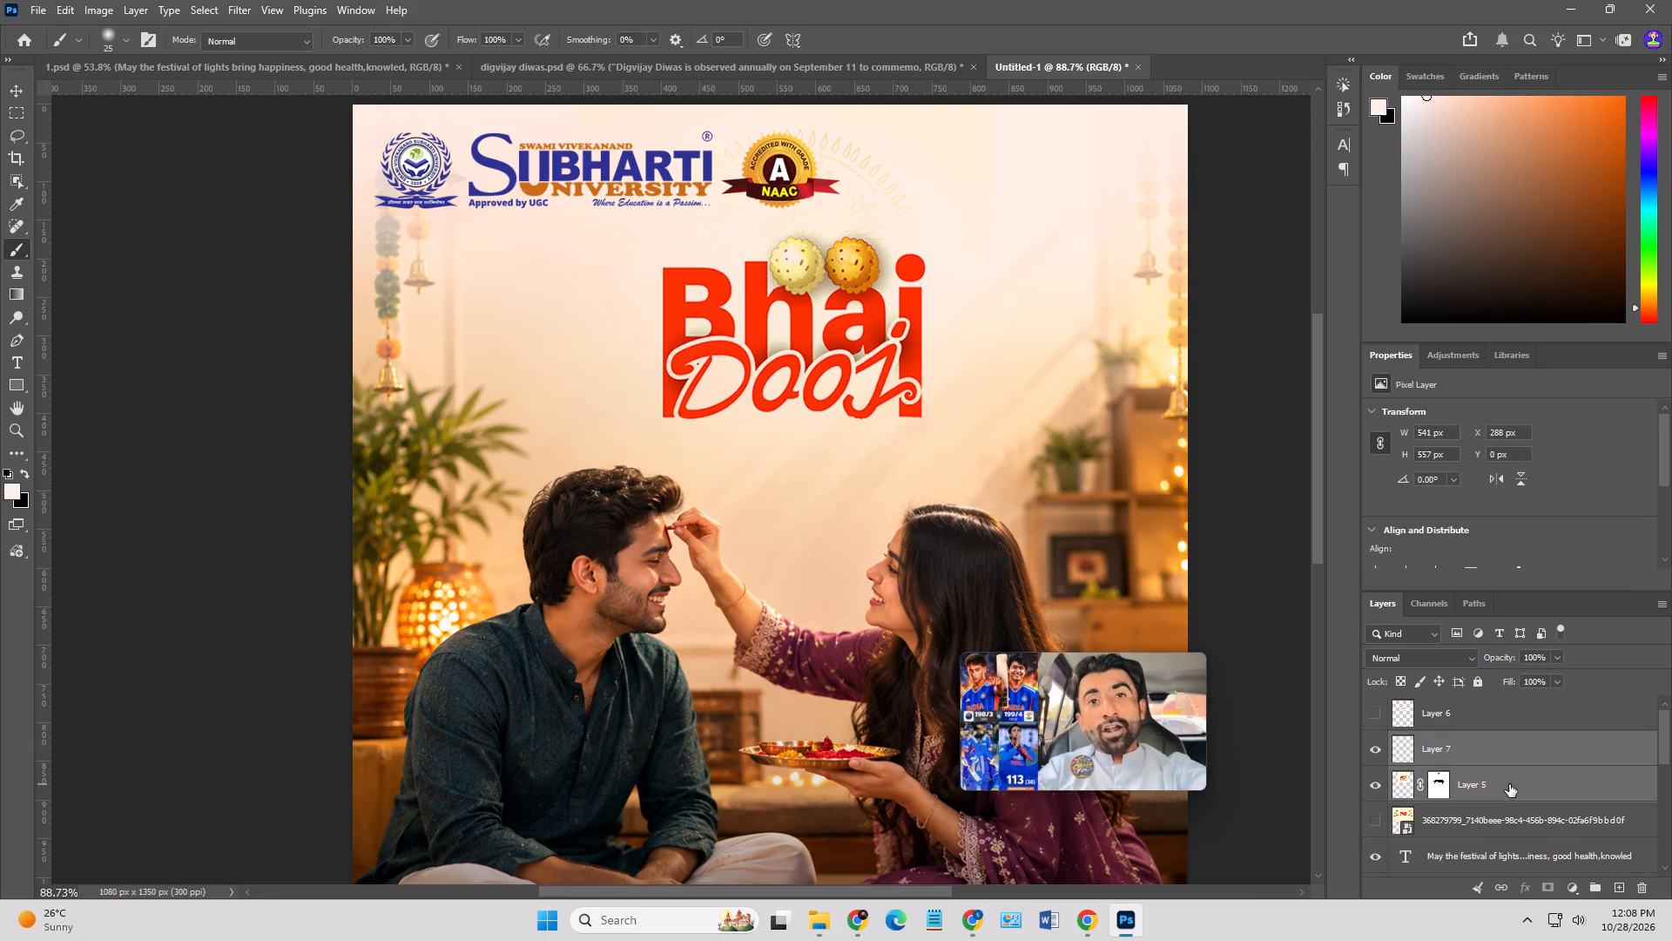
pyautogui.hotkey('ctrl', 'e')
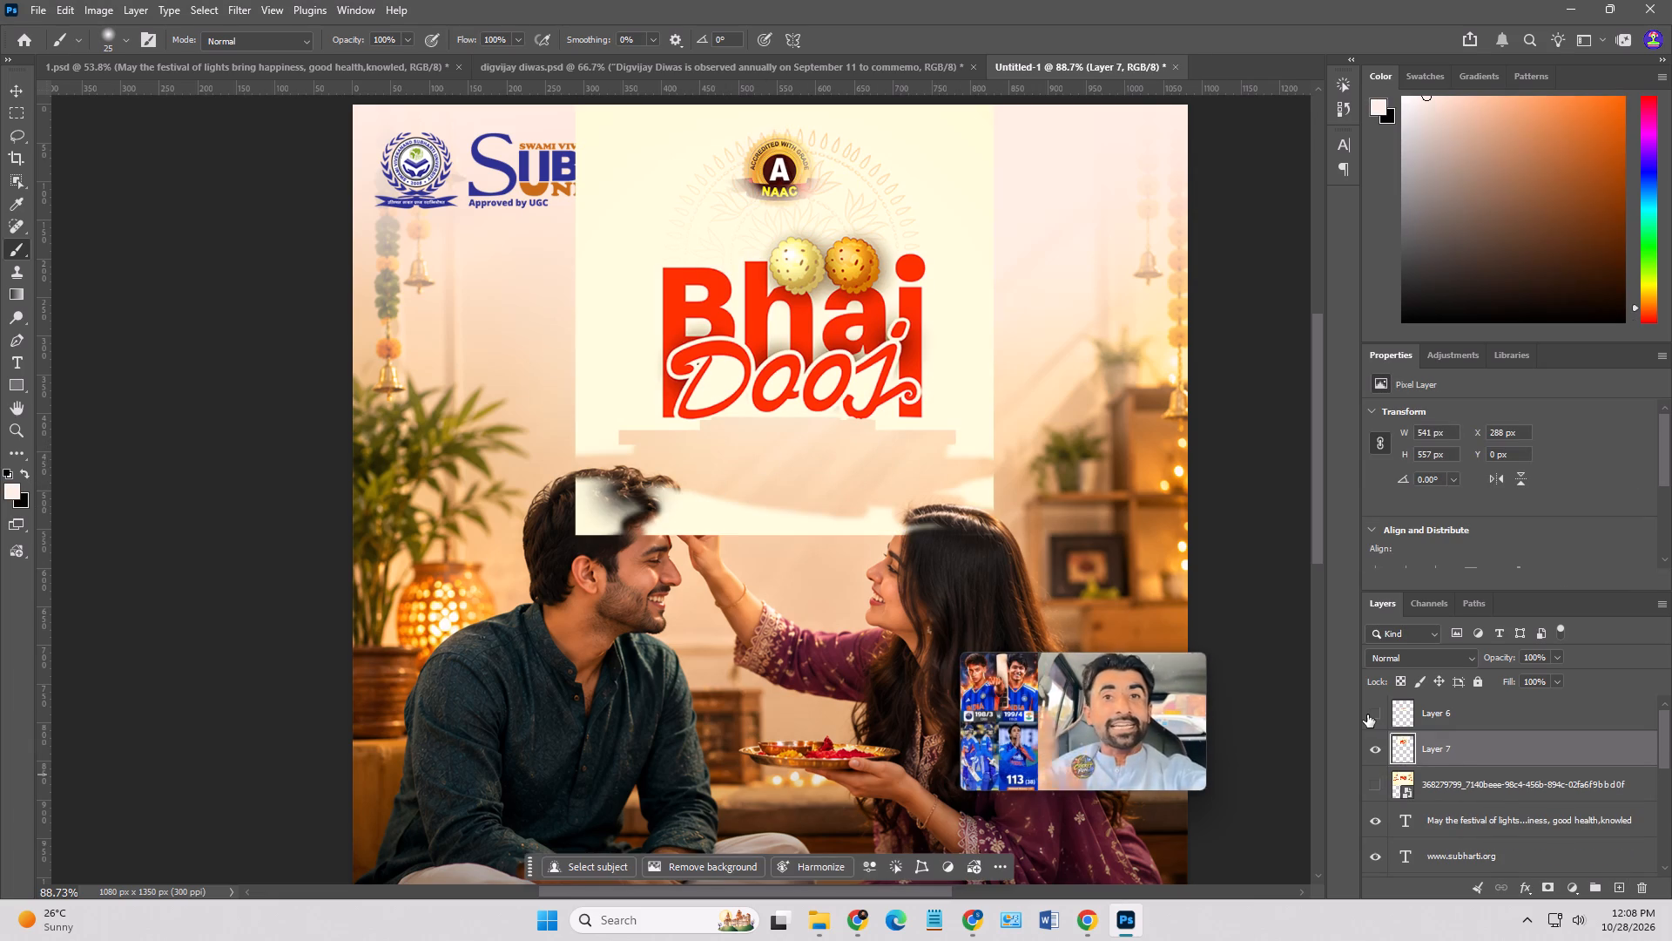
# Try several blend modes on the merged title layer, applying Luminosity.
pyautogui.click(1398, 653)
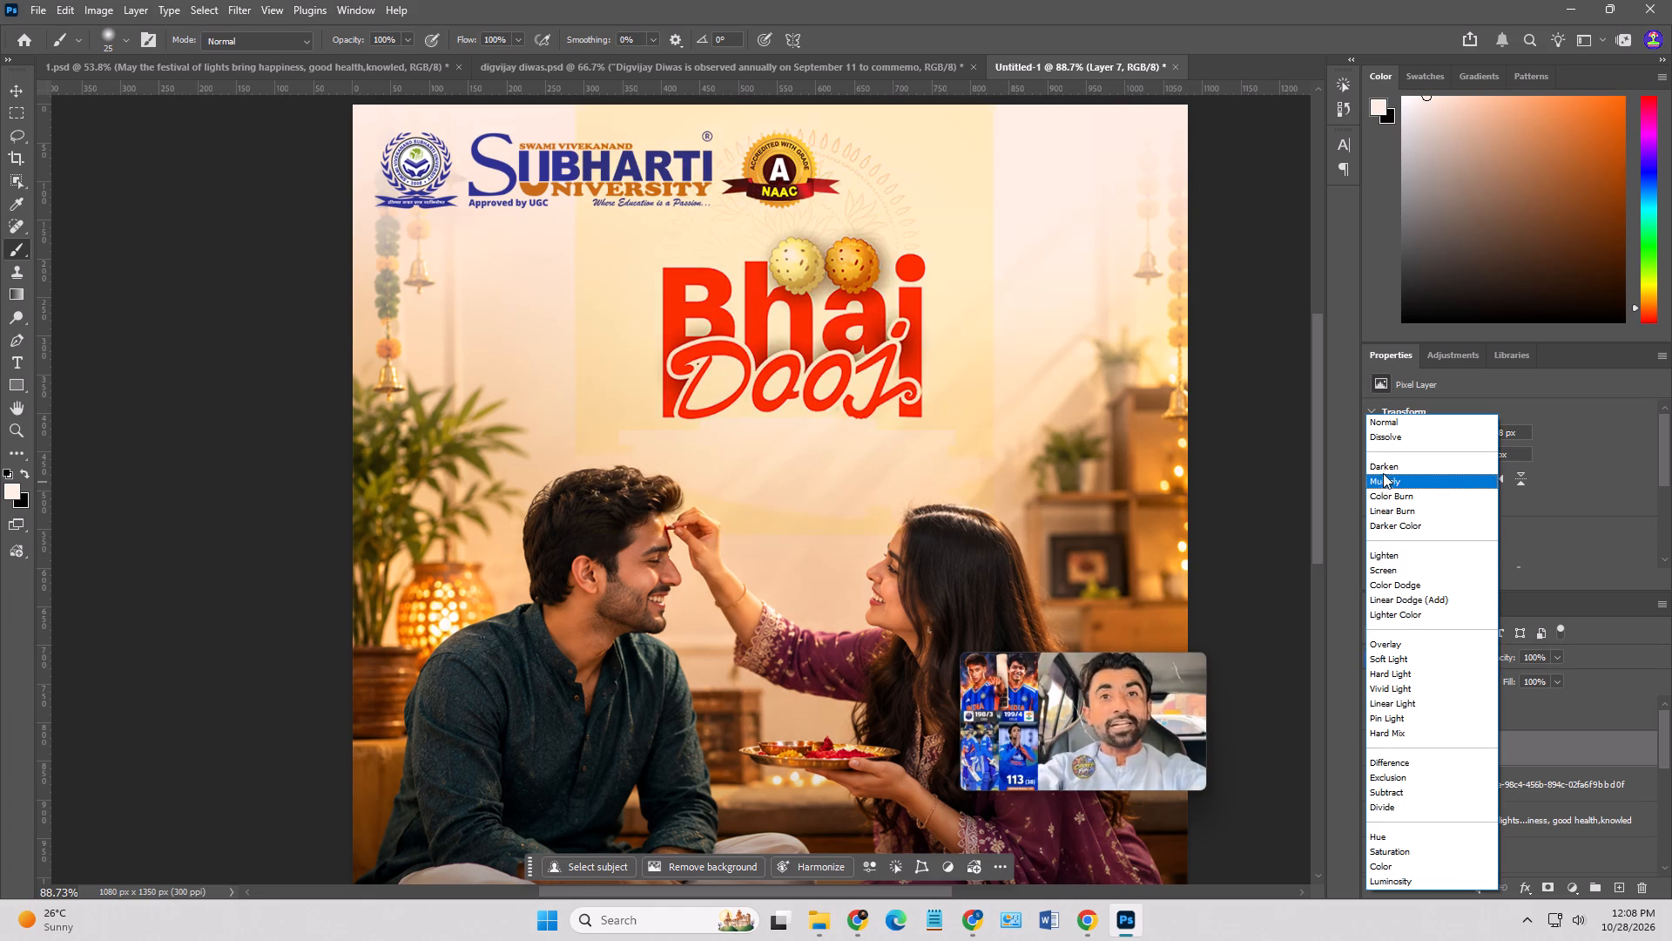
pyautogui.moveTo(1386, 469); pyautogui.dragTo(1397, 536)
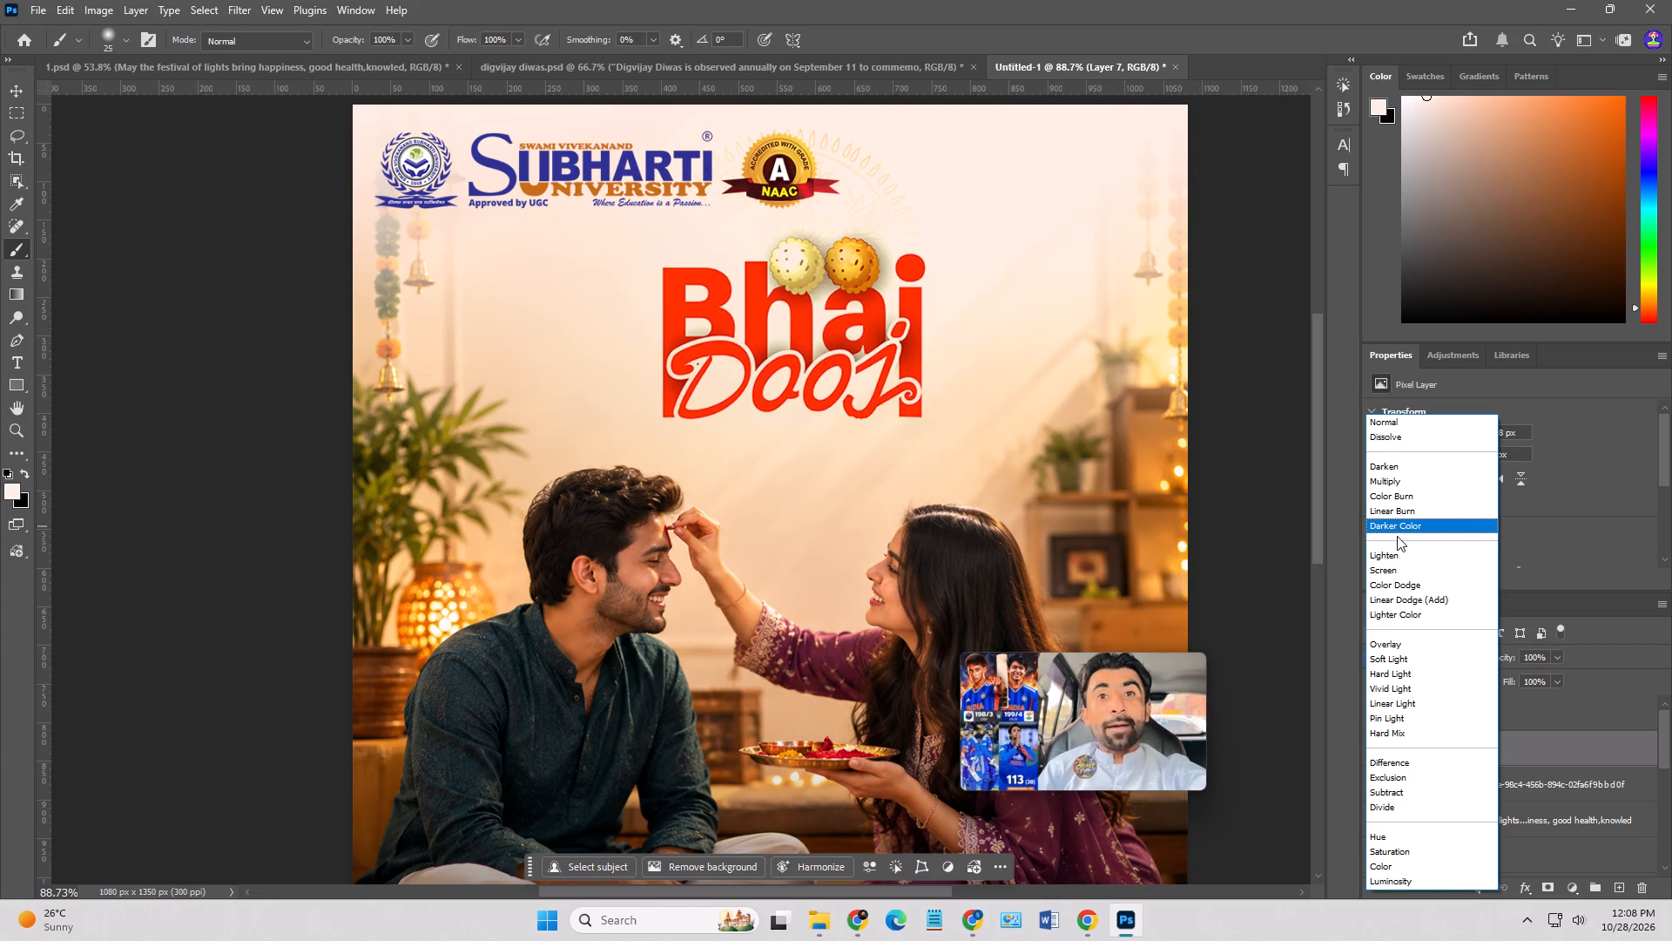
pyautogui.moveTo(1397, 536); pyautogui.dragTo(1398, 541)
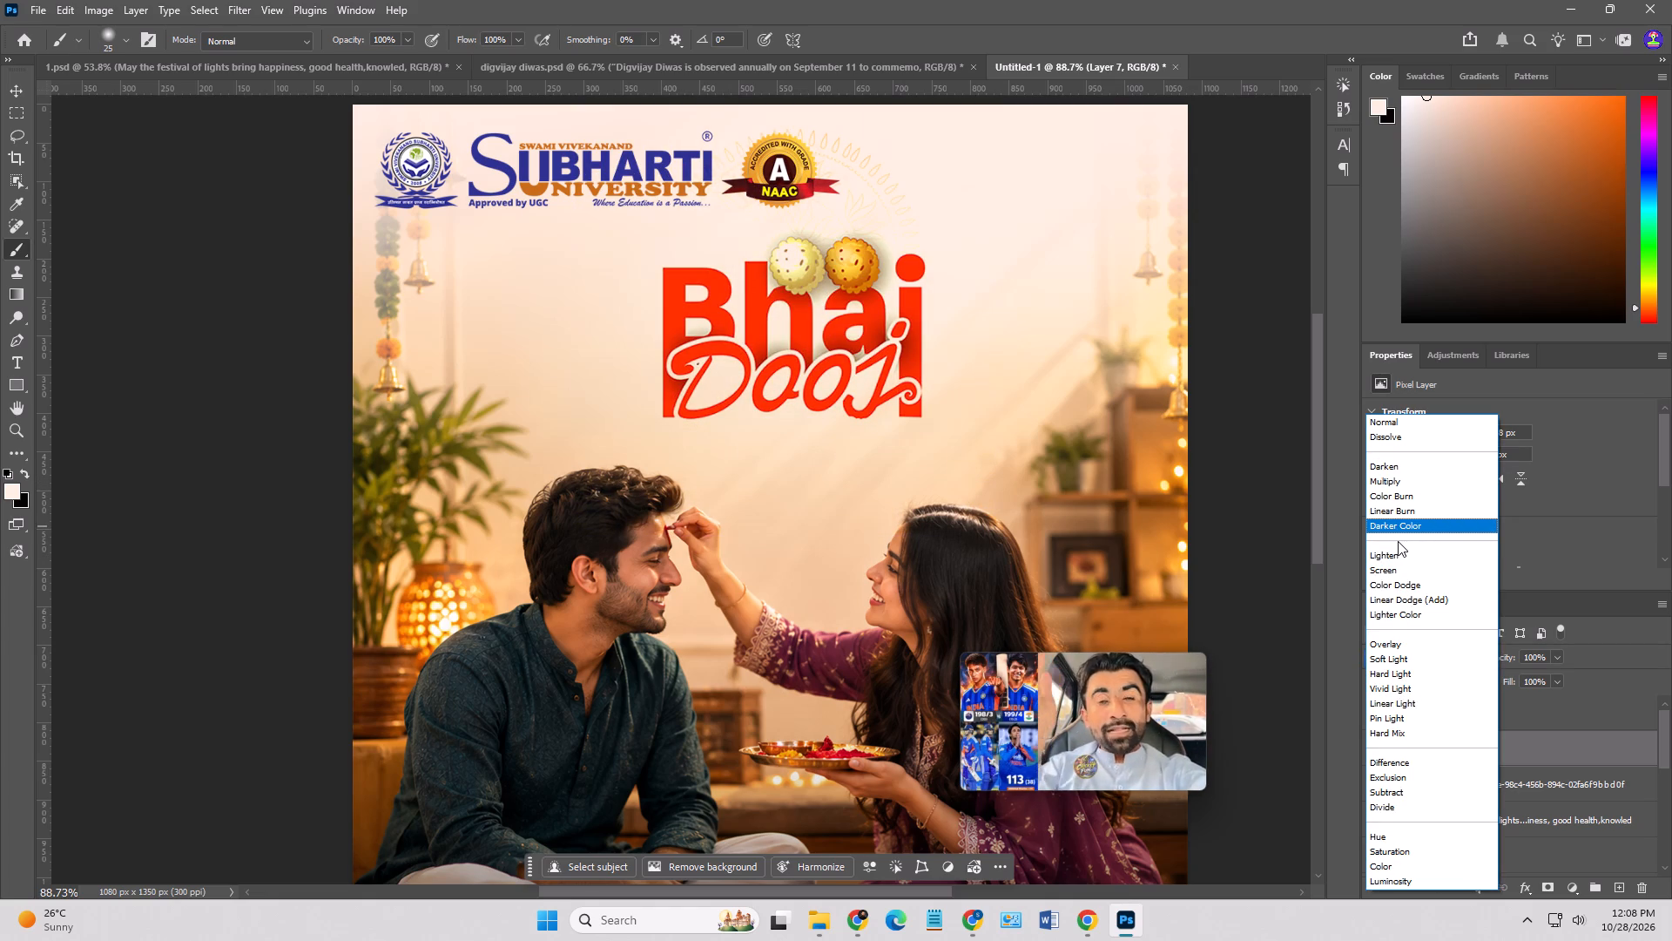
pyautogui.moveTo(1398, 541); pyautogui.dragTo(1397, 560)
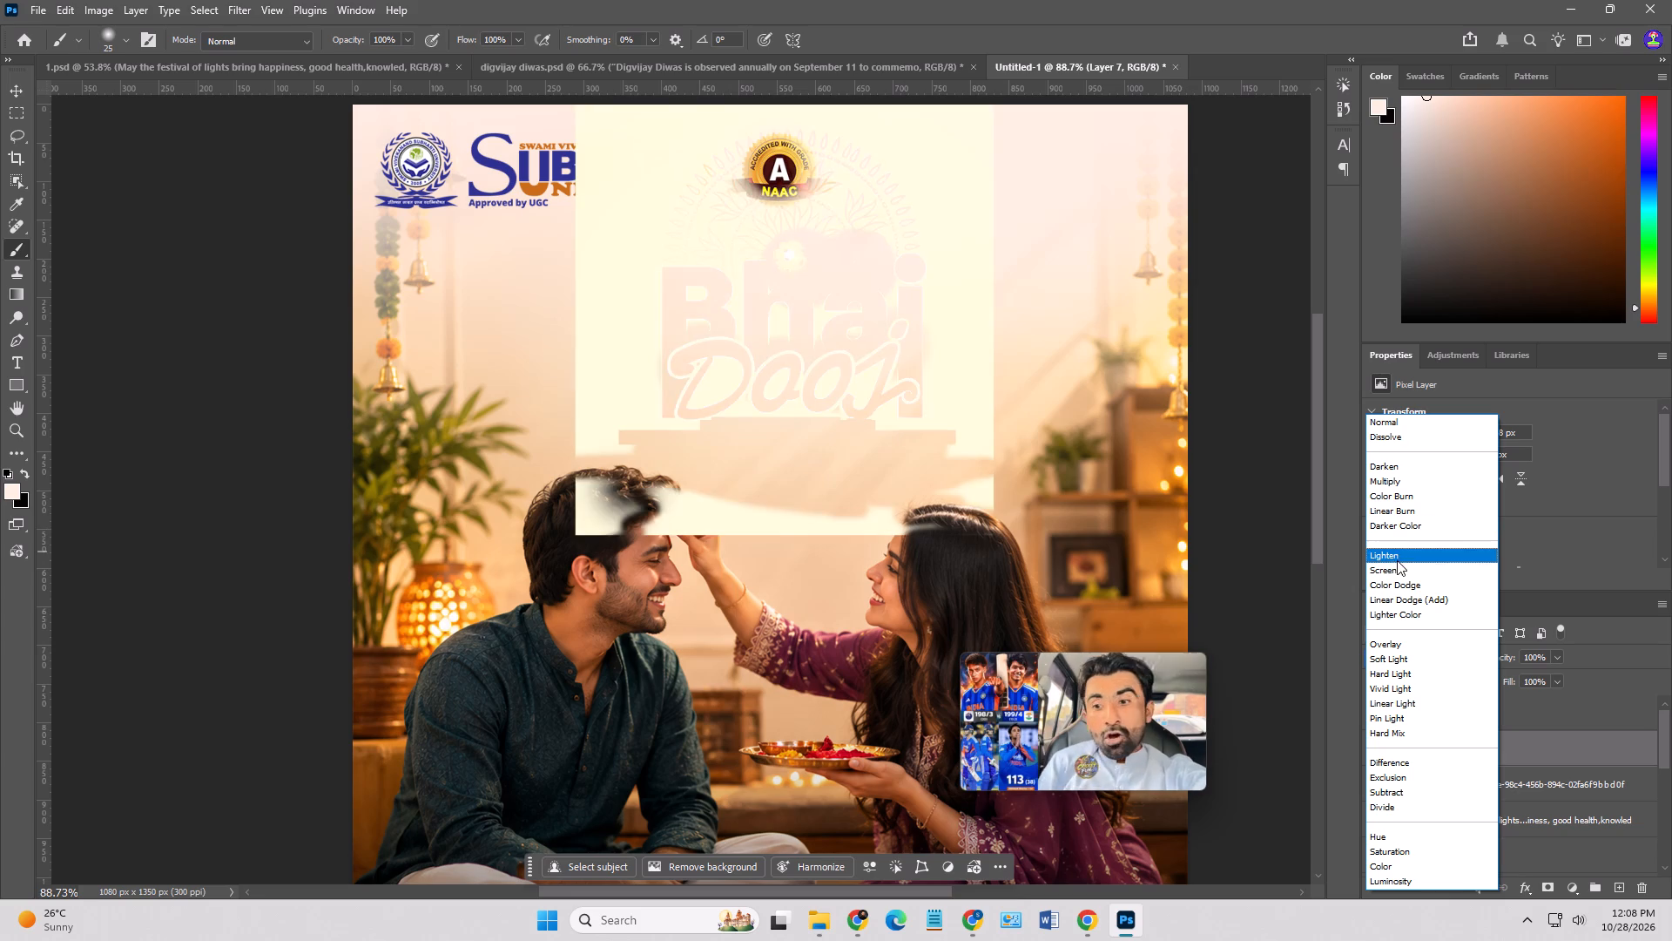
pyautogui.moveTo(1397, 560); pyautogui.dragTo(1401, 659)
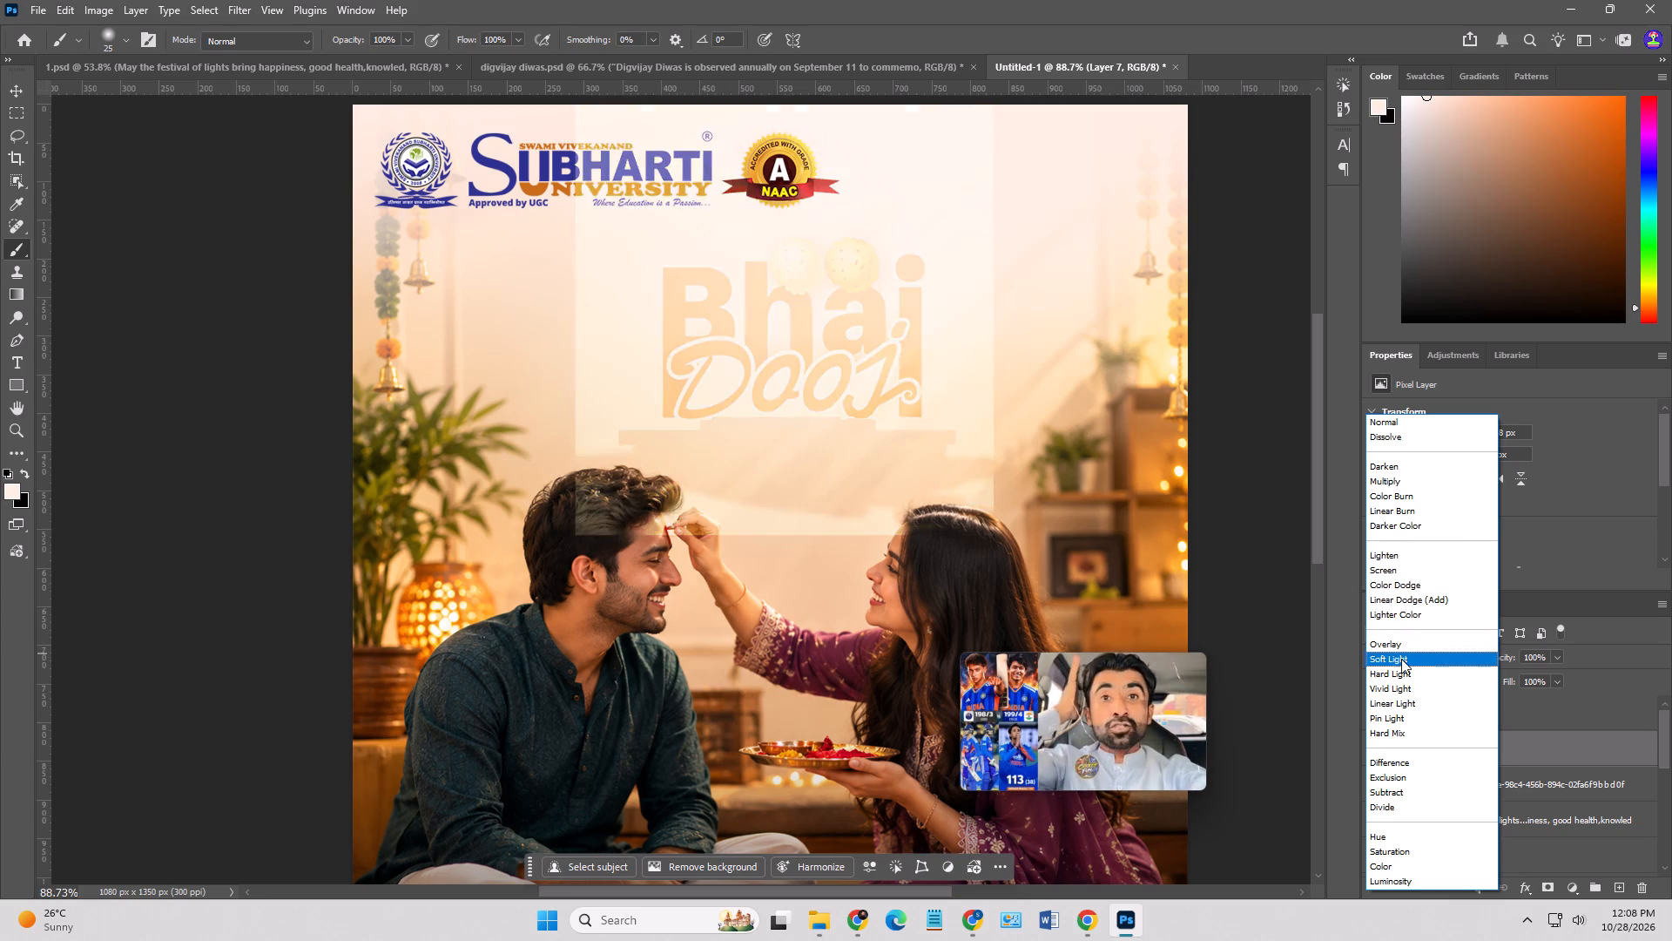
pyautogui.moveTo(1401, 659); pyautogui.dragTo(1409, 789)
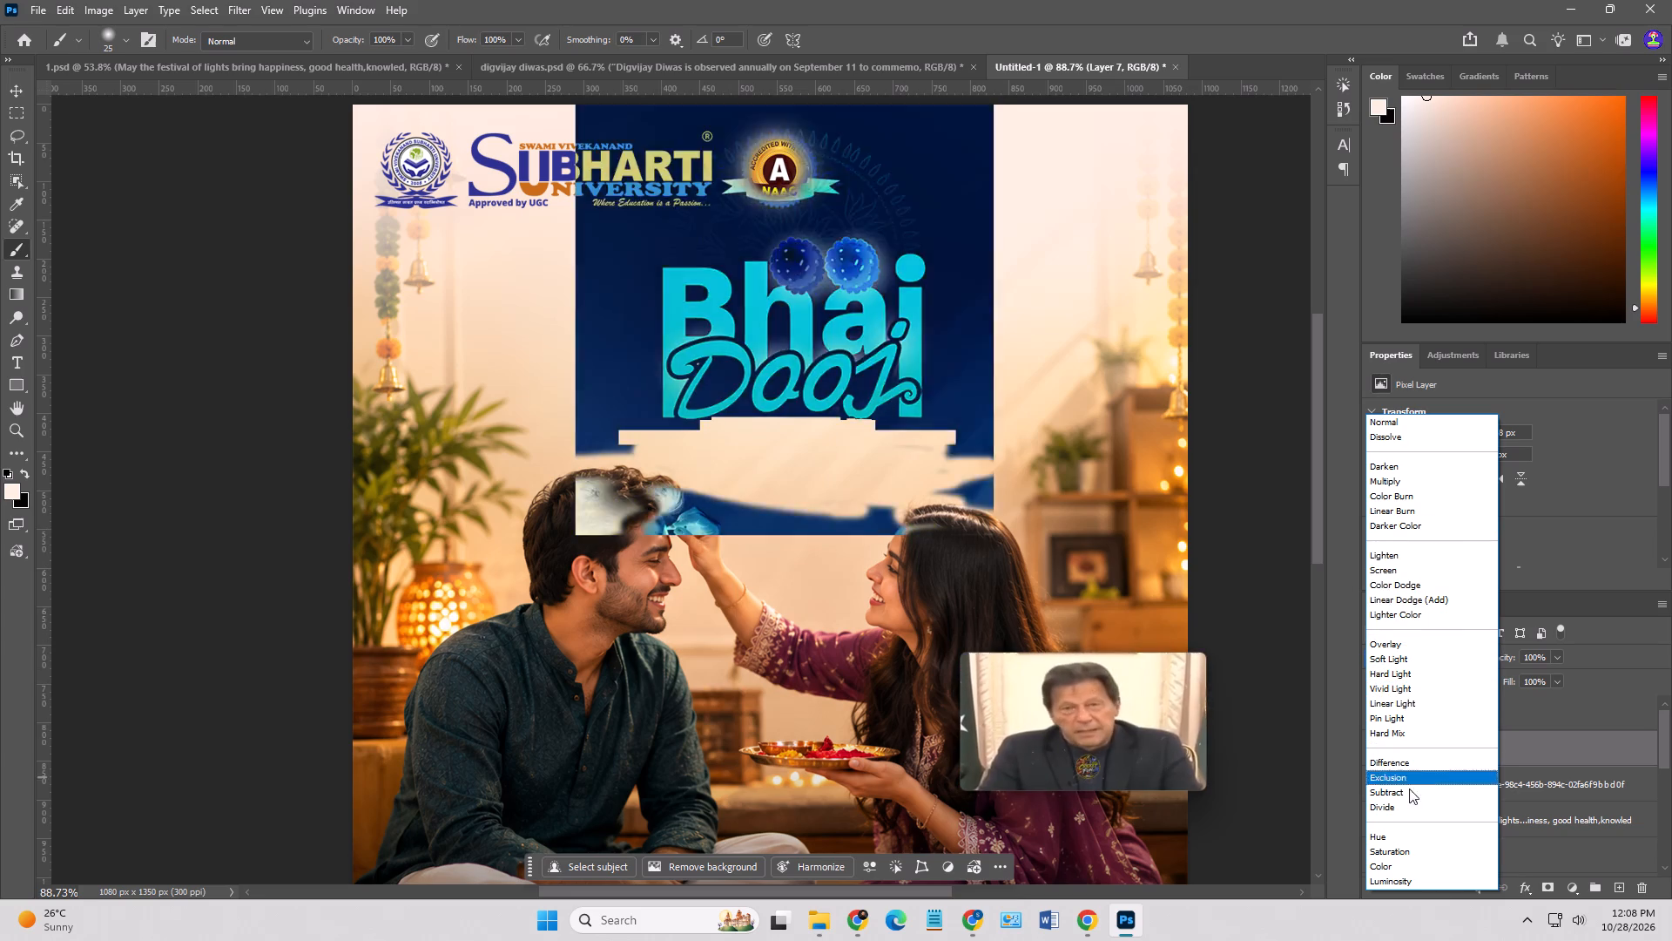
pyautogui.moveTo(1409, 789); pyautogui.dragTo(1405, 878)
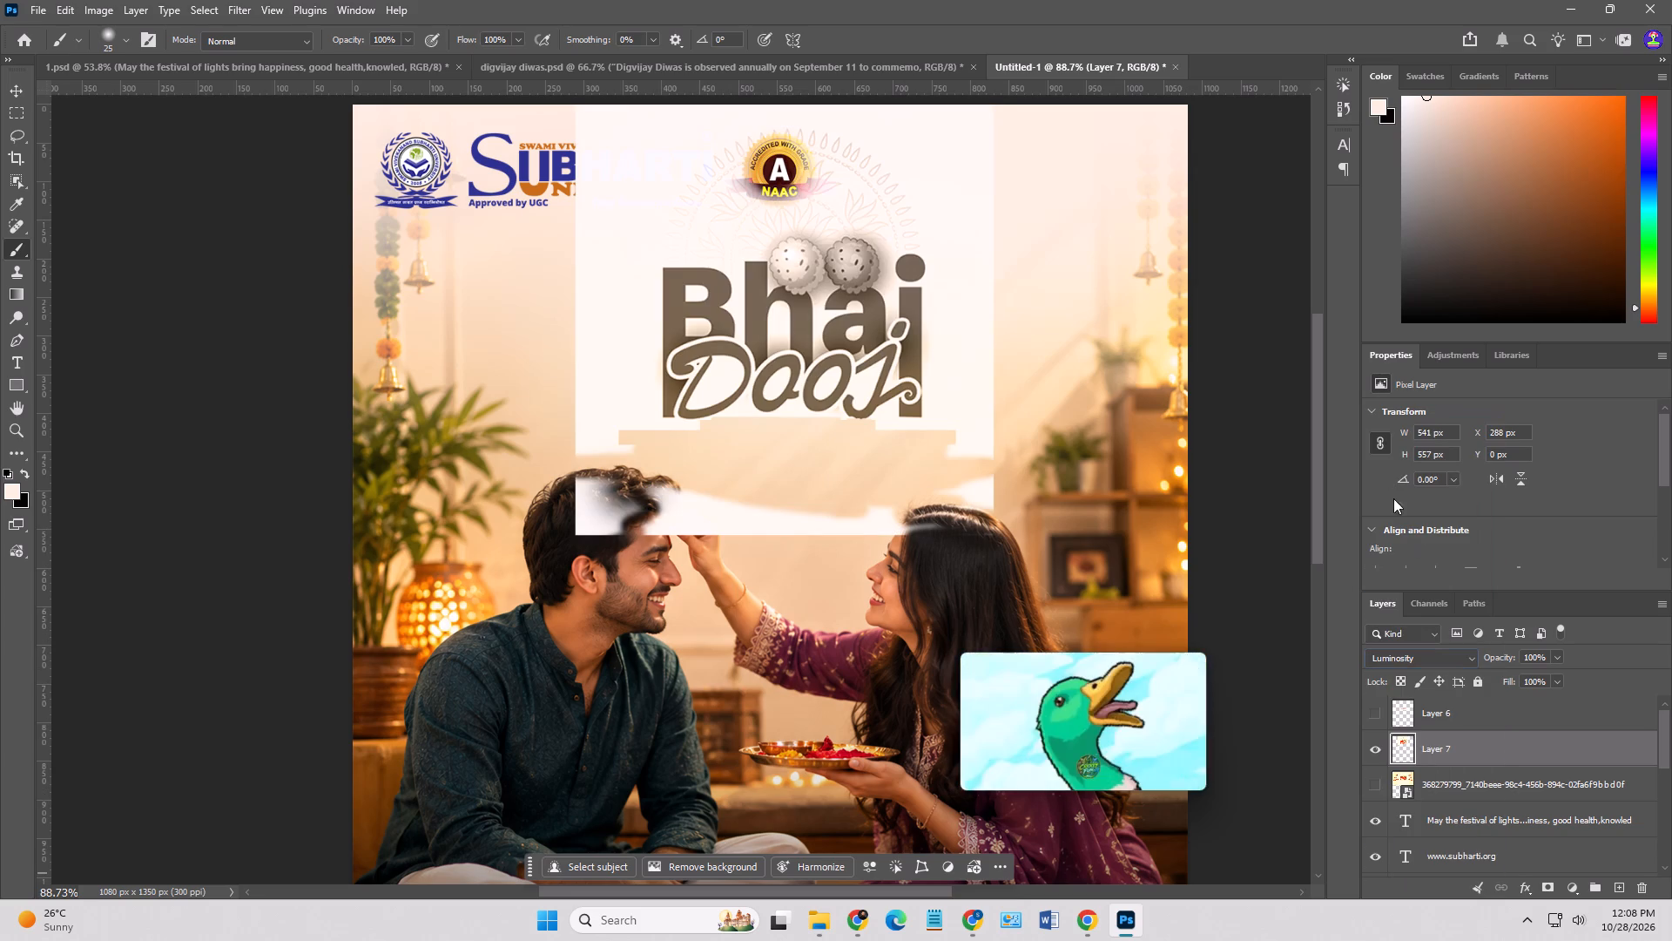
# Set the merged title layer's blend mode to Darken.
pyautogui.click(1433, 659)
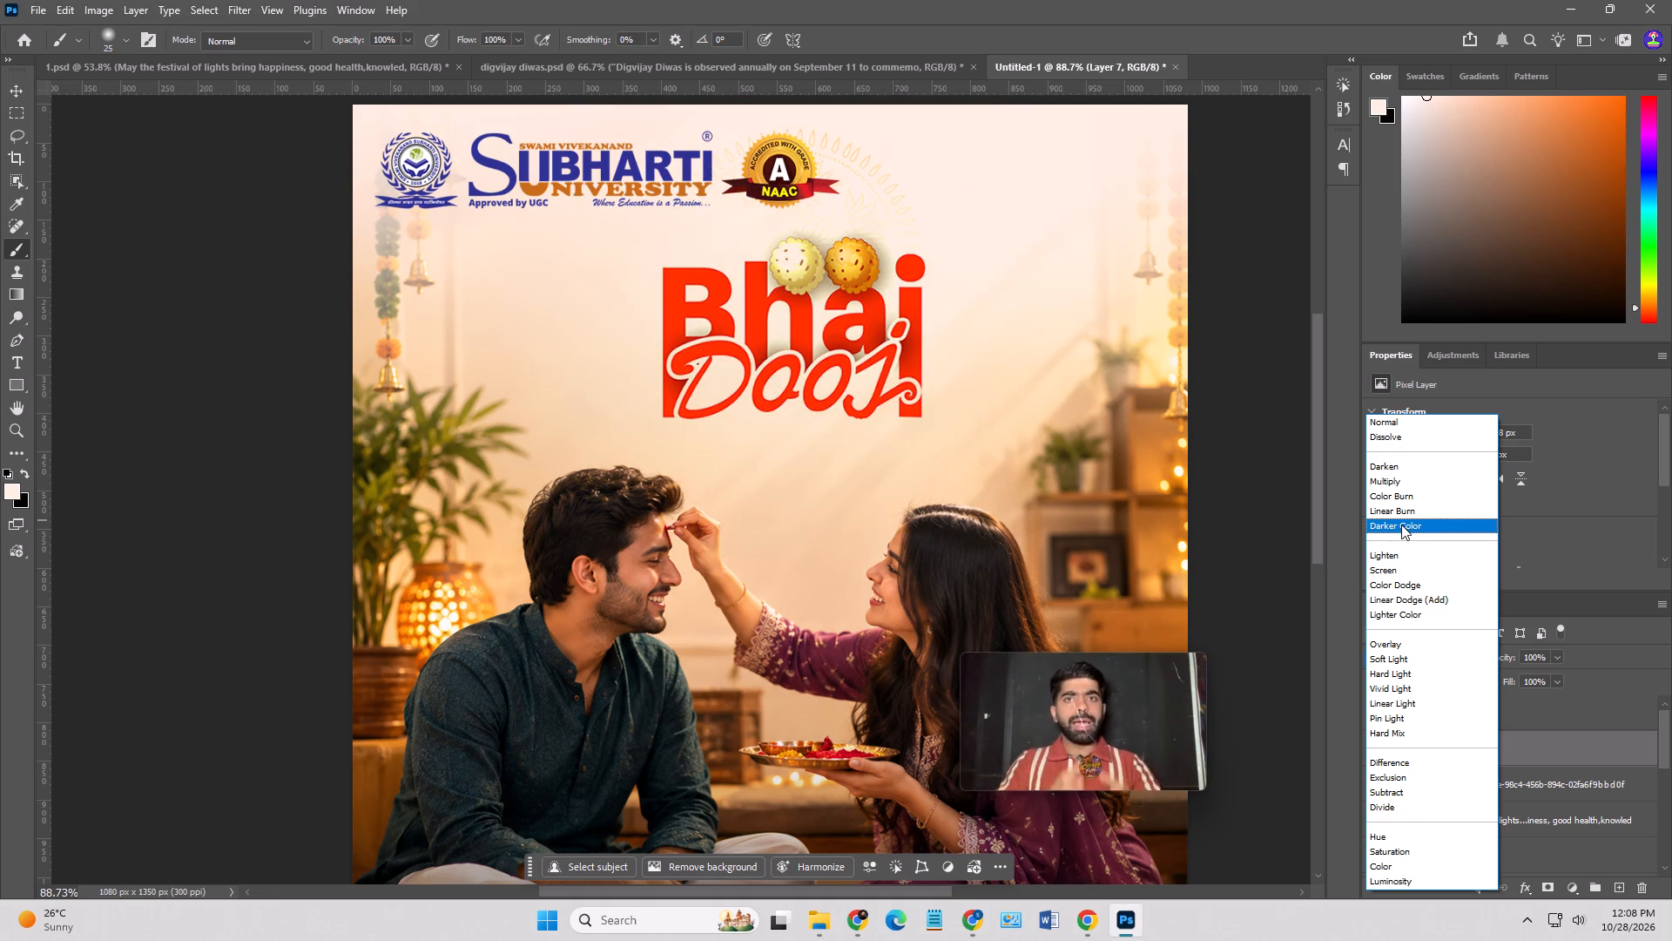
pyautogui.moveTo(1401, 525); pyautogui.dragTo(1385, 464)
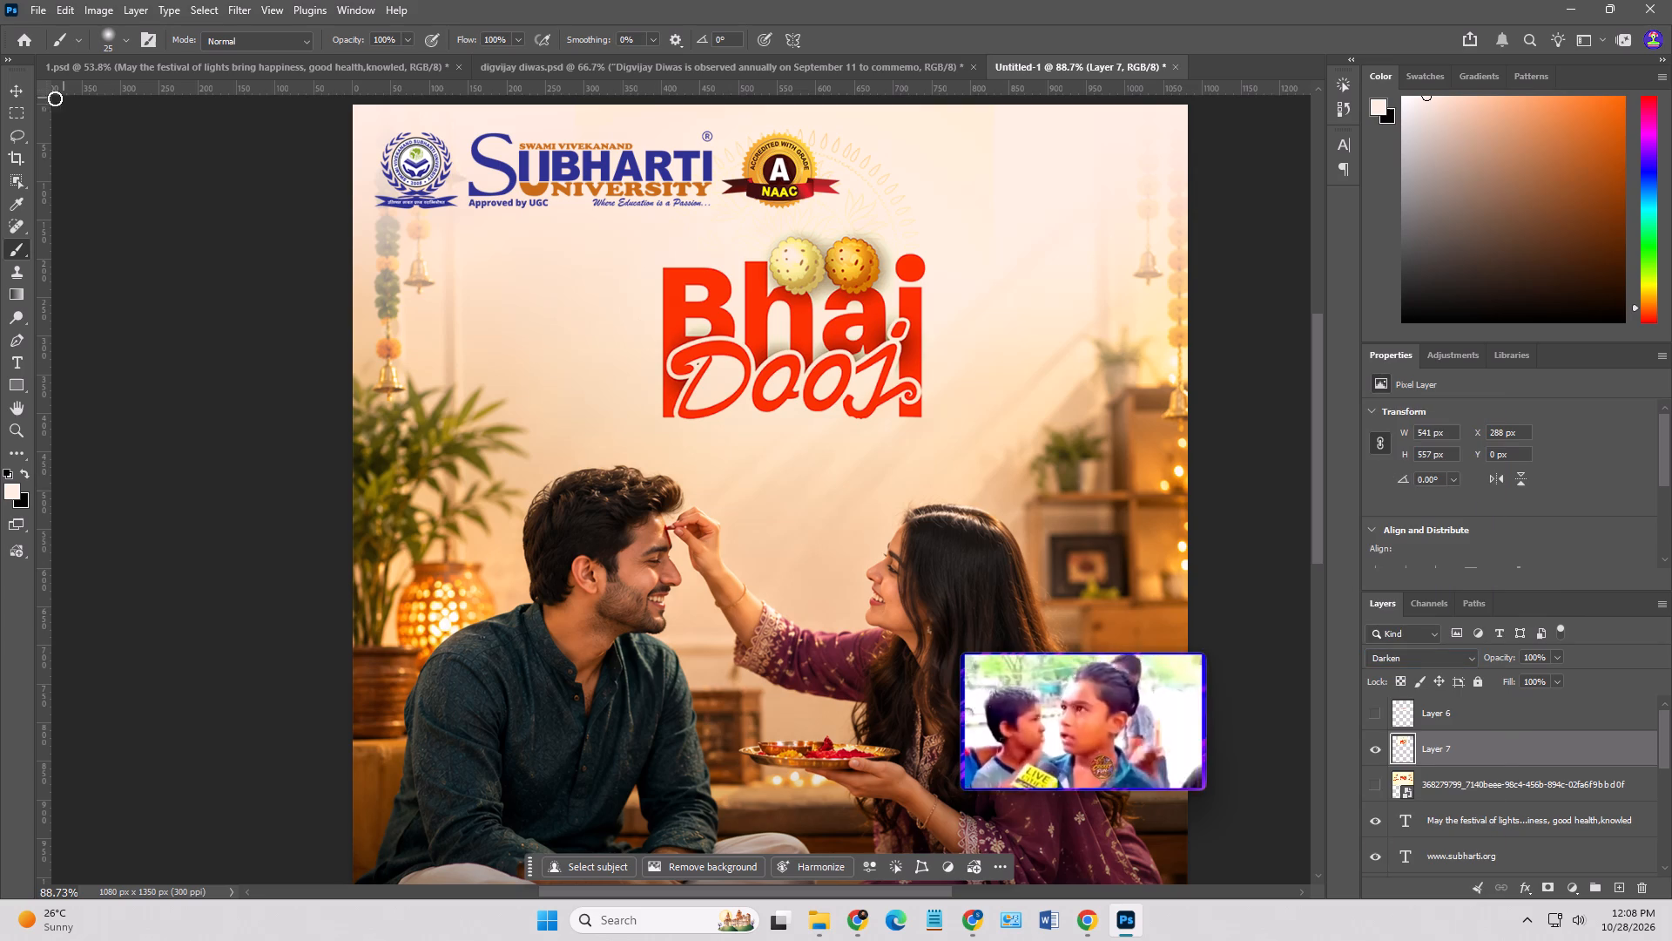
# Show the hidden scroll ornament layer and add a layer mask to it.
pyautogui.click(19, 93)
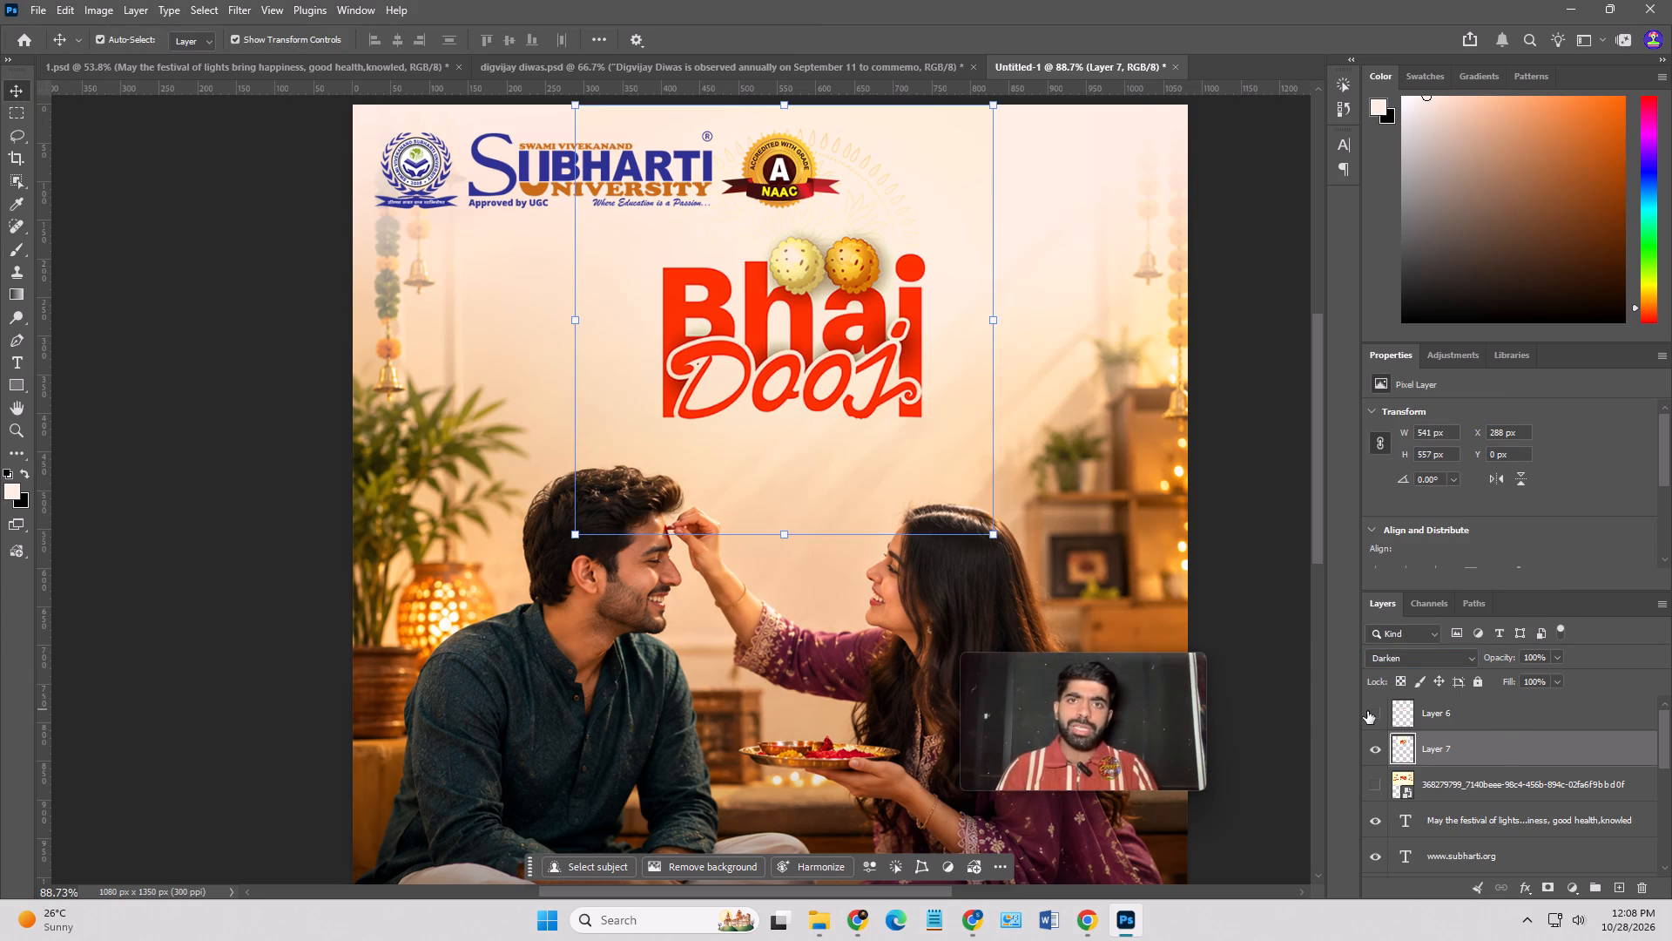
pyautogui.click(1368, 712)
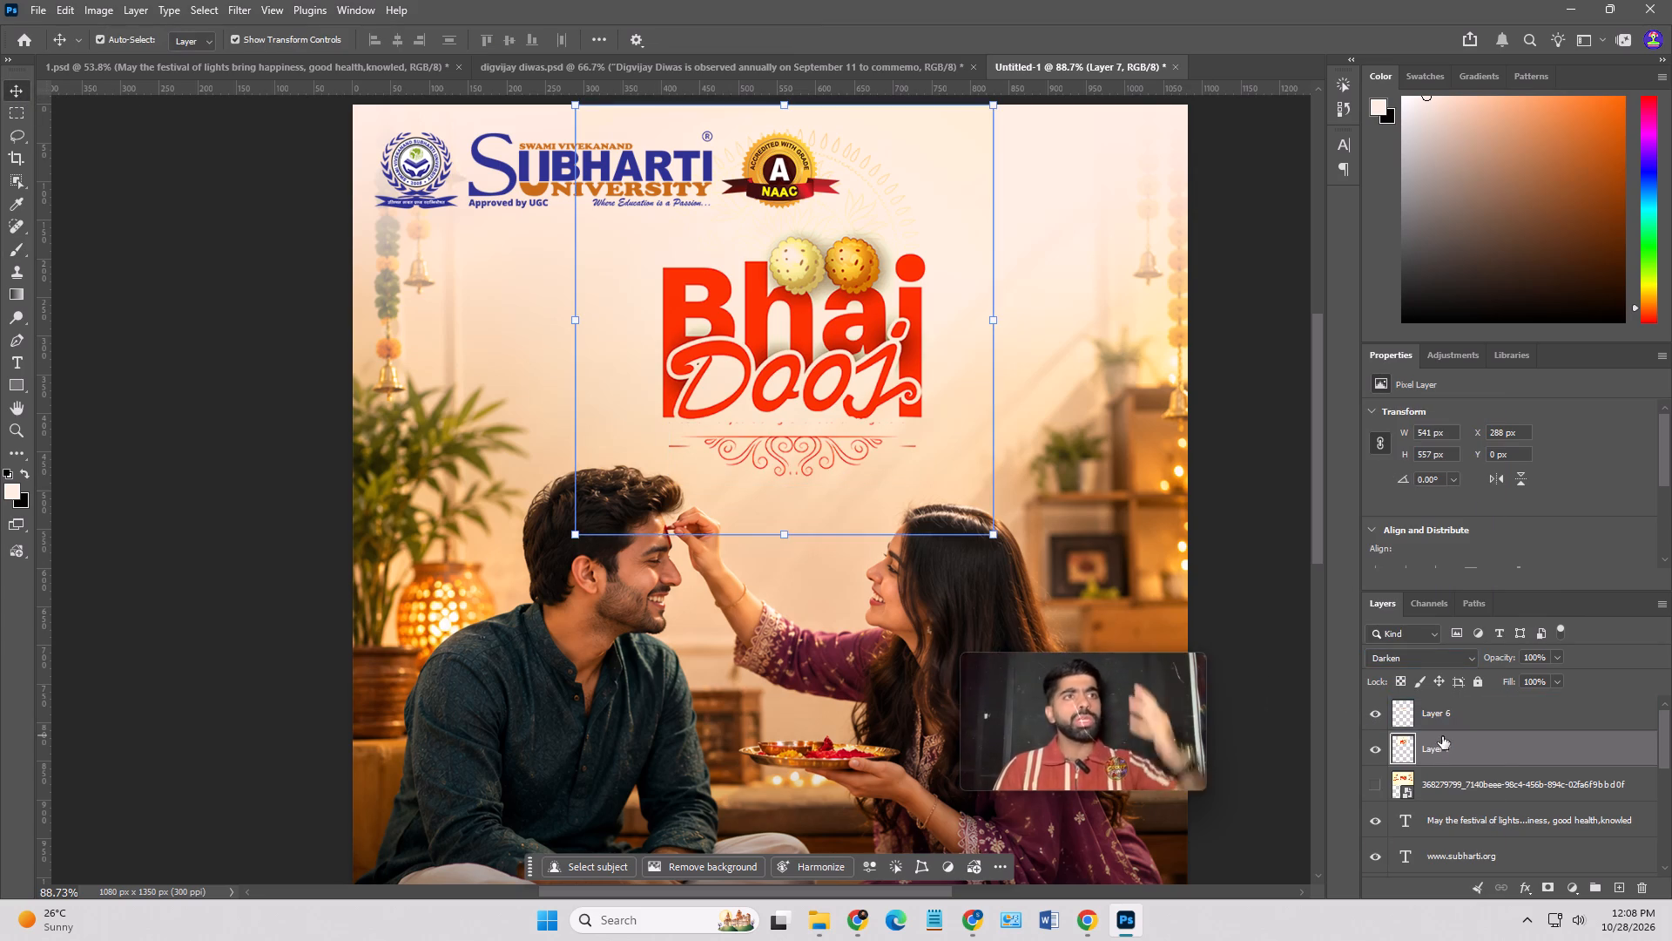
pyautogui.click(1443, 718)
pyautogui.click(1547, 895)
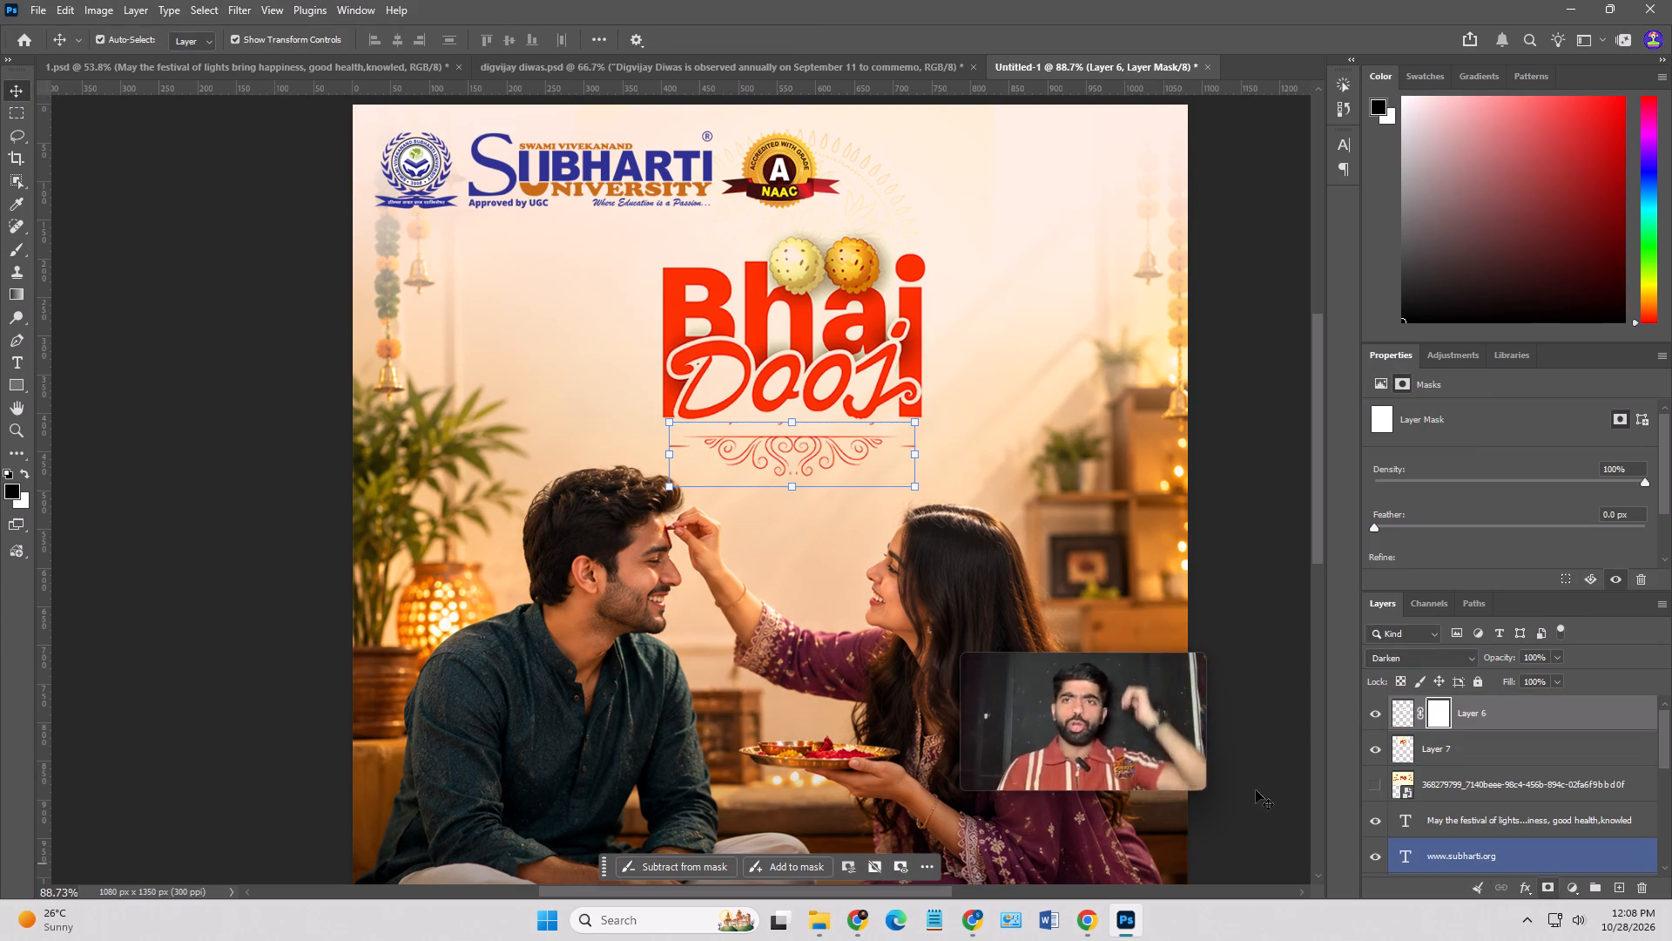
# Mask out the stray marks above the scroll ornament and the short dashes at both its ends with the black 25 px brush.
pyautogui.click(12, 252)
pyautogui.keyDown('alt'); pyautogui.scroll(5, 757, 422); pyautogui.keyUp('alt')
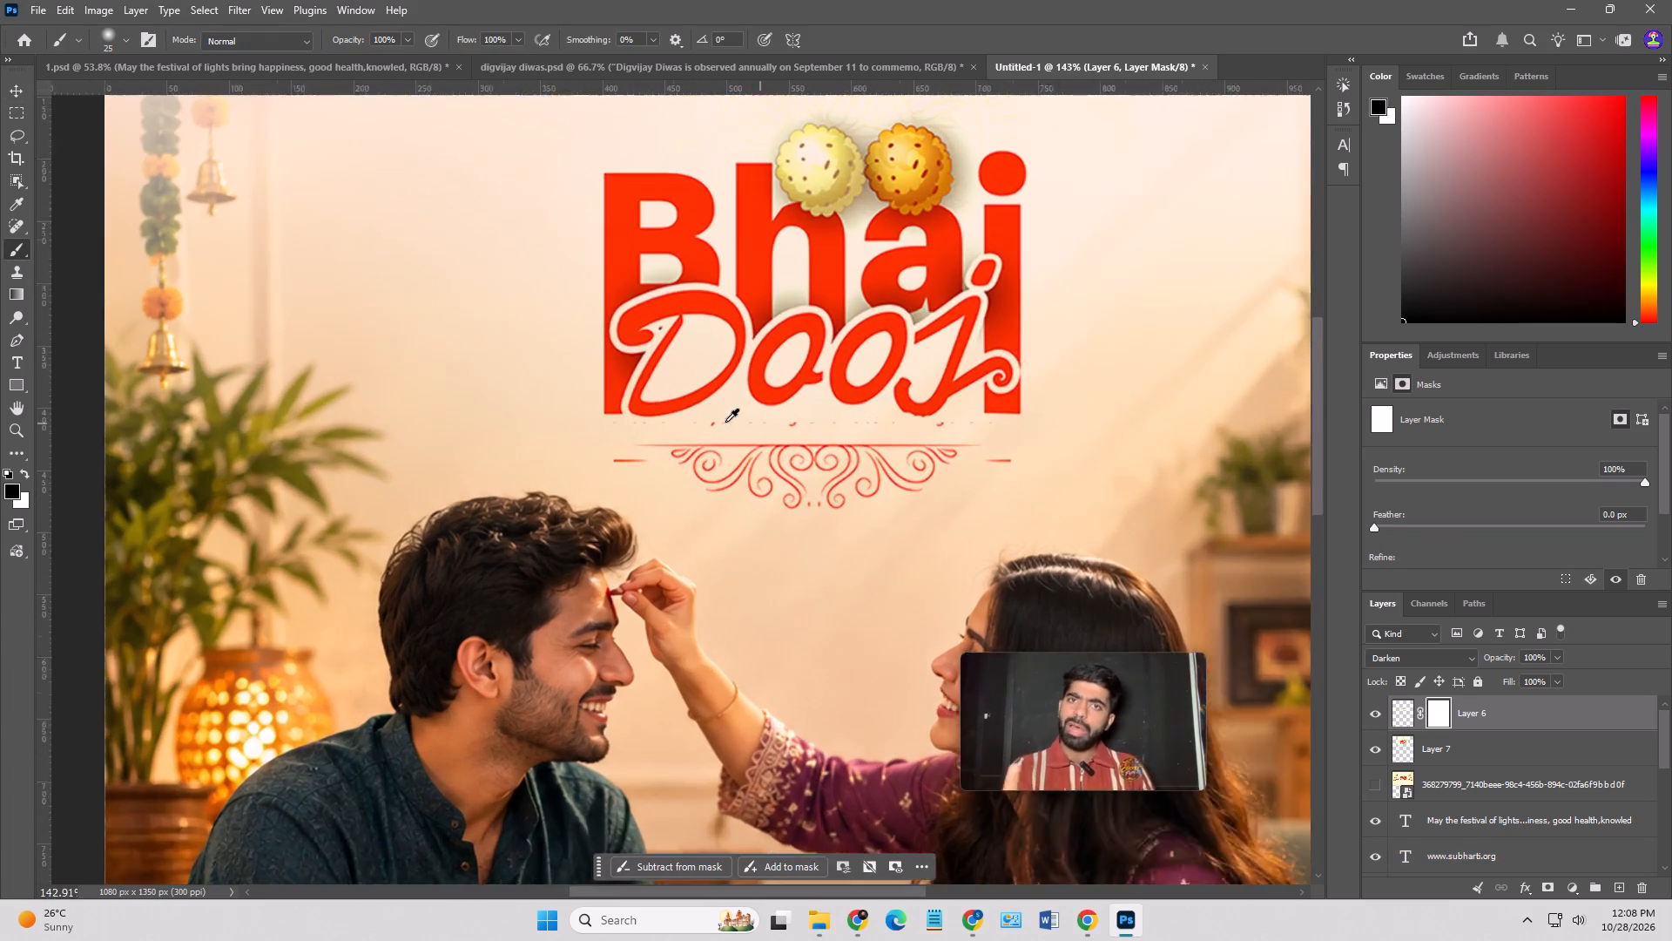
pyautogui.keyDown('alt'); pyautogui.scroll(1, 725, 422); pyautogui.keyUp('alt')
pyautogui.moveTo(589, 413); pyautogui.dragTo(842, 414)
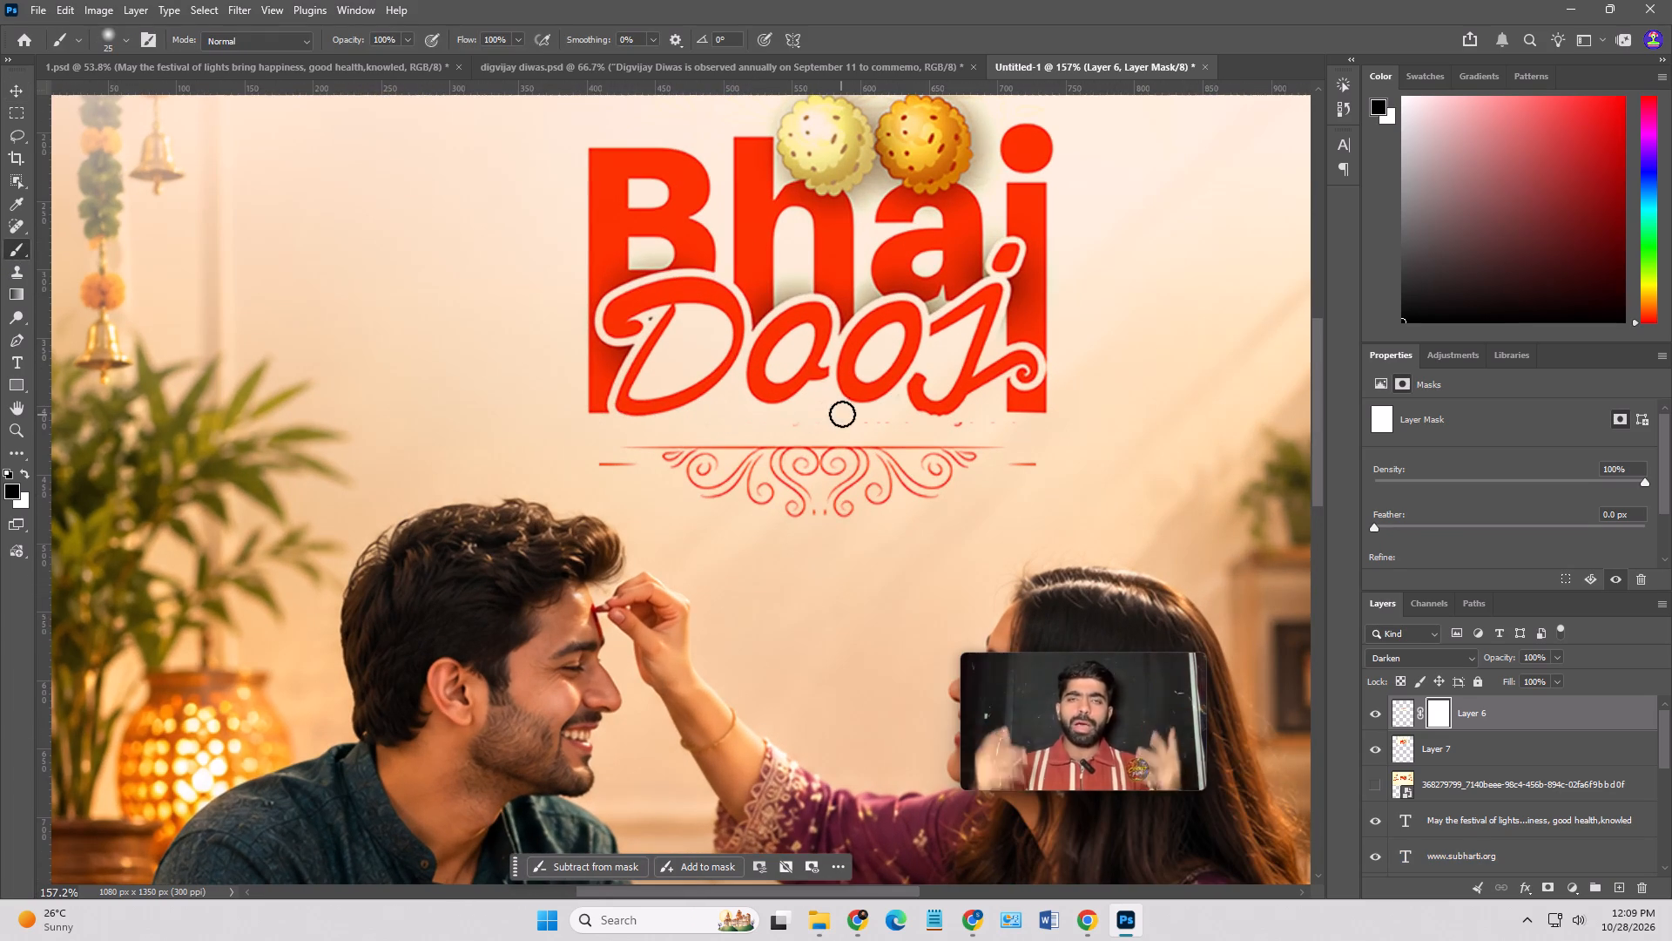
pyautogui.moveTo(842, 414); pyautogui.dragTo(1063, 417)
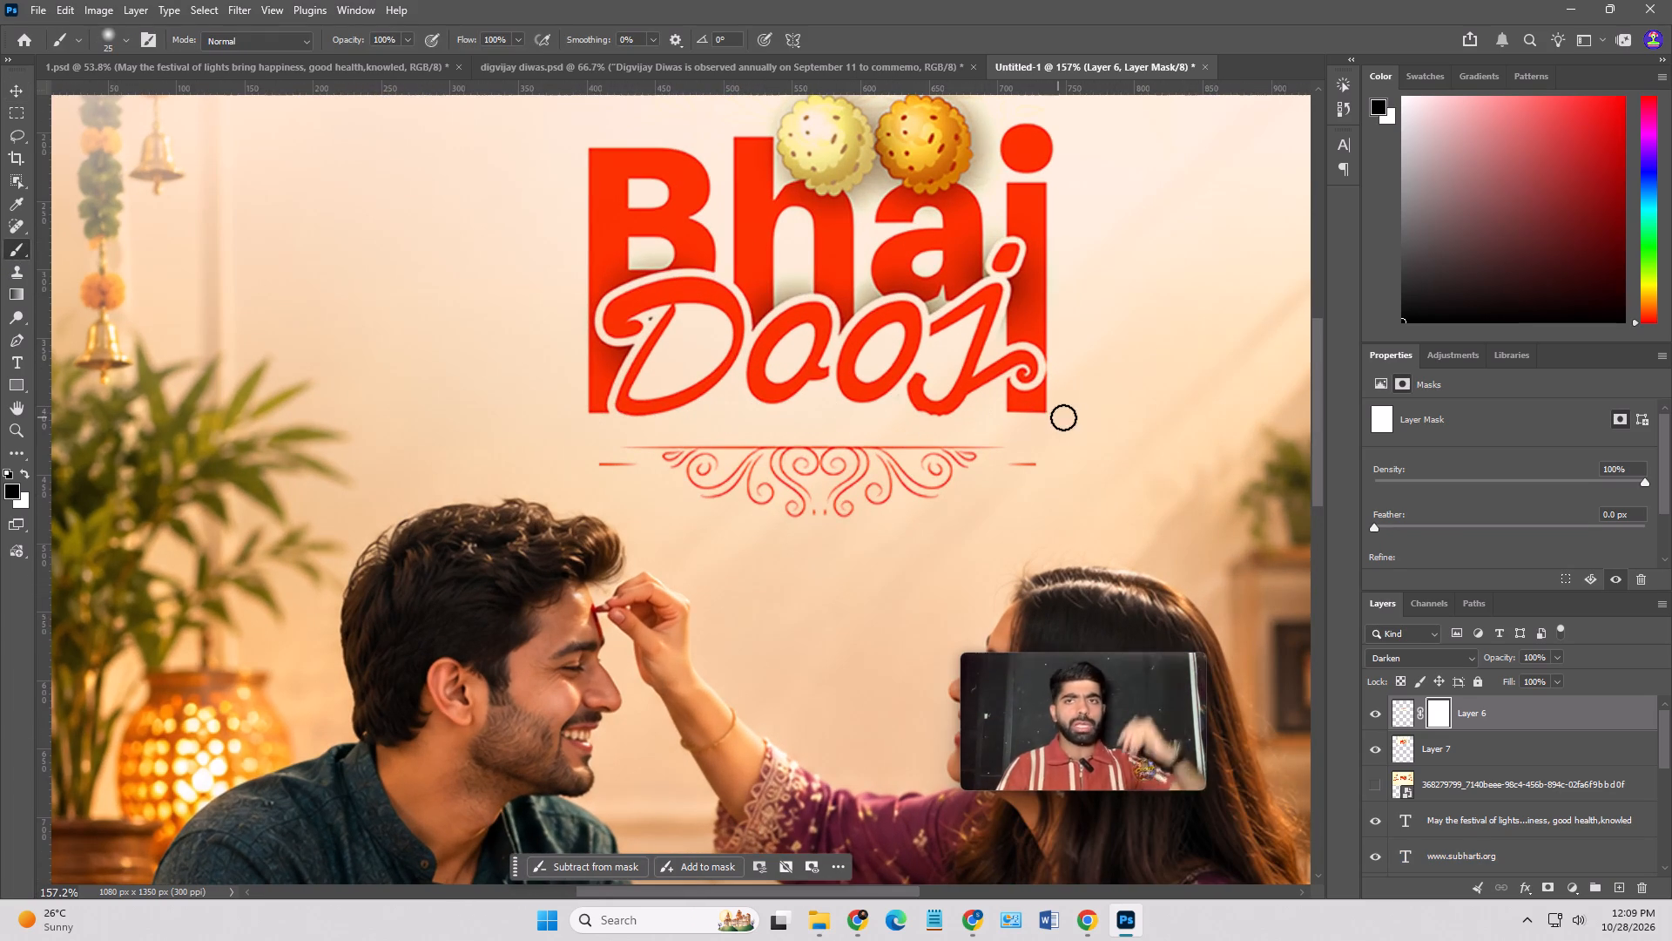
pyautogui.moveTo(1063, 417); pyautogui.dragTo(1063, 418)
pyautogui.moveTo(1032, 470); pyautogui.dragTo(1035, 450)
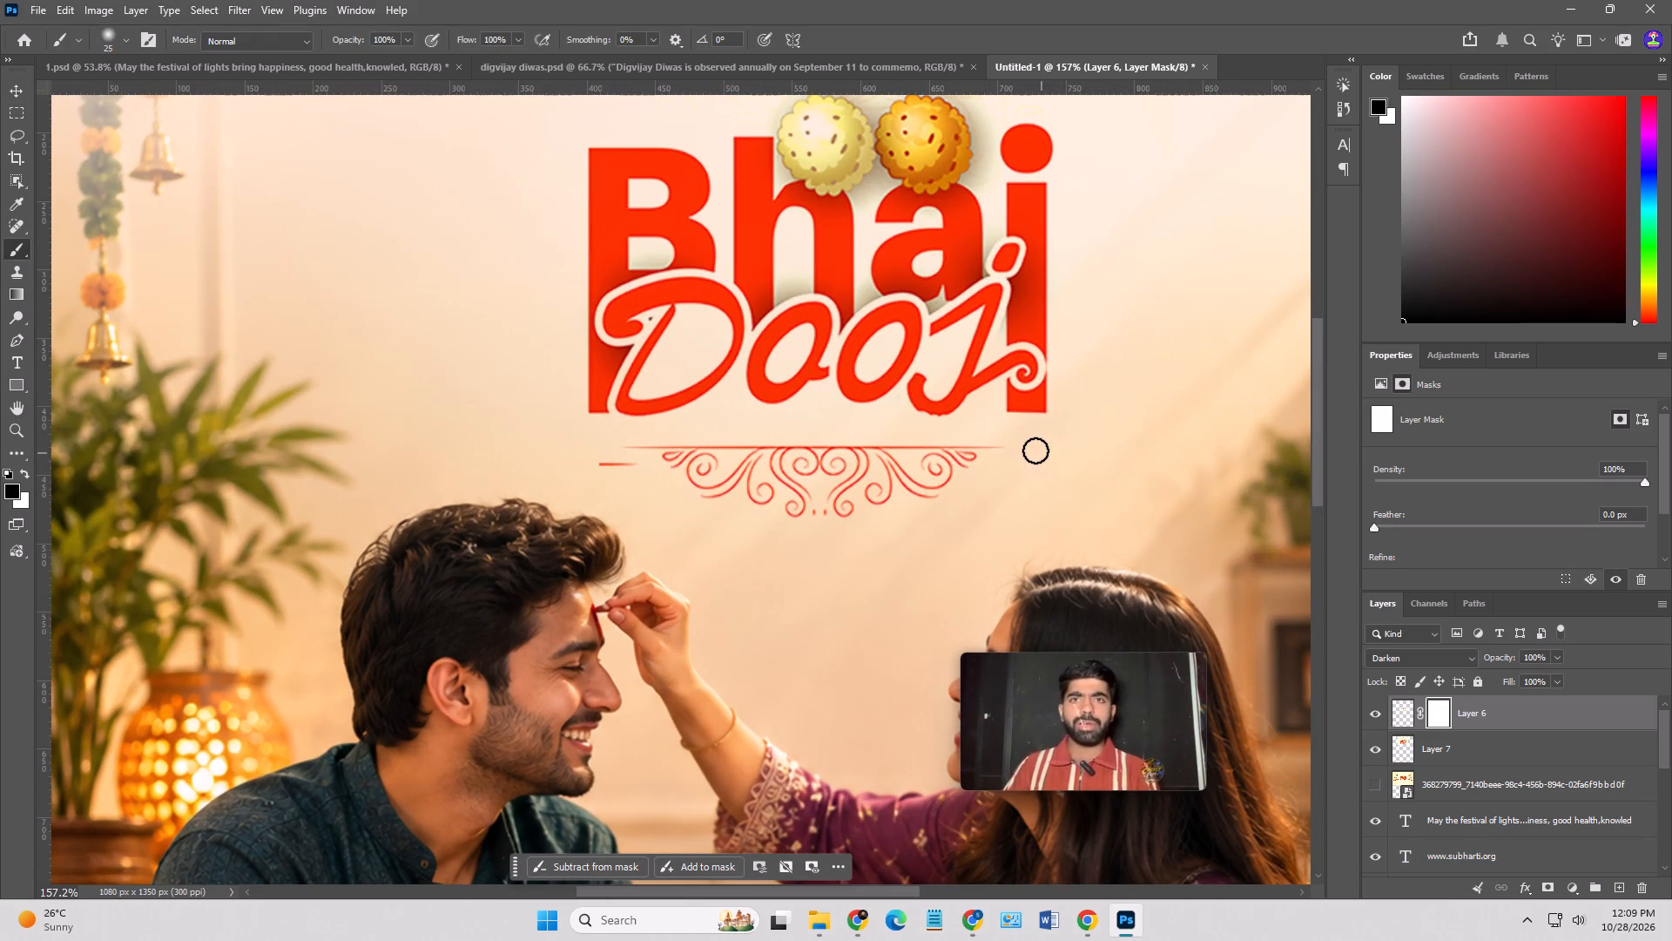
pyautogui.moveTo(1035, 450); pyautogui.dragTo(1037, 451)
pyautogui.doubleClick(1032, 450)
pyautogui.doubleClick(1027, 452)
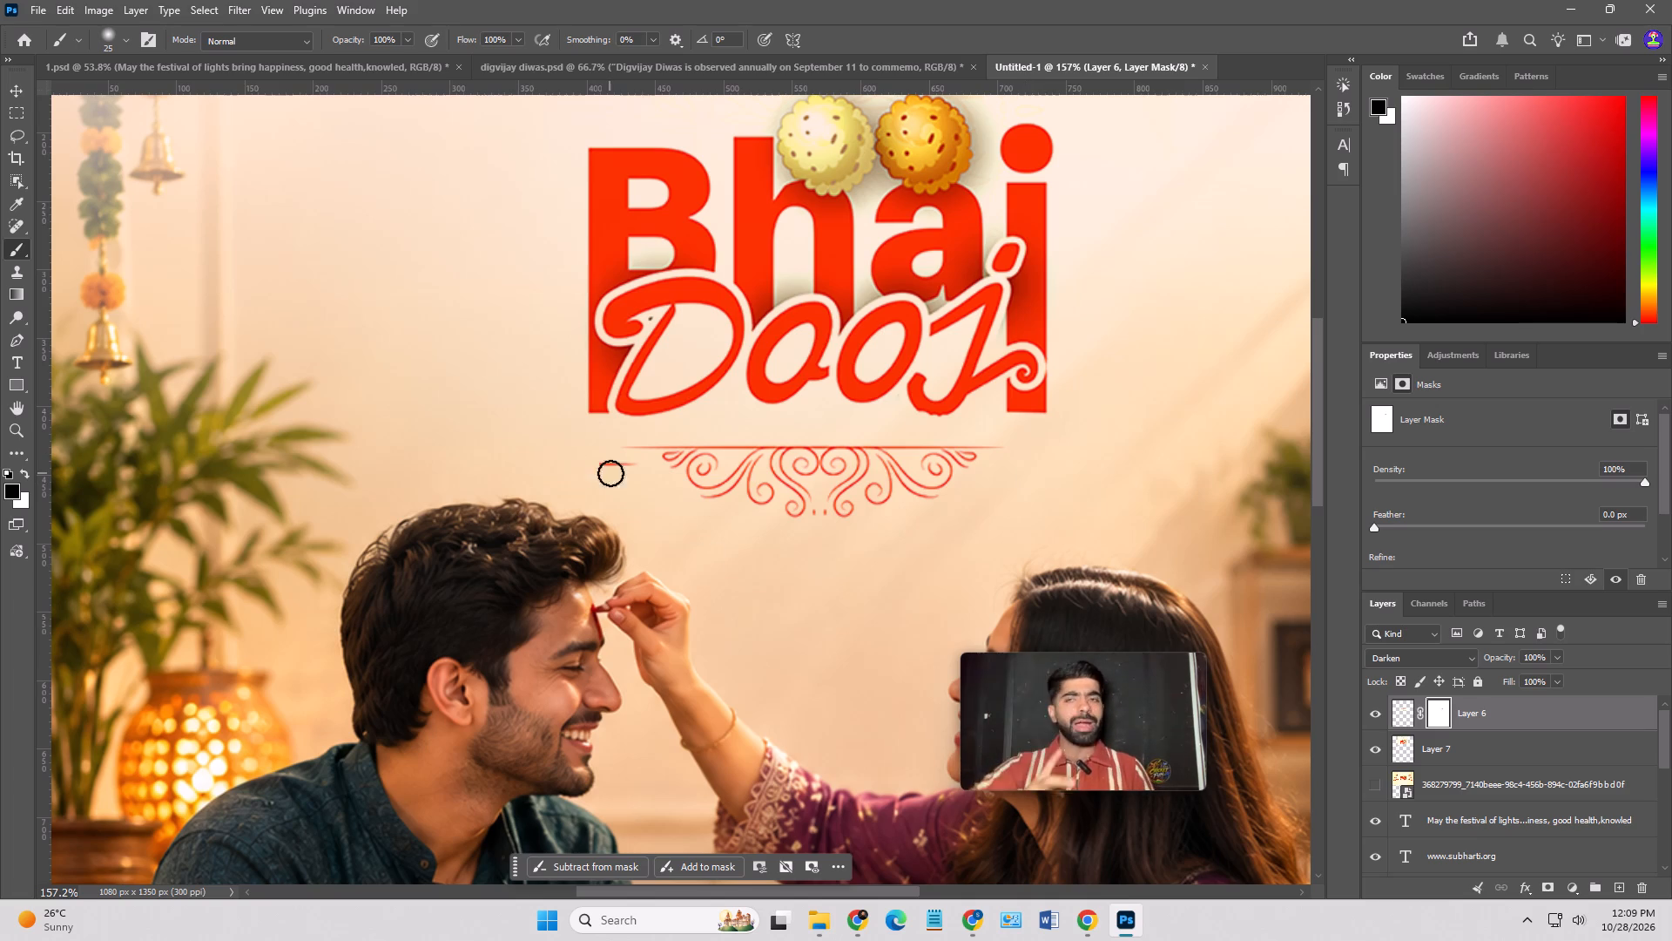
pyautogui.moveTo(626, 470); pyautogui.dragTo(549, 464)
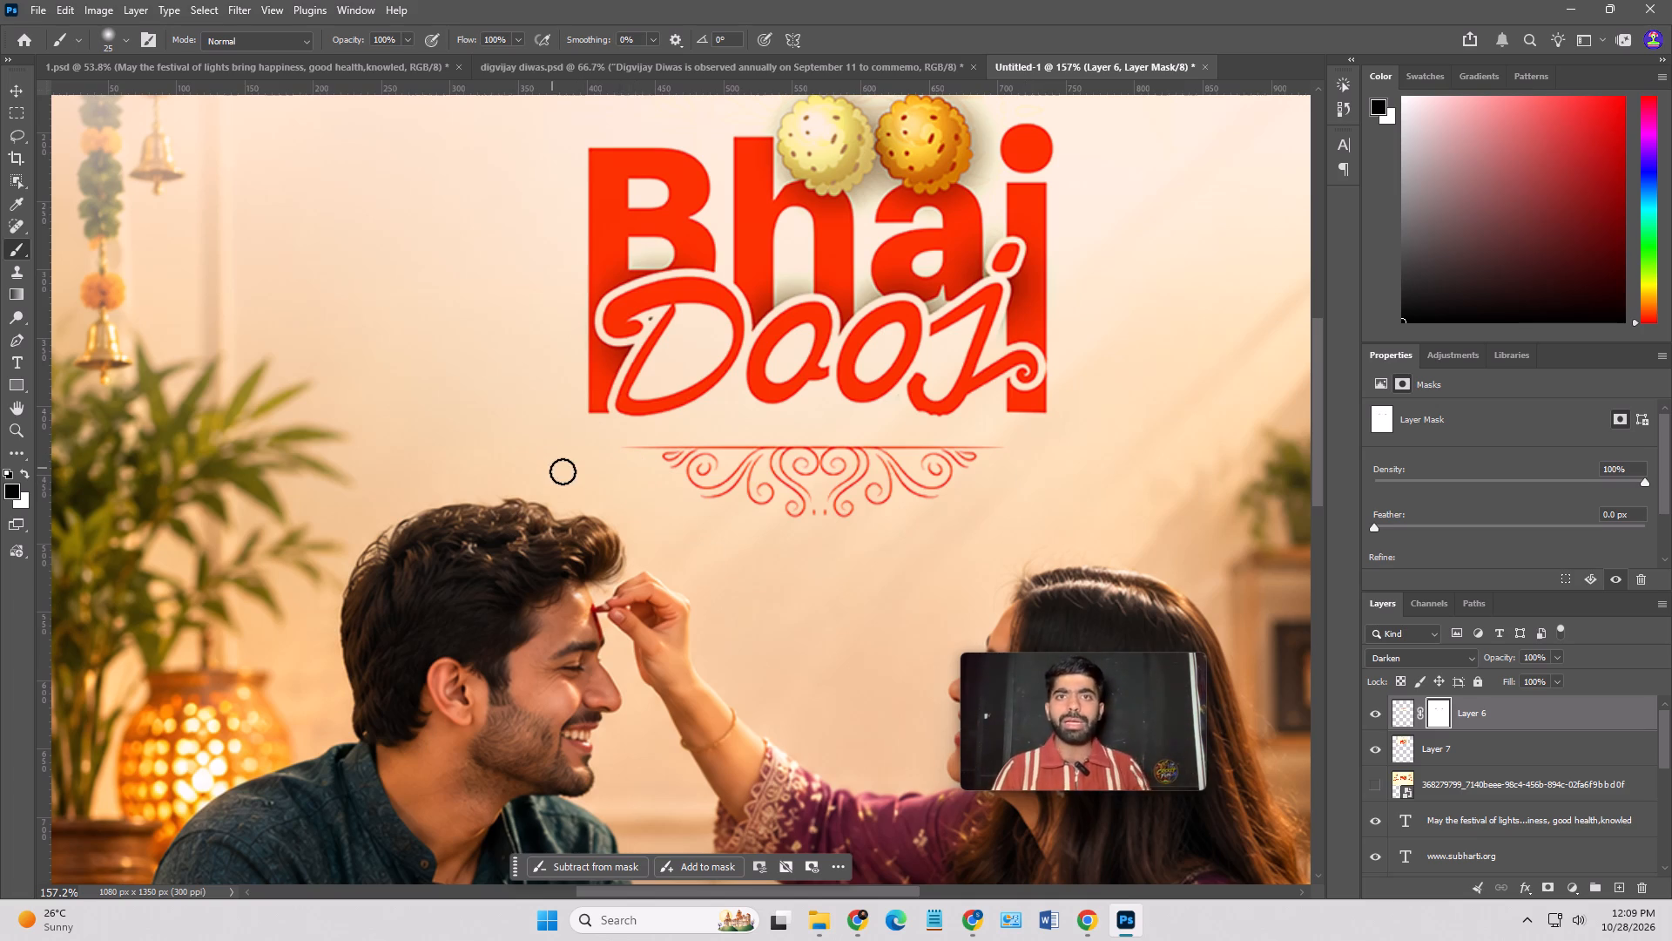
pyautogui.moveTo(1033, 477); pyautogui.dragTo(1030, 488)
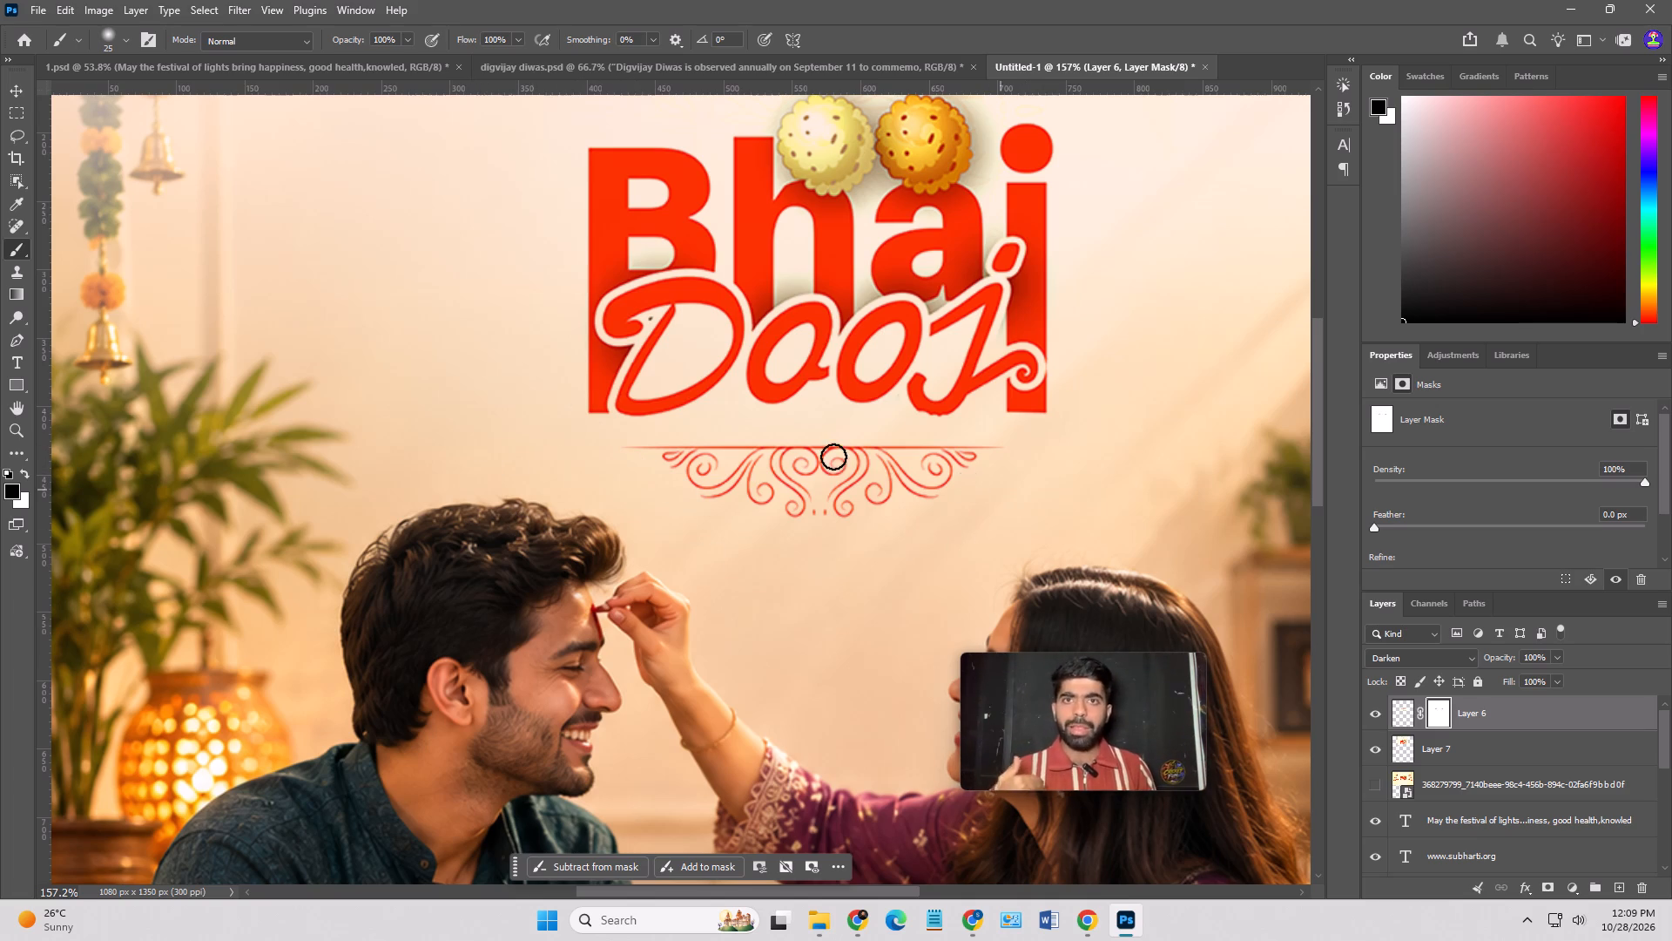
# Nudge the scroll ornament about 4 px to the right beneath the Bhai Dooj title.
pyautogui.click(16, 85)
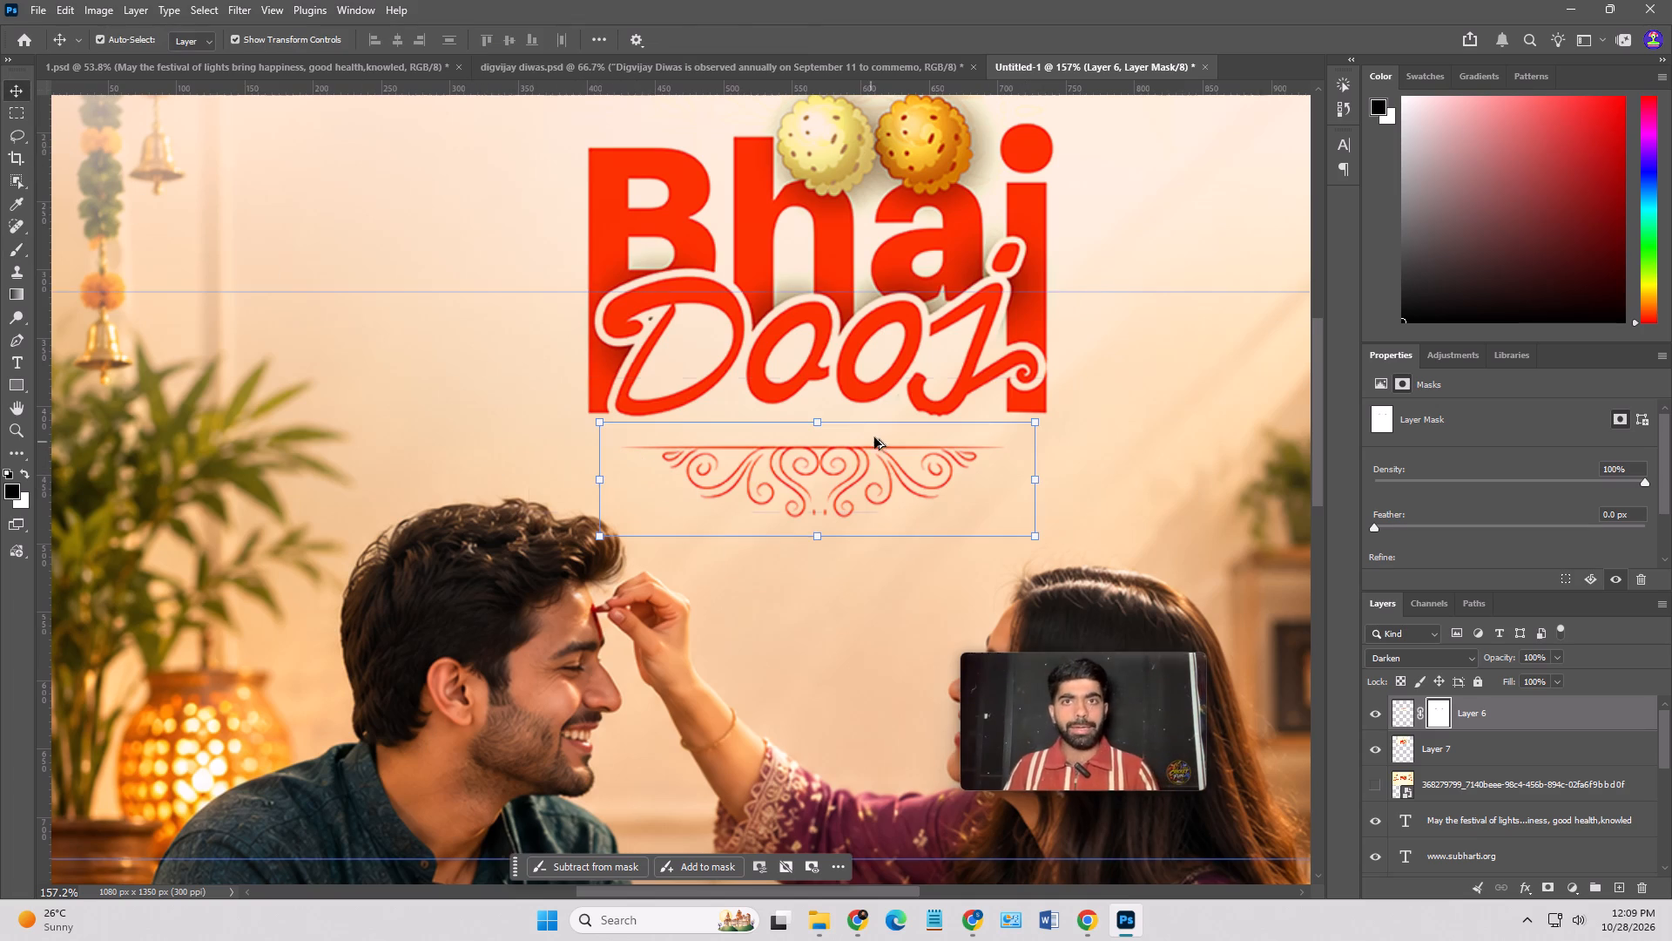
pyautogui.keyDown('alt'); pyautogui.scroll(5, 879, 437); pyautogui.keyUp('alt')
pyautogui.click(852, 464)
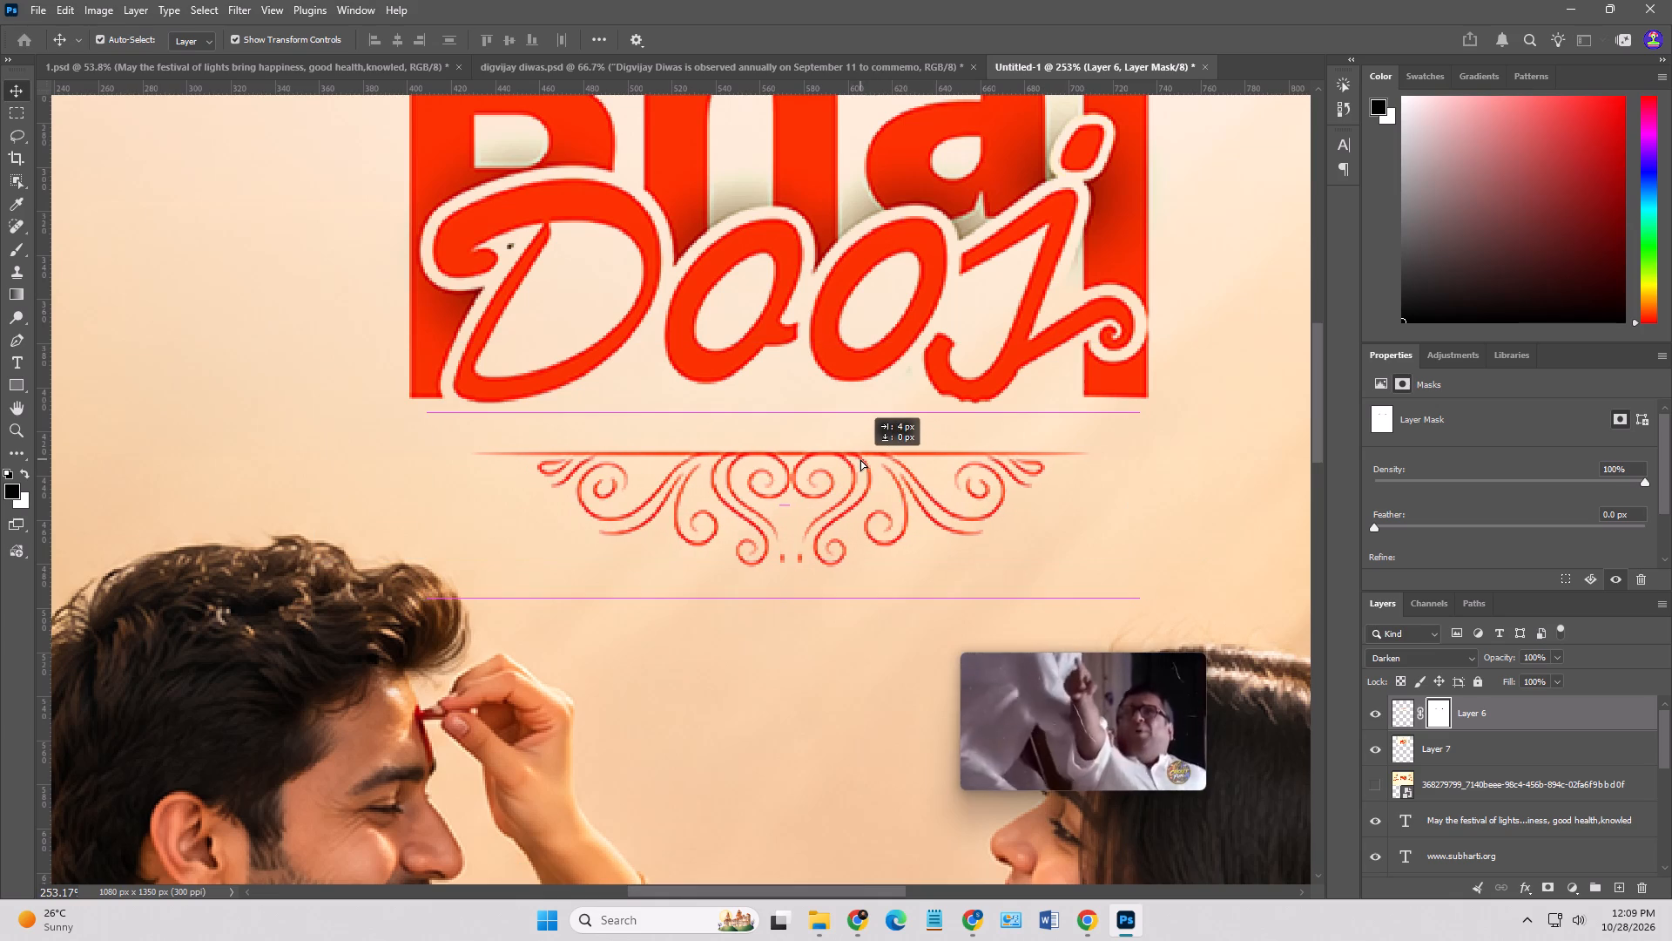
# Add a layer mask to the merged title layer and choose the Hard Round brush at 25 px with 100% hardness.
pyautogui.click(1446, 736)
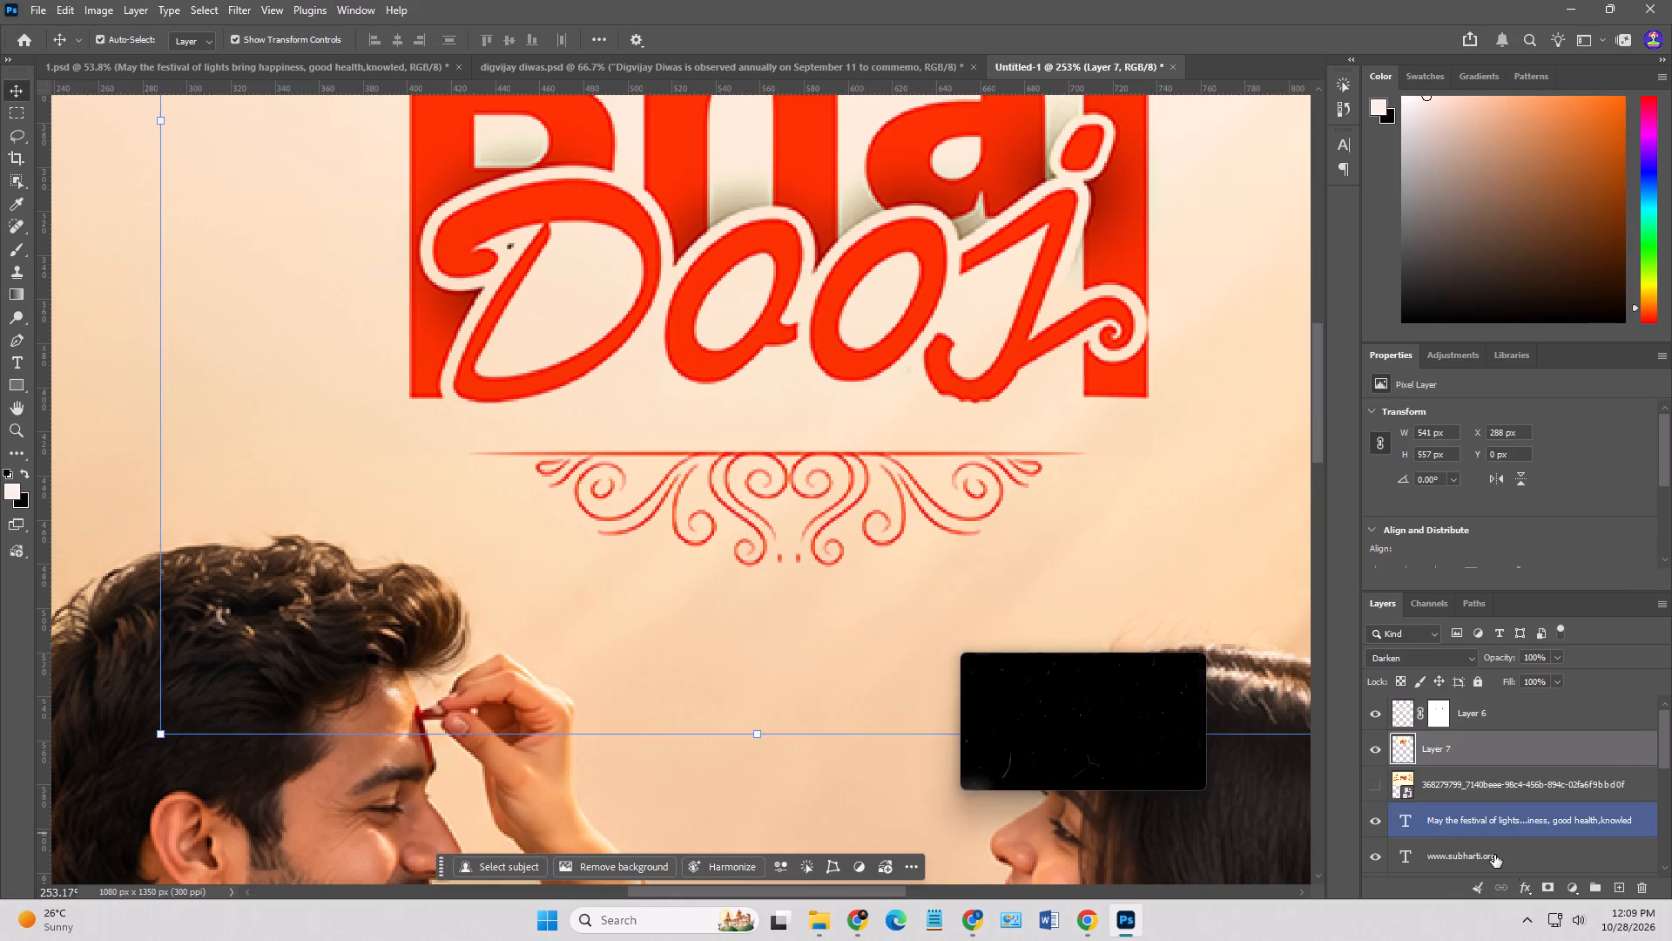
pyautogui.click(1546, 883)
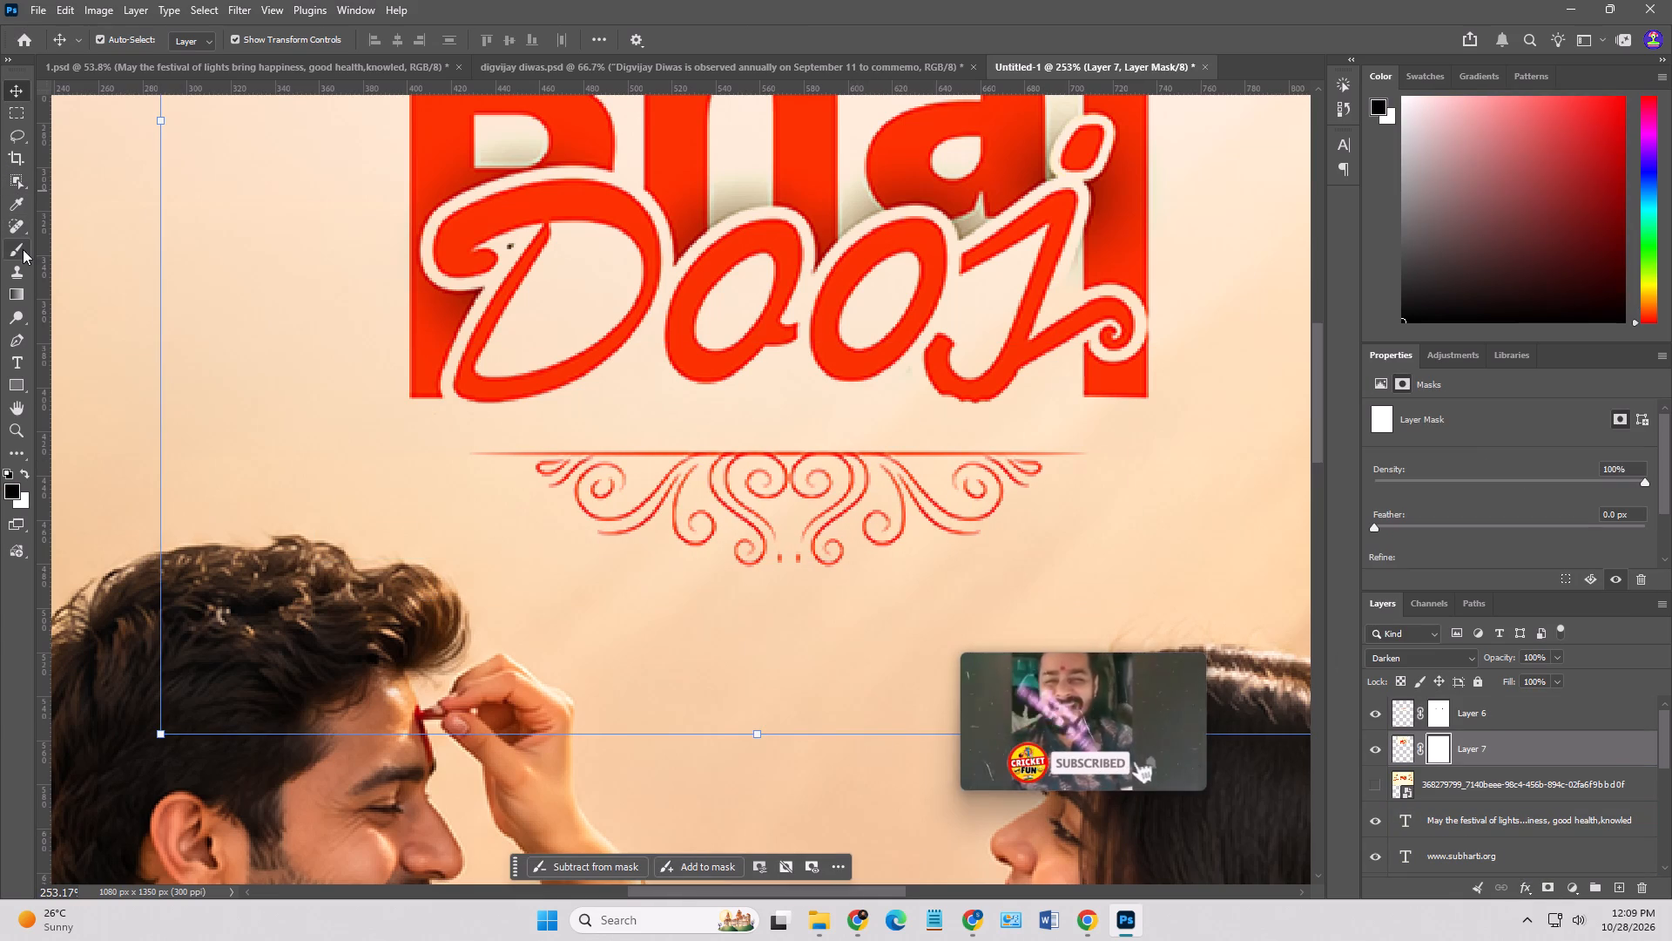
pyautogui.click(23, 249)
pyautogui.click(102, 34)
pyautogui.doubleClick(116, 305)
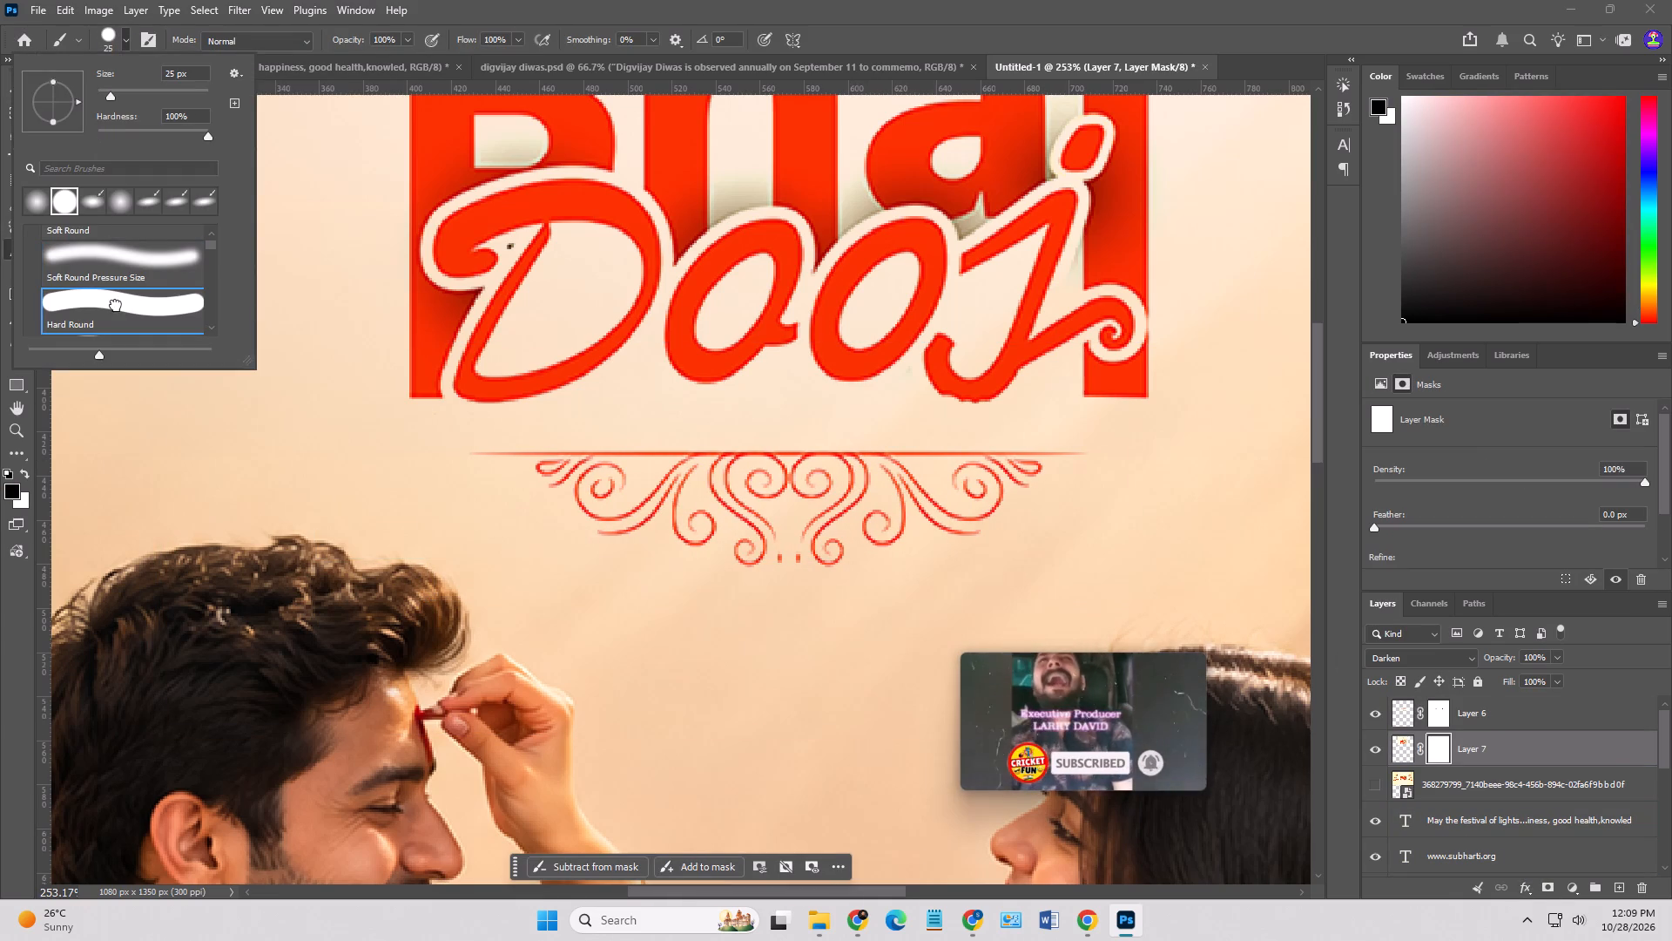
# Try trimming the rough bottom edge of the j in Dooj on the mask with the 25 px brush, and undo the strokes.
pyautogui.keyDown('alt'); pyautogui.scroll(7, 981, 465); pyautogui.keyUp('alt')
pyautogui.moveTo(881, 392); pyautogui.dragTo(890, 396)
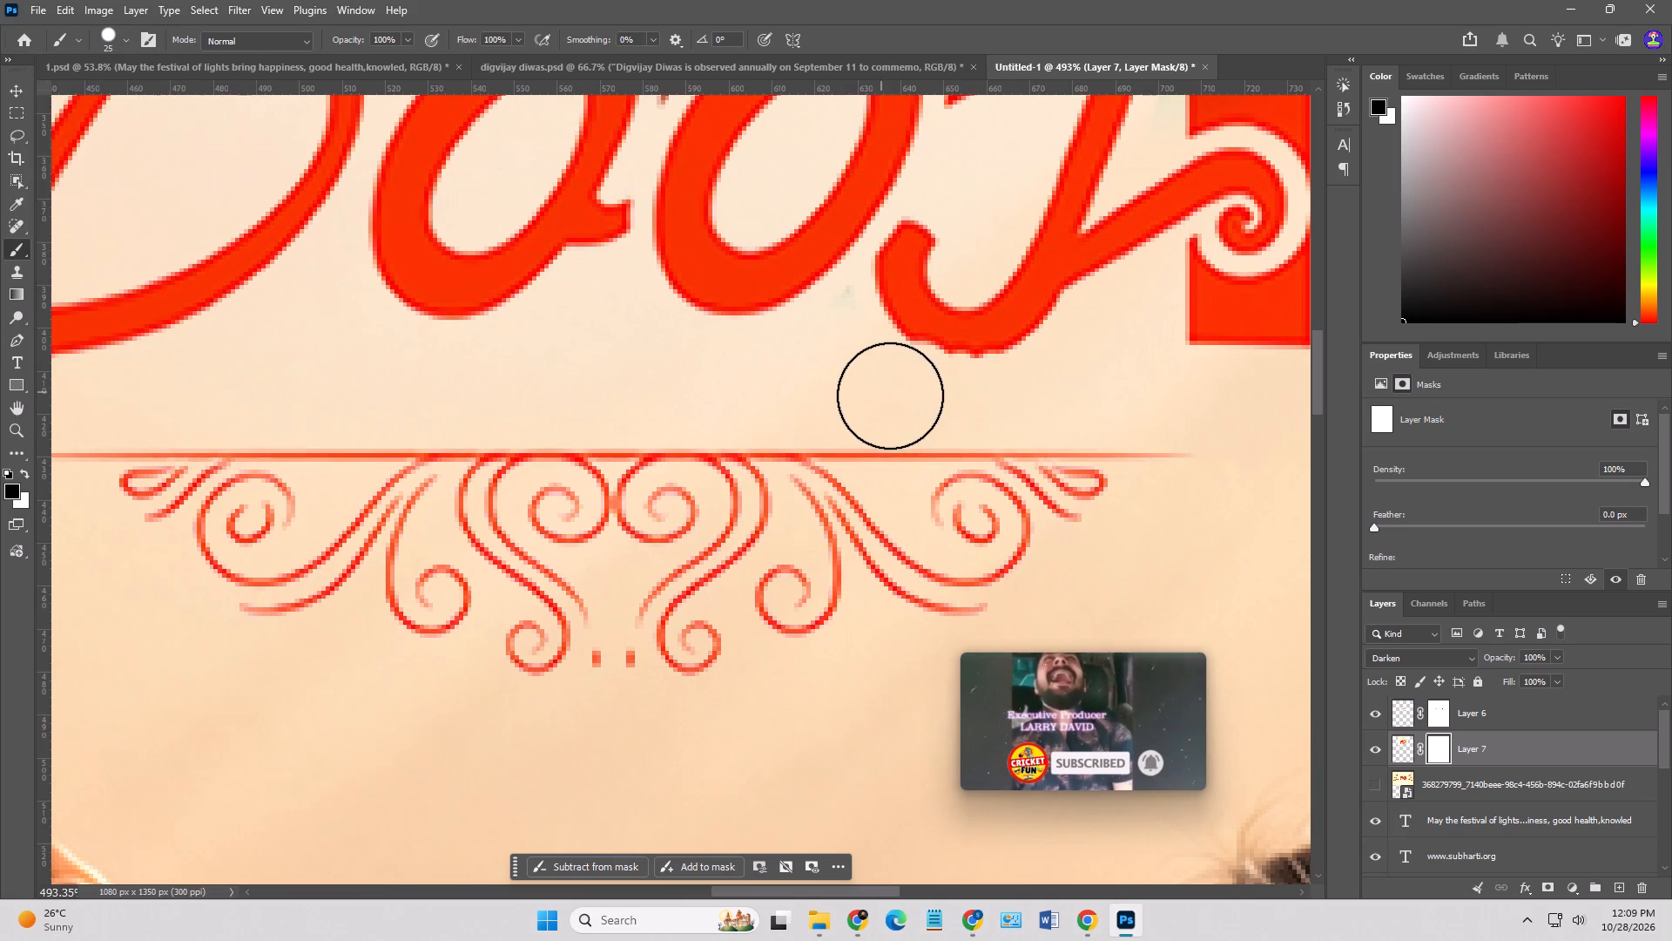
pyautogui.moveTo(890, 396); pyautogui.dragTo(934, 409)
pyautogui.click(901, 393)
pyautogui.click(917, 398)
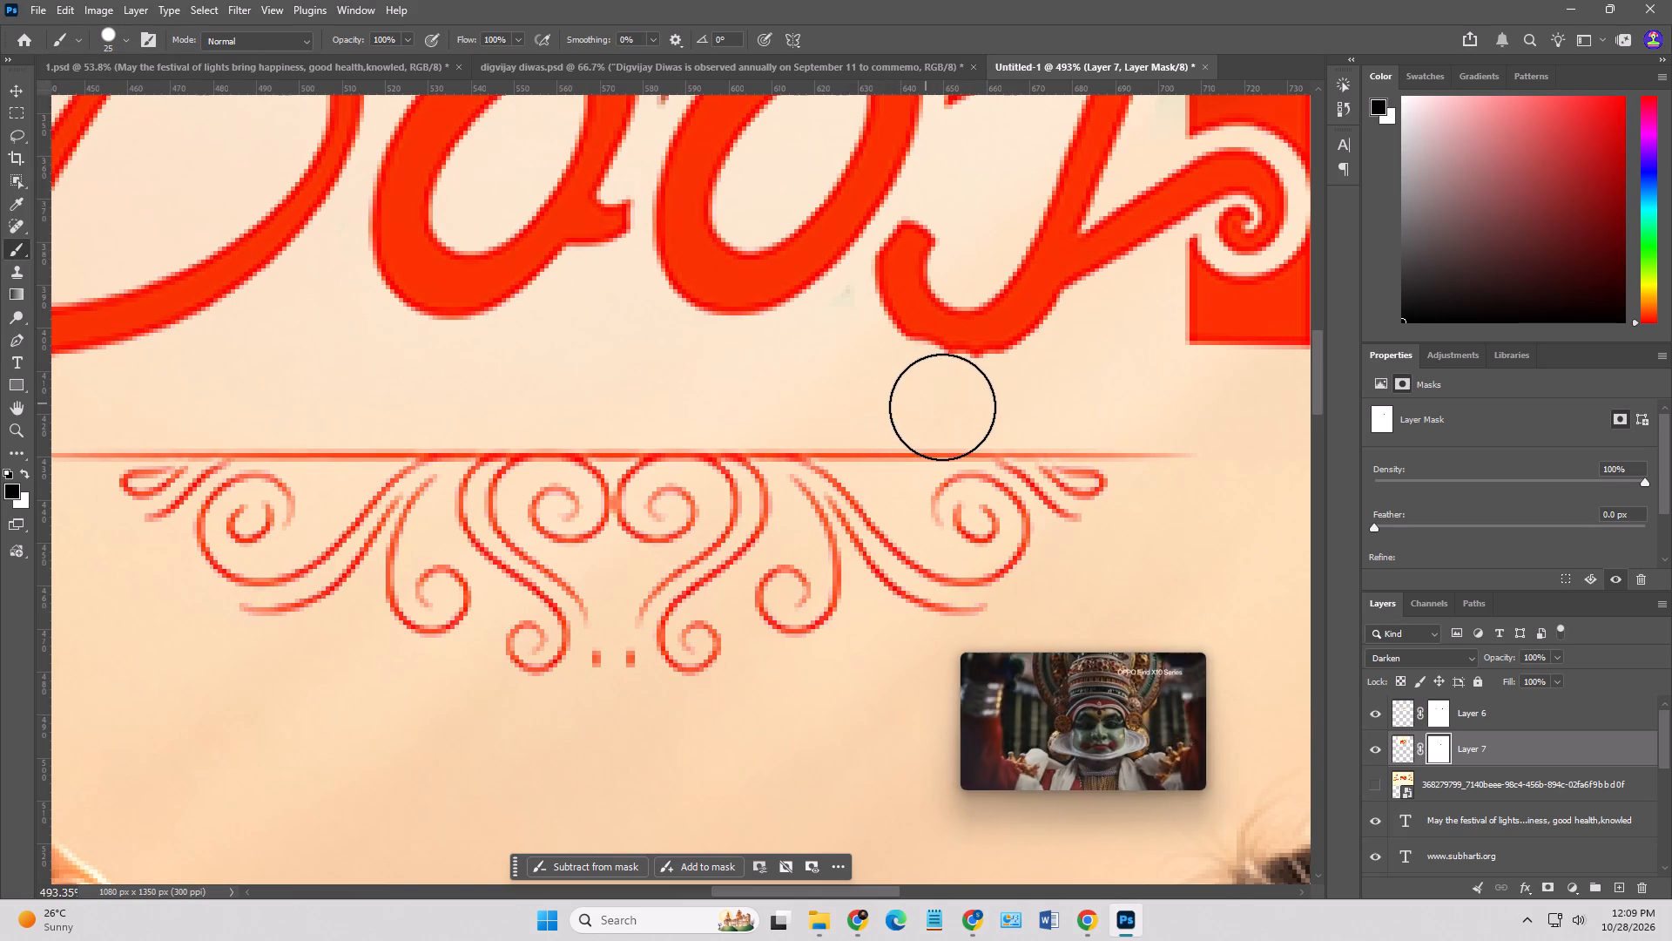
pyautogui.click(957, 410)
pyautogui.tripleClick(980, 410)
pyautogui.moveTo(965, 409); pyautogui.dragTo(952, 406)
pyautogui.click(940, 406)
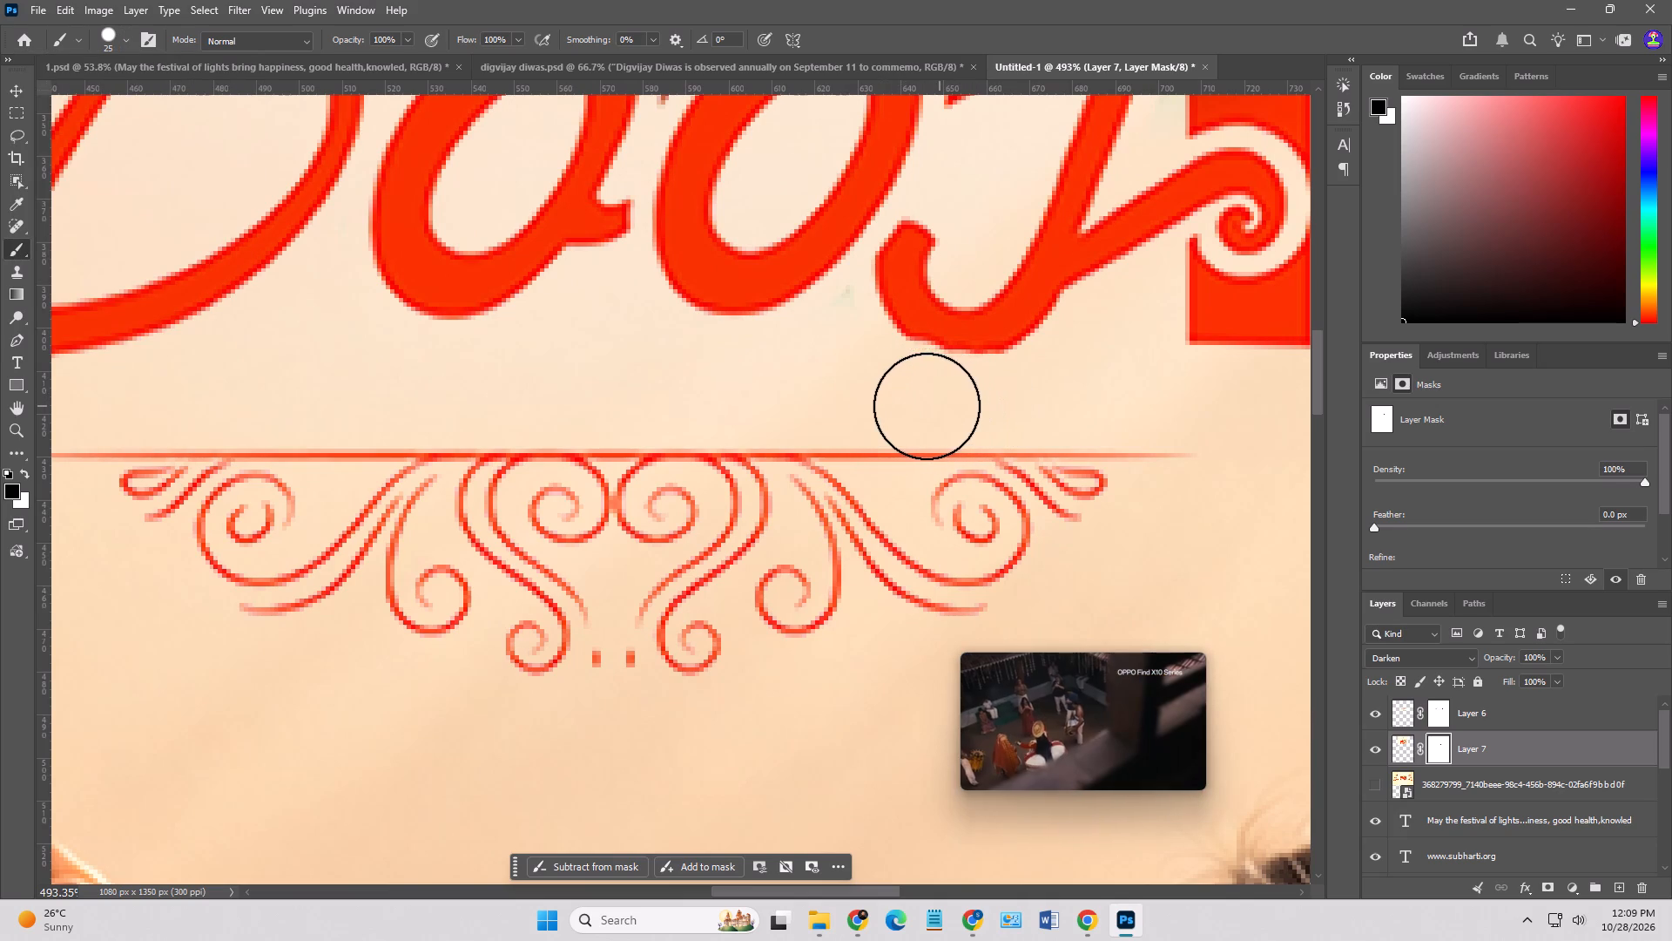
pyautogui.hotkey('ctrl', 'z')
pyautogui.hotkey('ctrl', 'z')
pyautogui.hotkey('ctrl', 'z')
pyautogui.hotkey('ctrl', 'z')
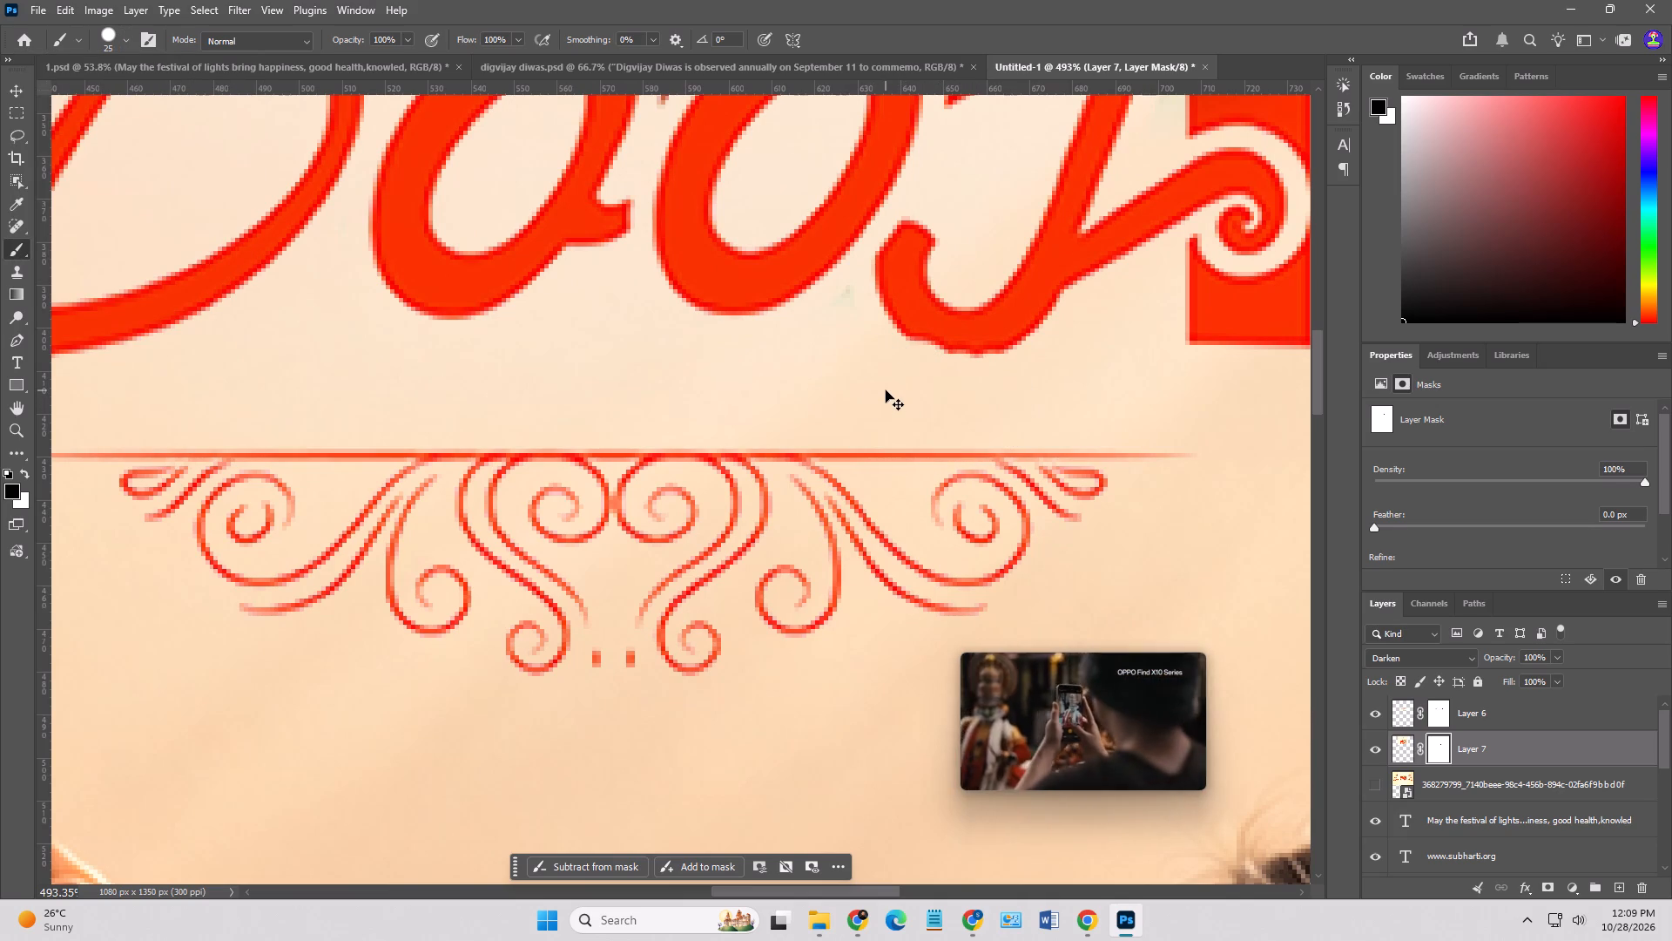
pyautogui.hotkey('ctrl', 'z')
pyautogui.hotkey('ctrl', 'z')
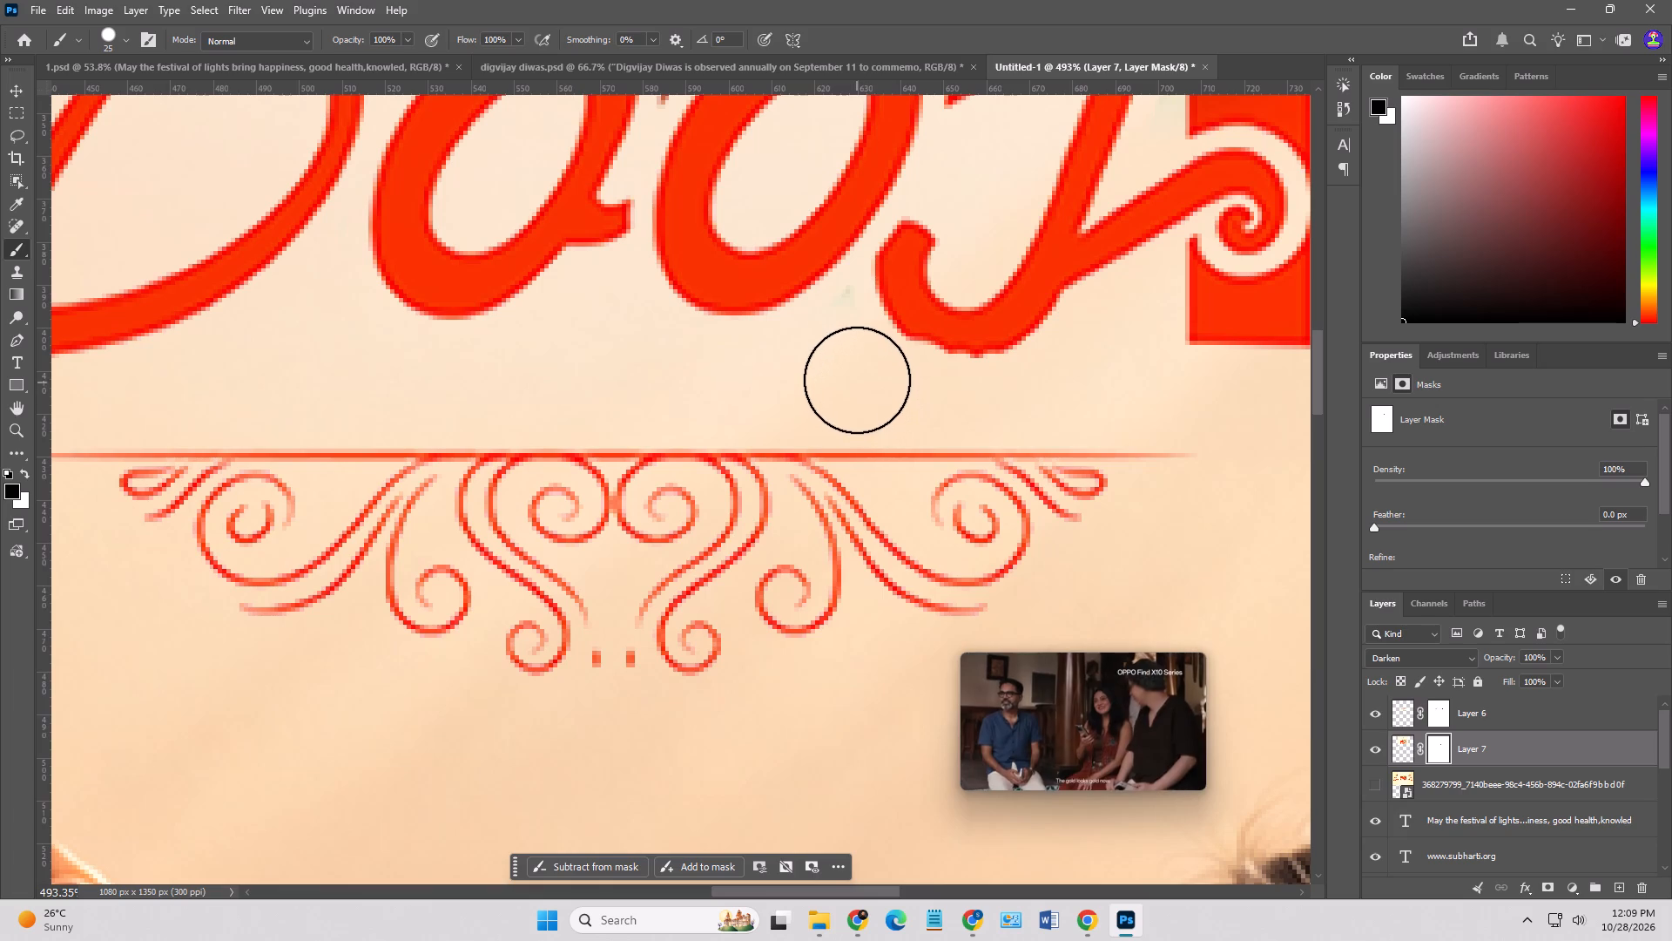
# Reduce the brush to 6 px and mask away the rough bottom edge of the j in Dooj with small black dabs.
pyautogui.press('[')
pyautogui.press('[')
pyautogui.press('[')
pyautogui.press('[')
pyautogui.press('[')
pyautogui.press('[')
pyautogui.press('[')
pyautogui.press('[')
pyautogui.press('[')
pyautogui.press('[')
pyautogui.press('[')
pyautogui.press('[')
pyautogui.press('[')
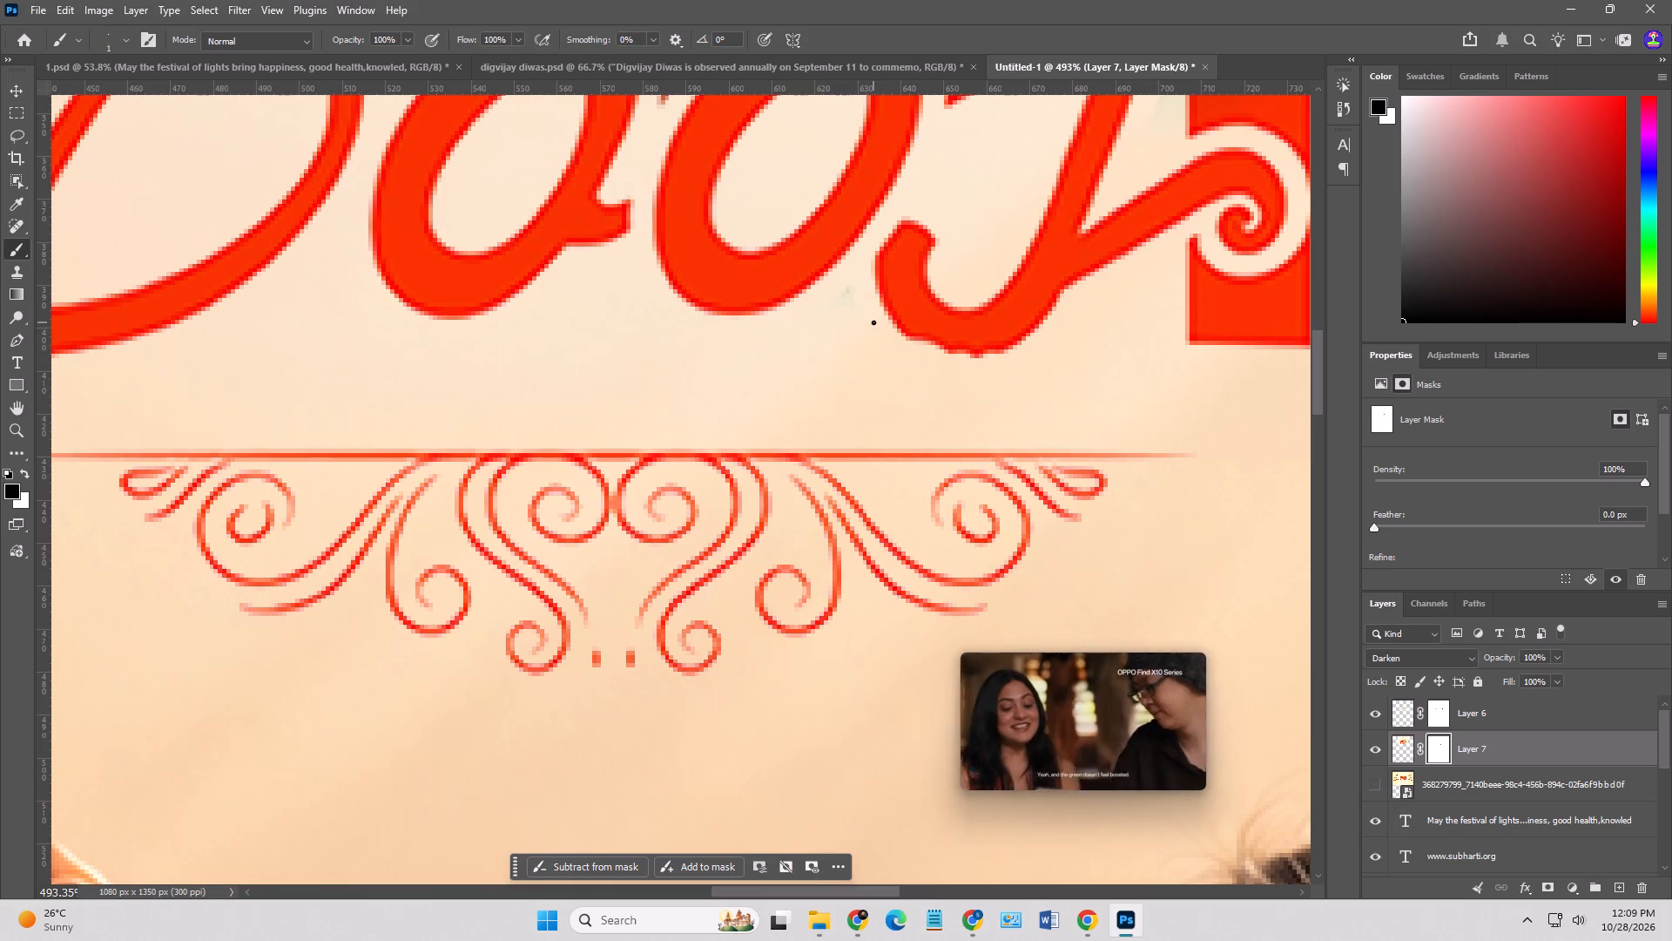
pyautogui.write(']]')
pyautogui.press(']')
pyautogui.press(']')
pyautogui.press(']')
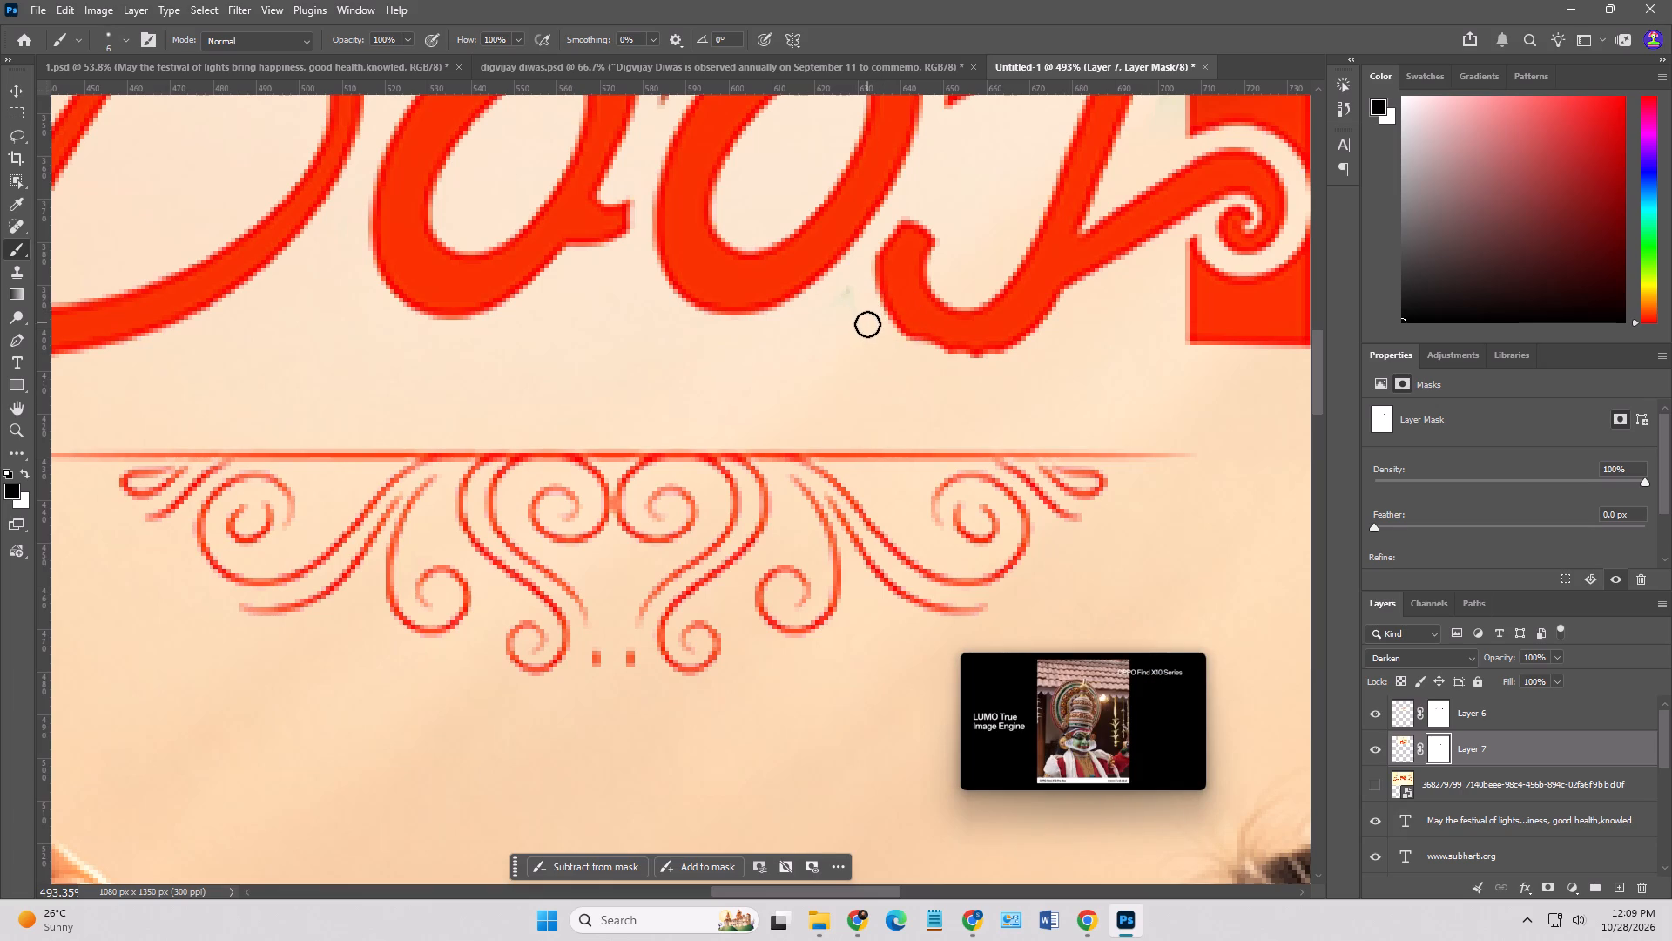
pyautogui.click(869, 322)
pyautogui.keyDown('shift'); pyautogui.click(937, 363); pyautogui.keyUp('shift')
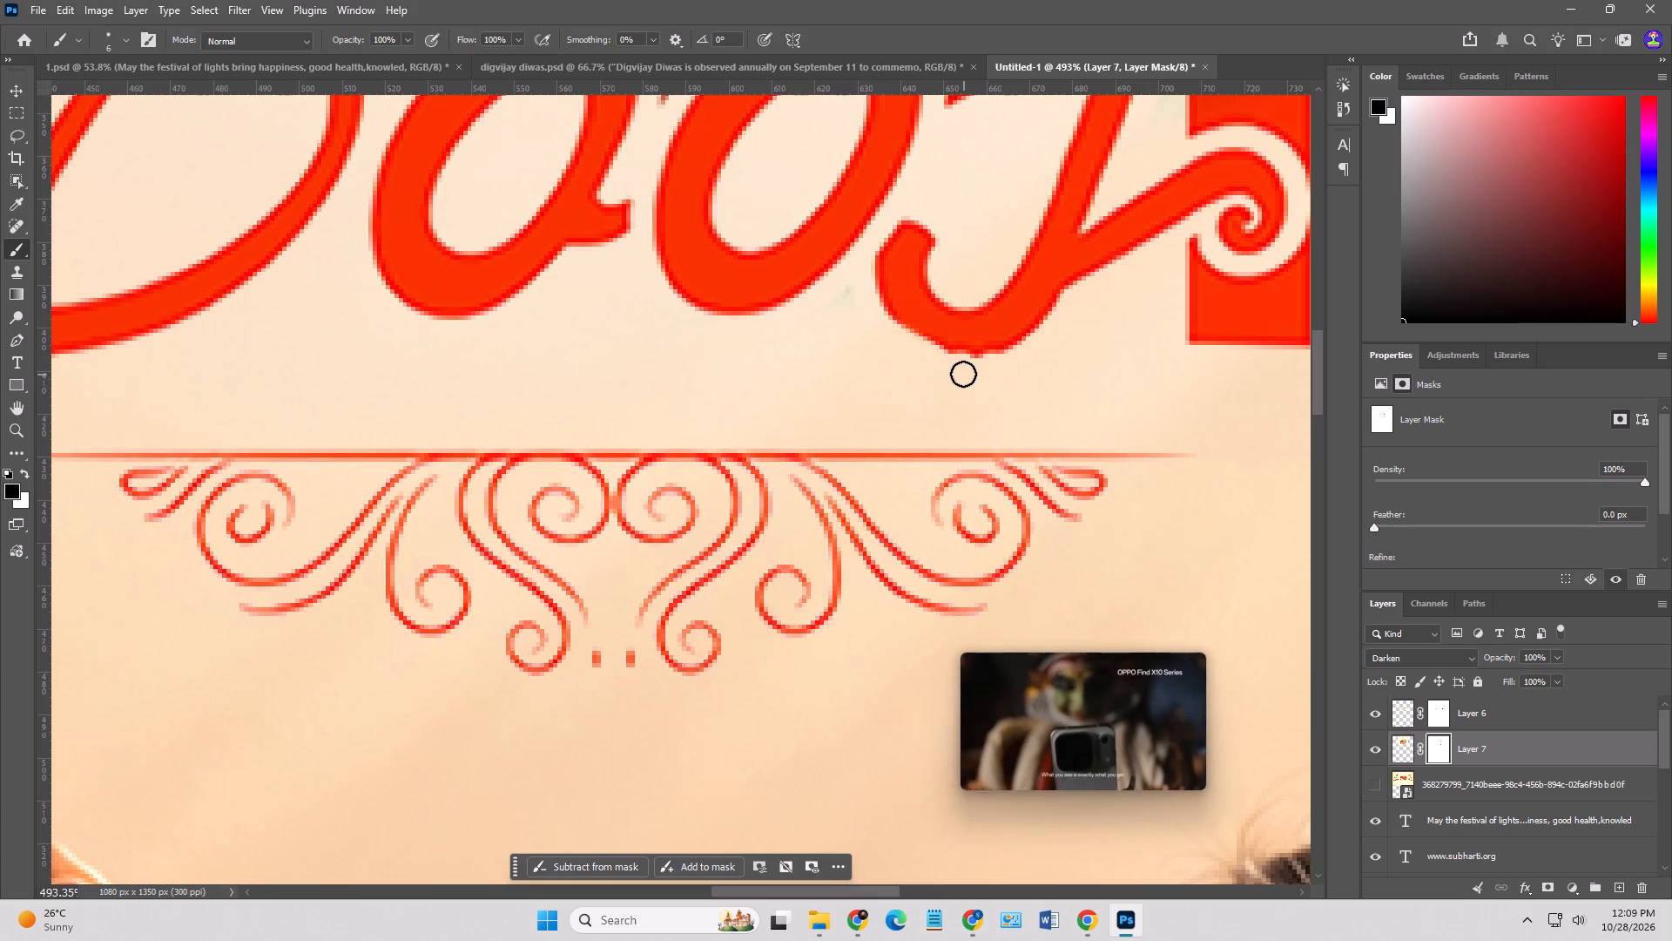
pyautogui.keyDown('shift'); pyautogui.click(961, 371); pyautogui.keyUp('shift')
pyautogui.click(961, 373)
pyautogui.keyDown('shift'); pyautogui.click(1008, 369); pyautogui.keyUp('shift')
pyautogui.keyDown('shift'); pyautogui.click(1029, 366); pyautogui.keyUp('shift')
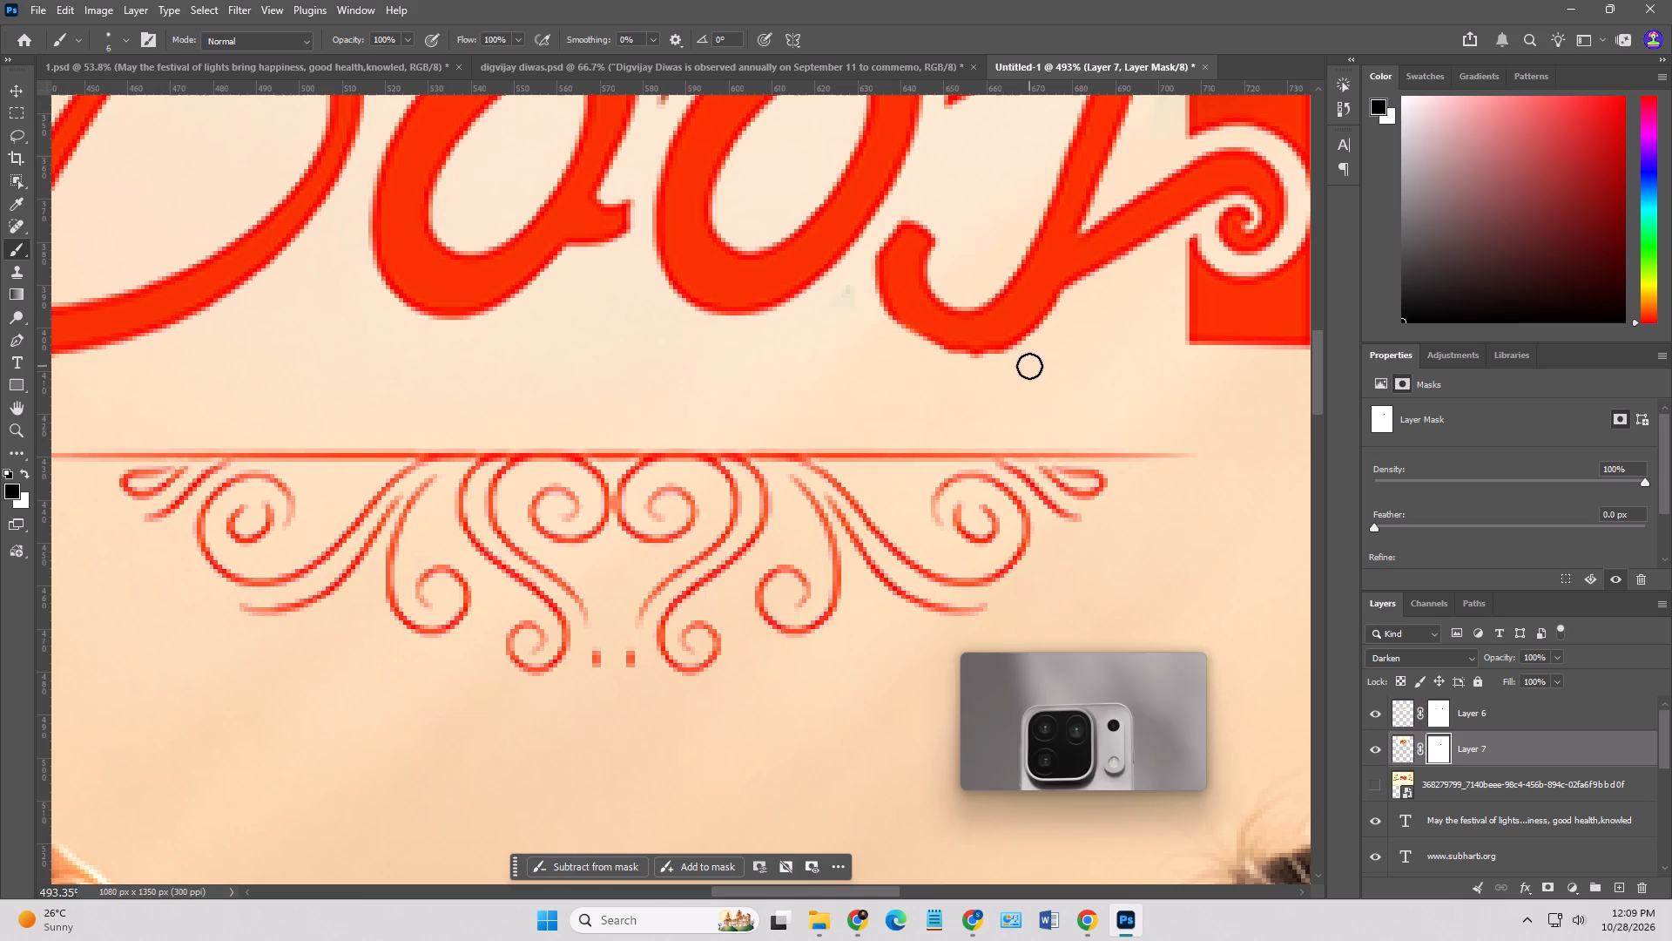
pyautogui.keyDown('shift'); pyautogui.click(948, 372); pyautogui.keyUp('shift')
pyautogui.click(927, 360)
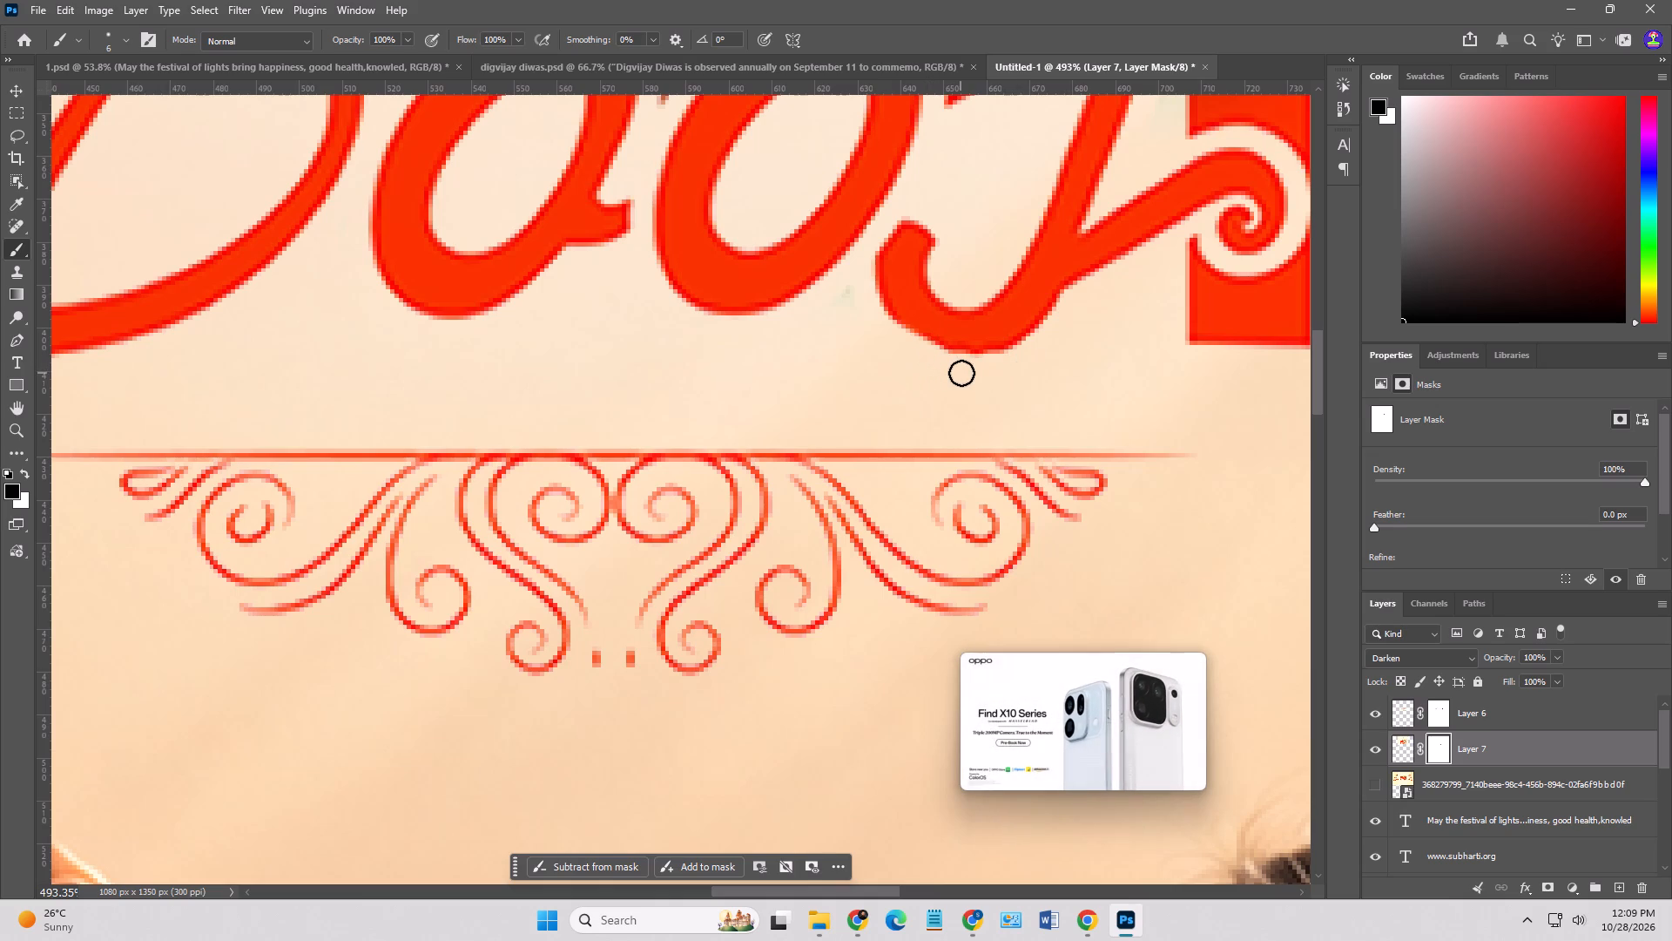
pyautogui.keyDown('shift'); pyautogui.click(963, 373); pyautogui.keyUp('shift')
pyautogui.keyDown('shift'); pyautogui.click(927, 362); pyautogui.keyUp('shift')
pyautogui.click(980, 370)
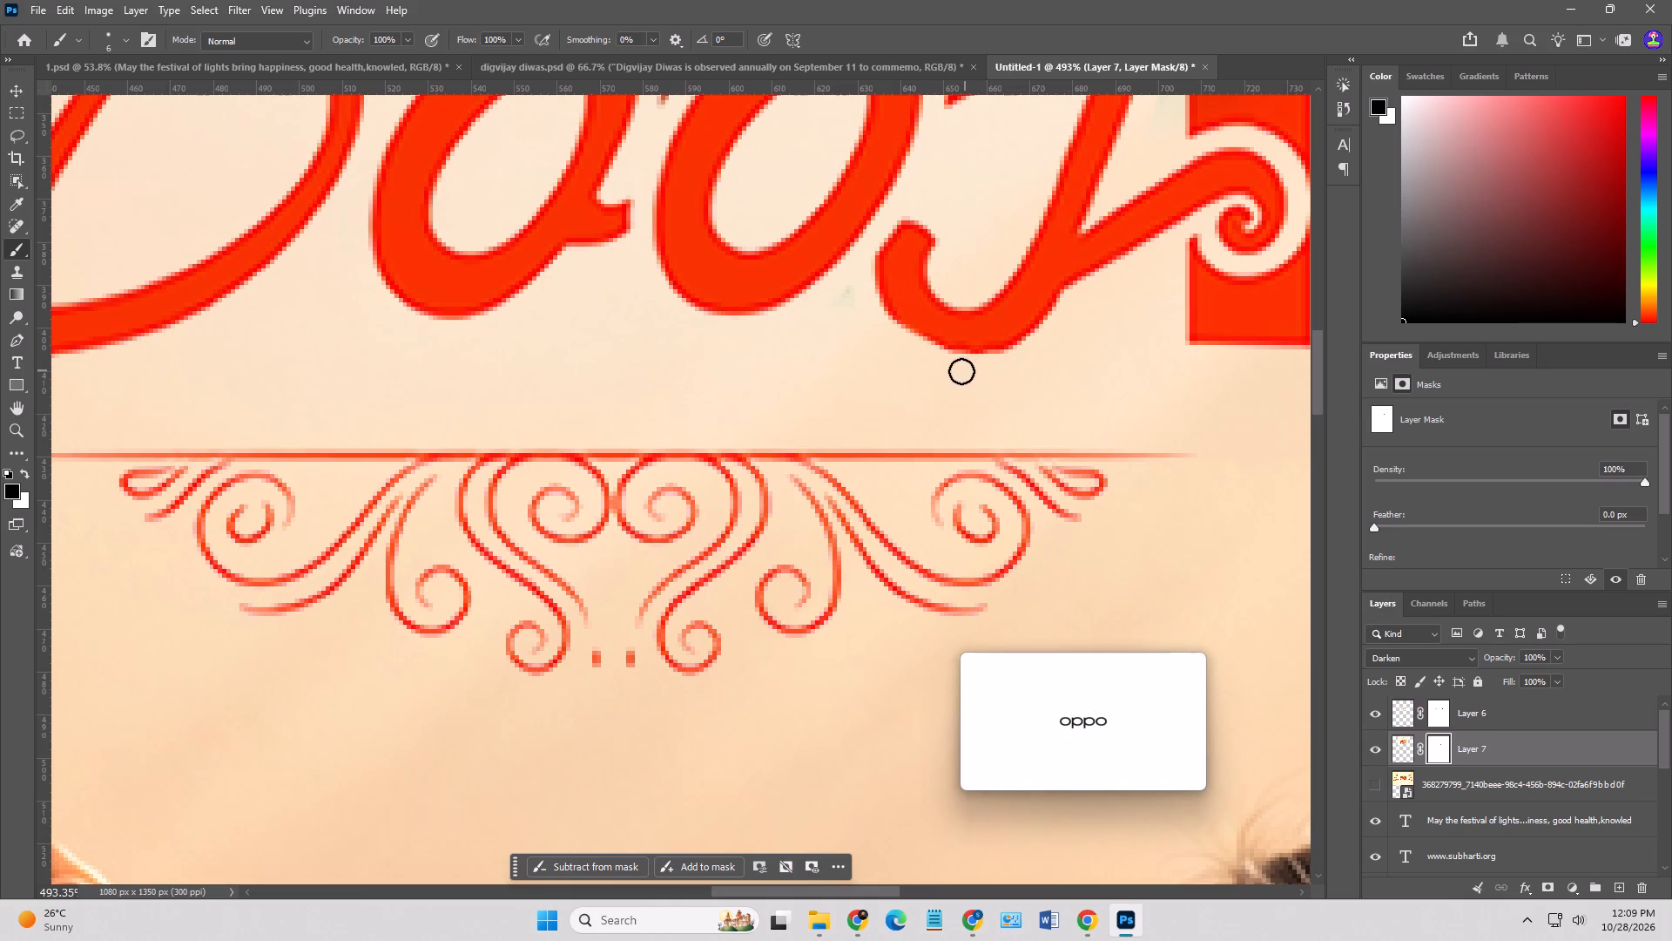
# Mask away the remaining roughness along the bottom curve of the j in Dooj with small black brush strokes.
pyautogui.moveTo(1022, 363); pyautogui.dragTo(1012, 367)
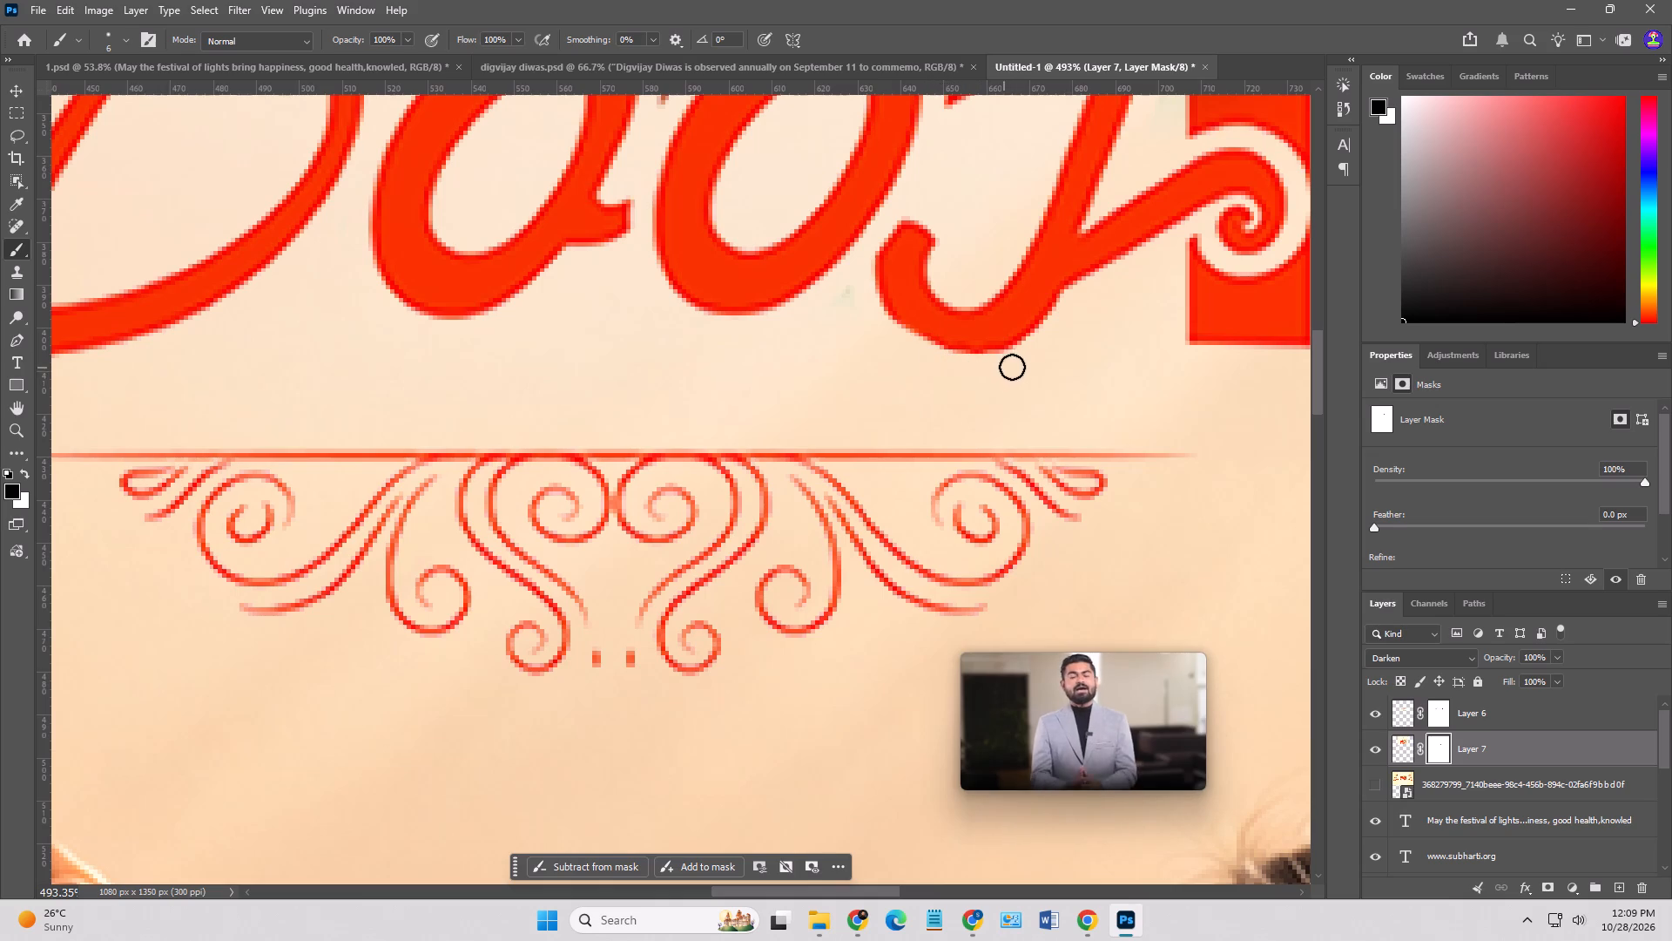
pyautogui.moveTo(1012, 367); pyautogui.dragTo(1010, 368)
# Mask out the faint greenish specks between the second o and the j of Dooj on the title layer's mask.
pyautogui.keyDown('alt'); pyautogui.scroll(-15, 895, 396); pyautogui.keyUp('alt')
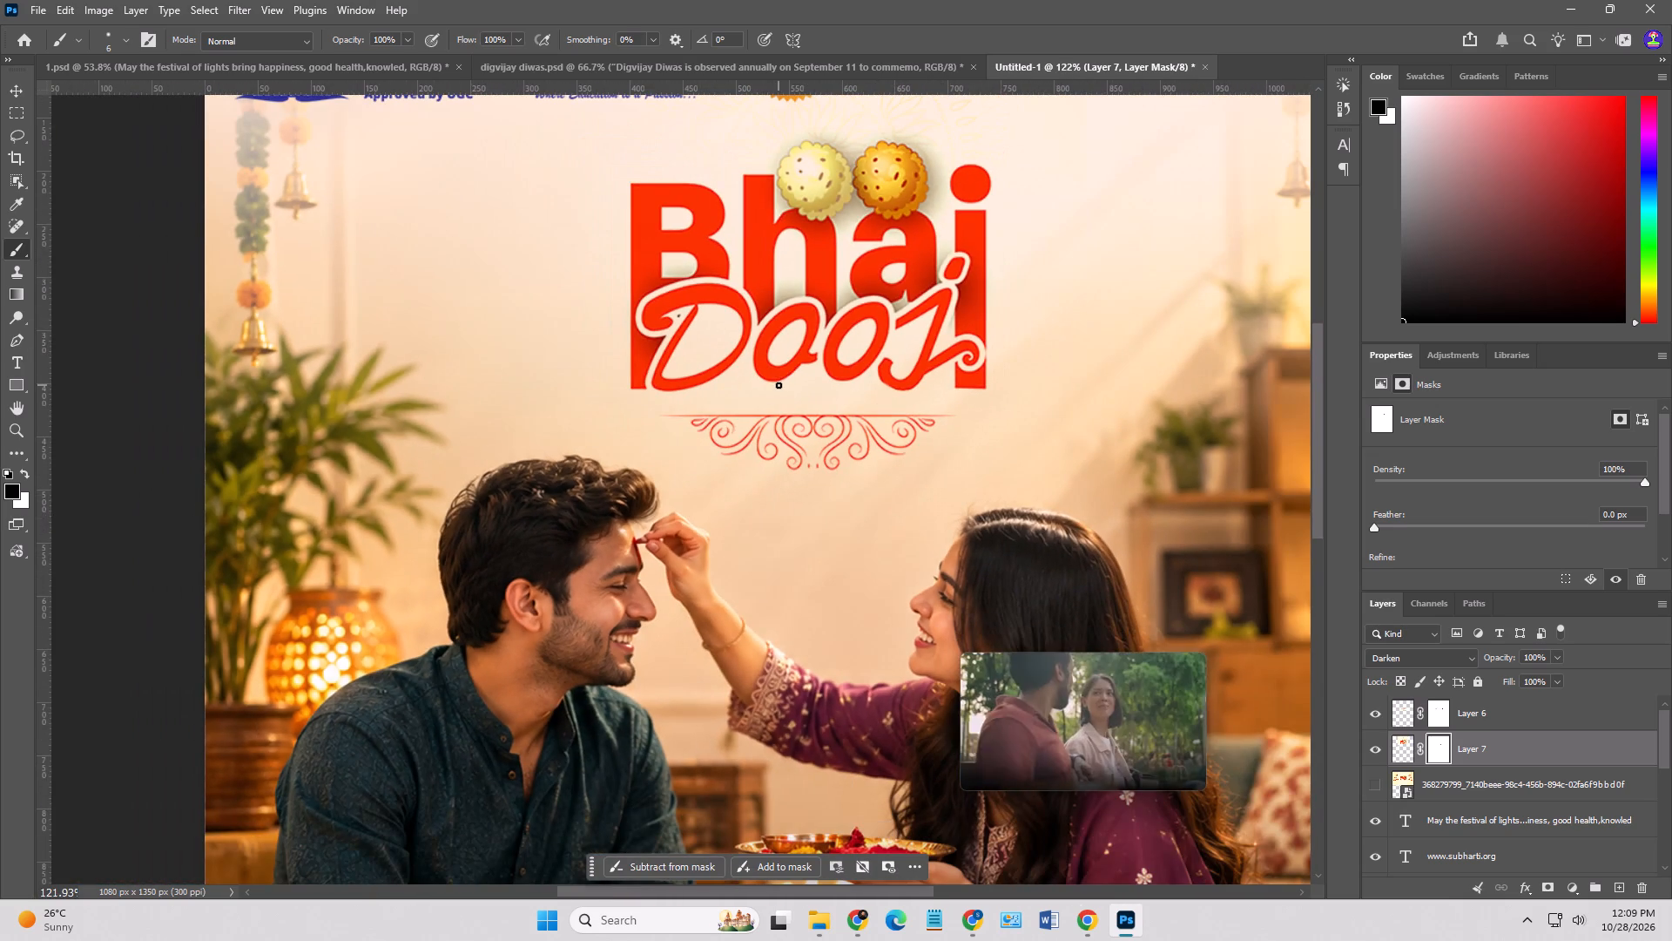
pyautogui.keyDown('alt'); pyautogui.scroll(-2, 789, 390); pyautogui.keyUp('alt')
pyautogui.keyDown('alt'); pyautogui.scroll(16, 873, 393); pyautogui.keyUp('alt')
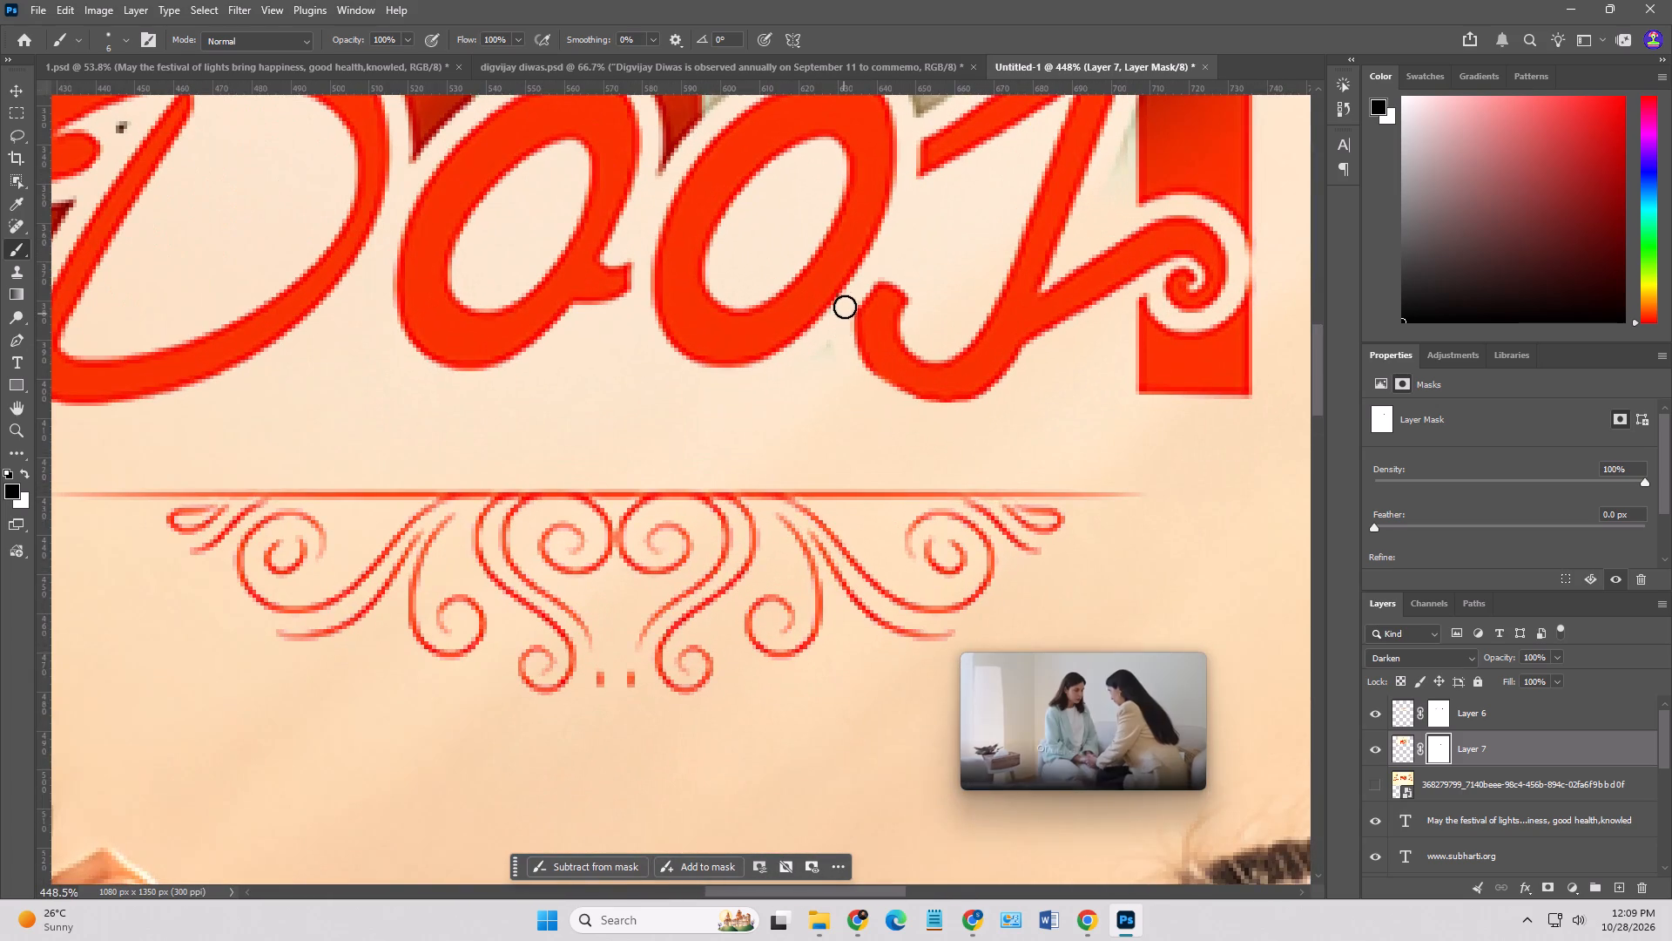
pyautogui.click(846, 301)
pyautogui.hotkey('ctrl', 'z')
pyautogui.click(846, 365)
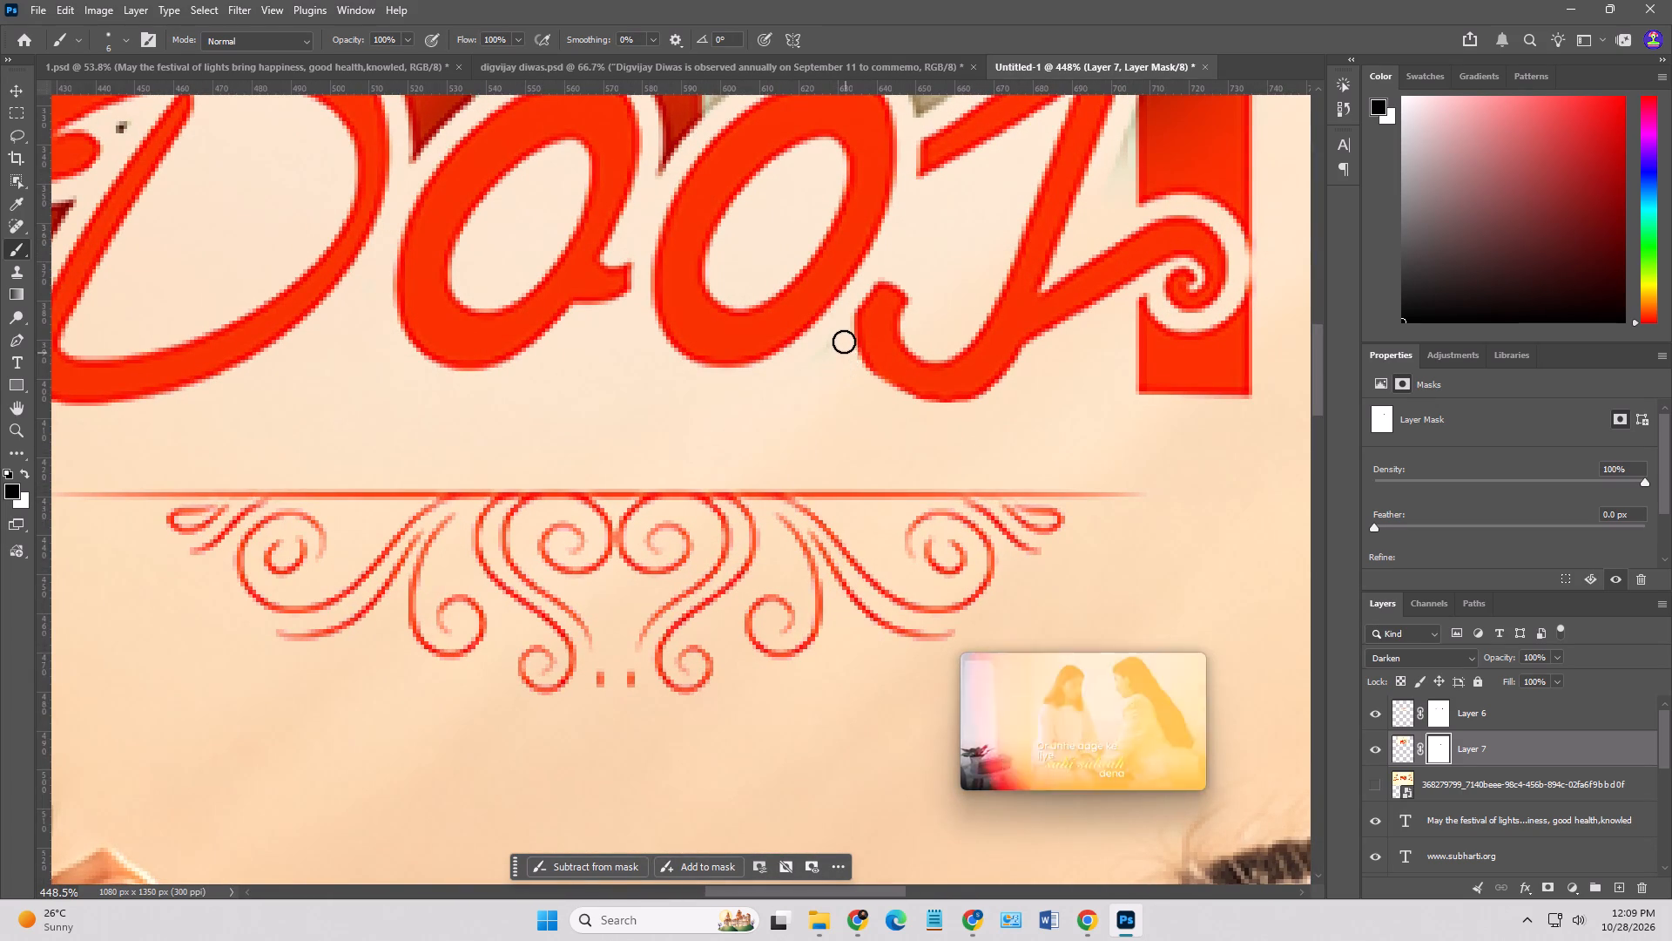
pyautogui.keyDown('shift'); pyautogui.click(839, 334); pyautogui.keyUp('shift')
pyautogui.moveTo(832, 349); pyautogui.dragTo(815, 382)
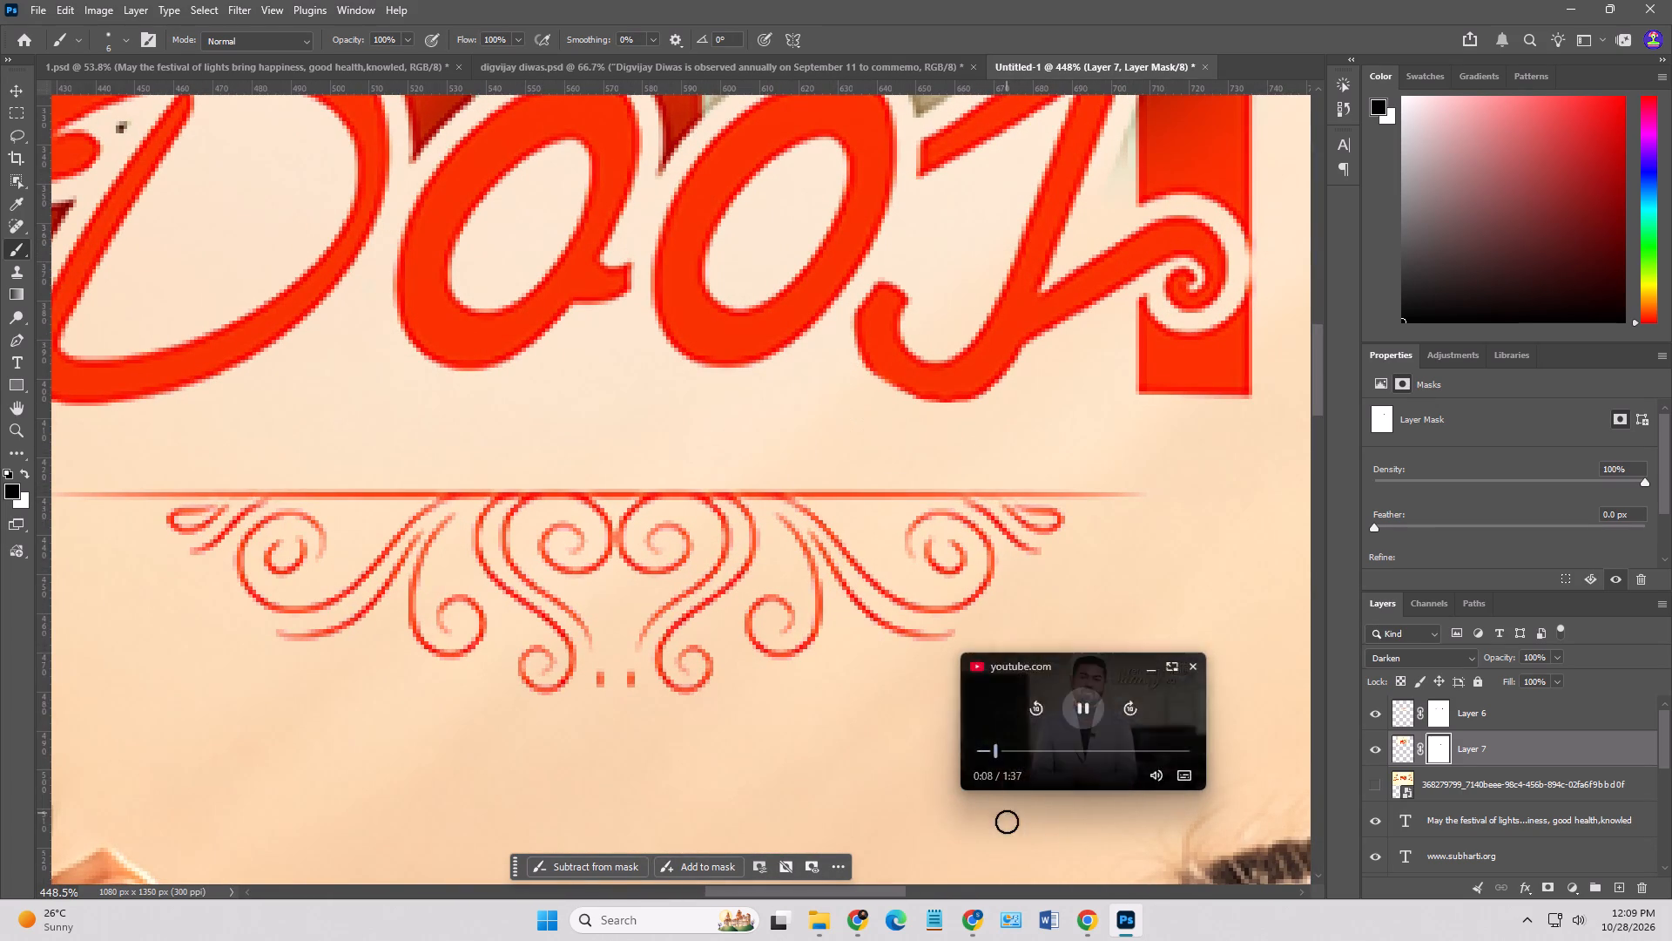
# Switch to Chrome, bring up the YouTube video tab and skip the advertisement that is playing.
pyautogui.click(1087, 925)
pyautogui.click(1023, 874)
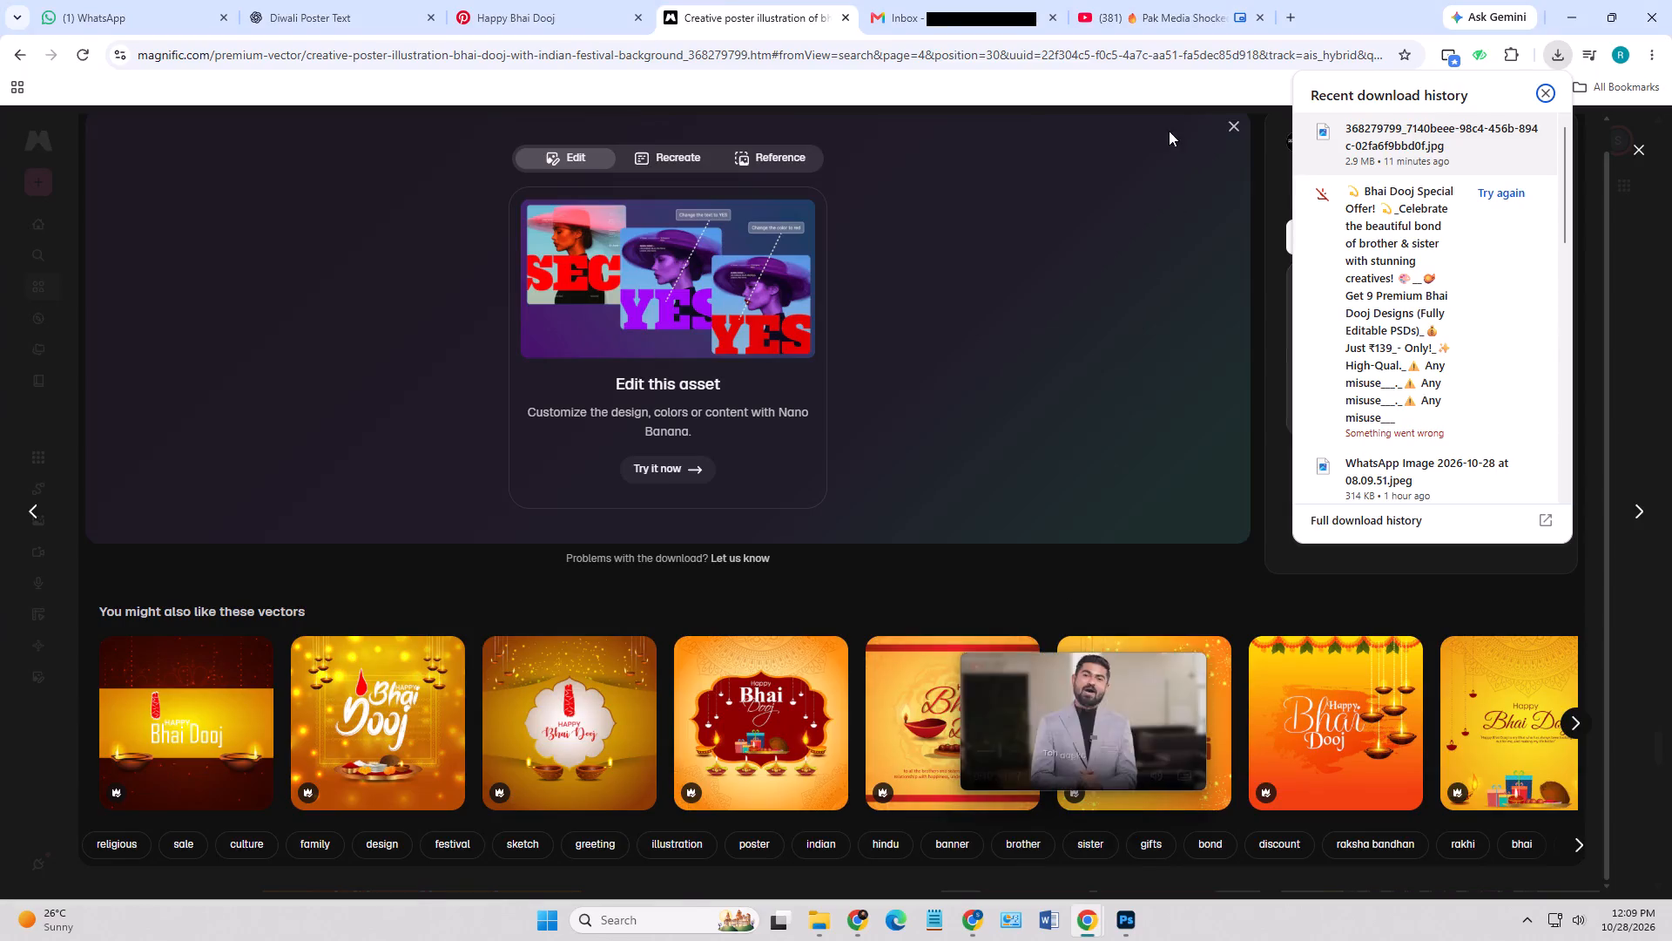
pyautogui.click(1124, 0)
pyautogui.click(1030, 700)
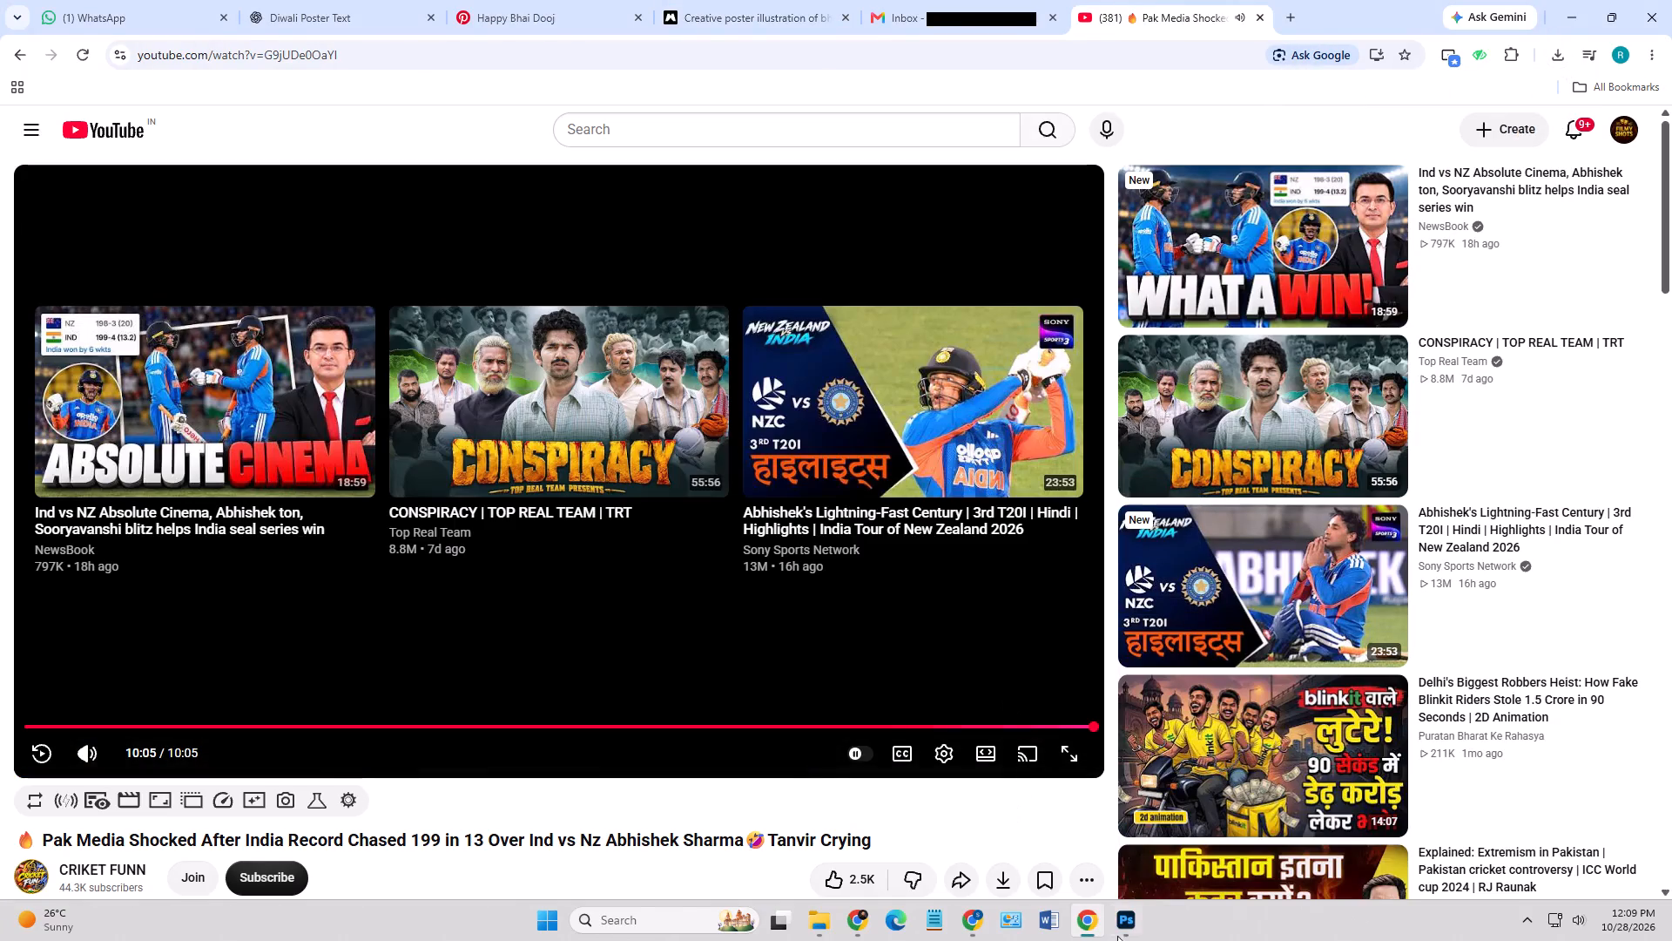
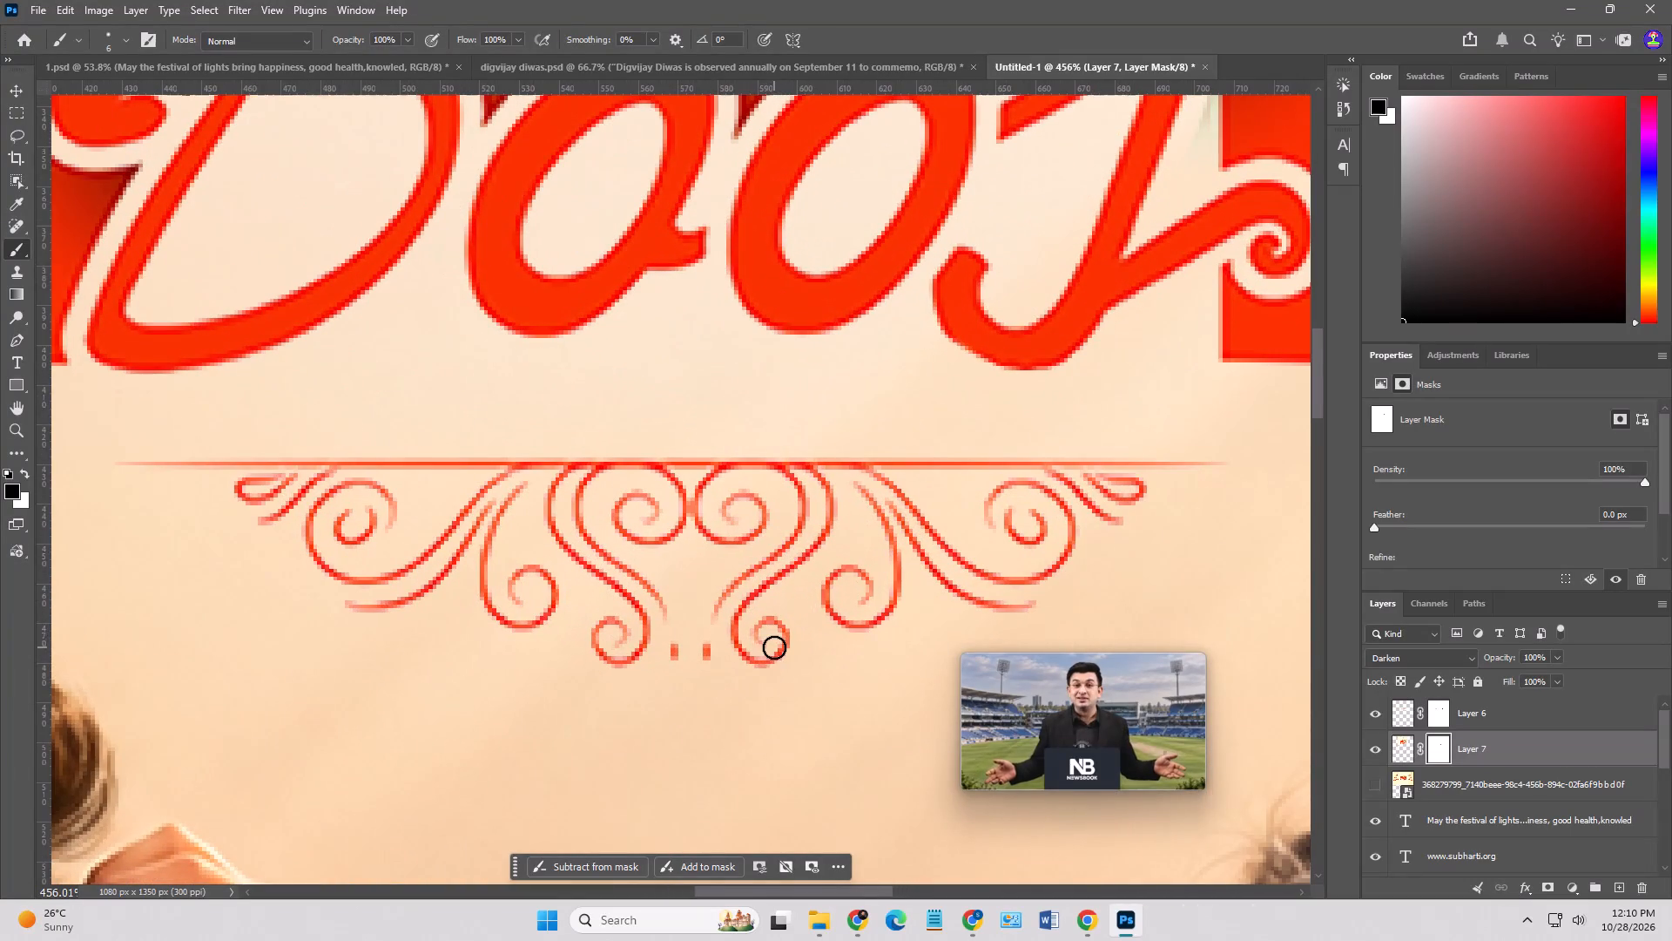
# Mask the roughness below the lower-left curve of the j in Dooj with short brush strokes on Layer 7's mask.
pyautogui.click(772, 637)
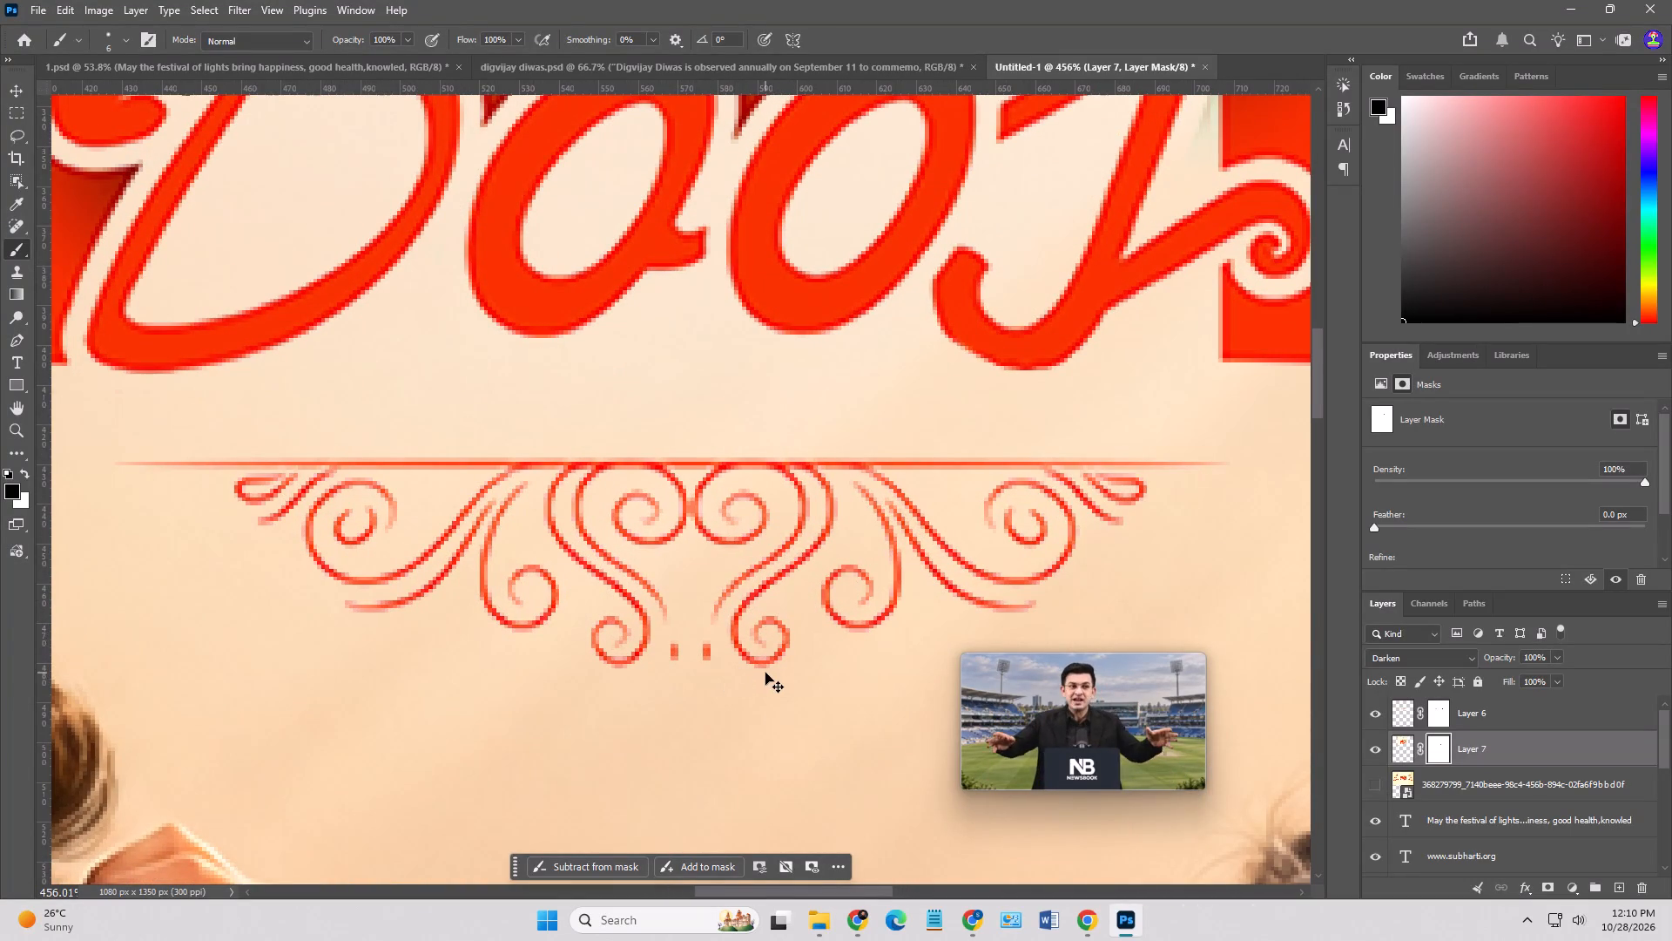
pyautogui.hotkey('ctrl', 'z')
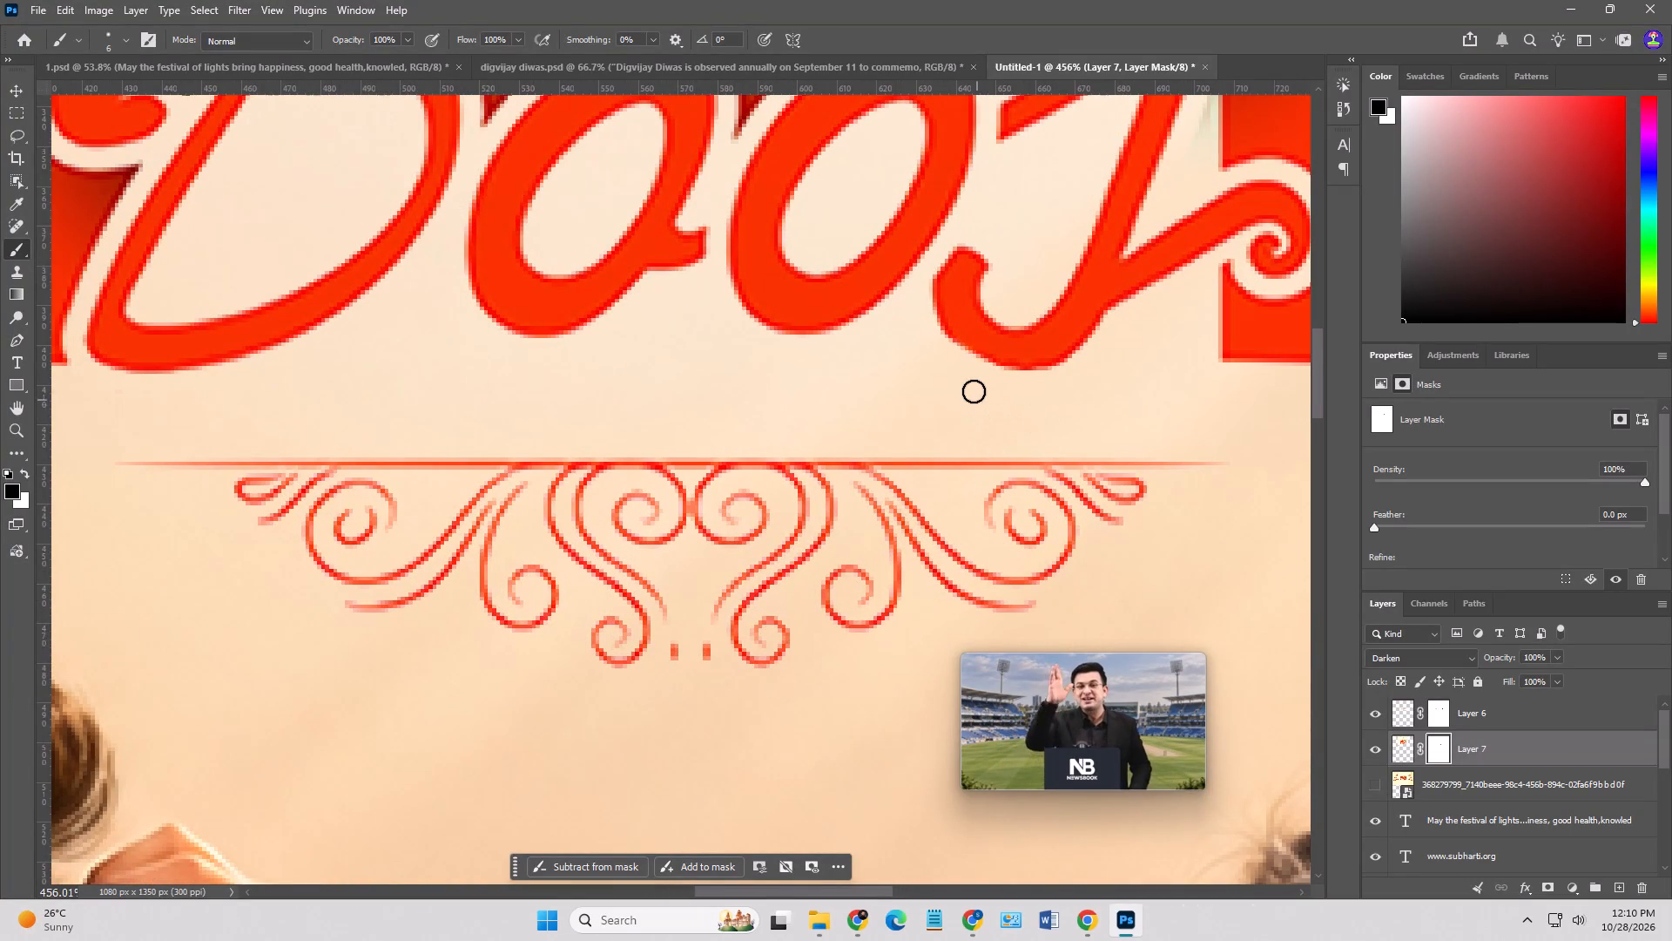
pyautogui.moveTo(974, 381); pyautogui.dragTo(1009, 387)
pyautogui.click(991, 379)
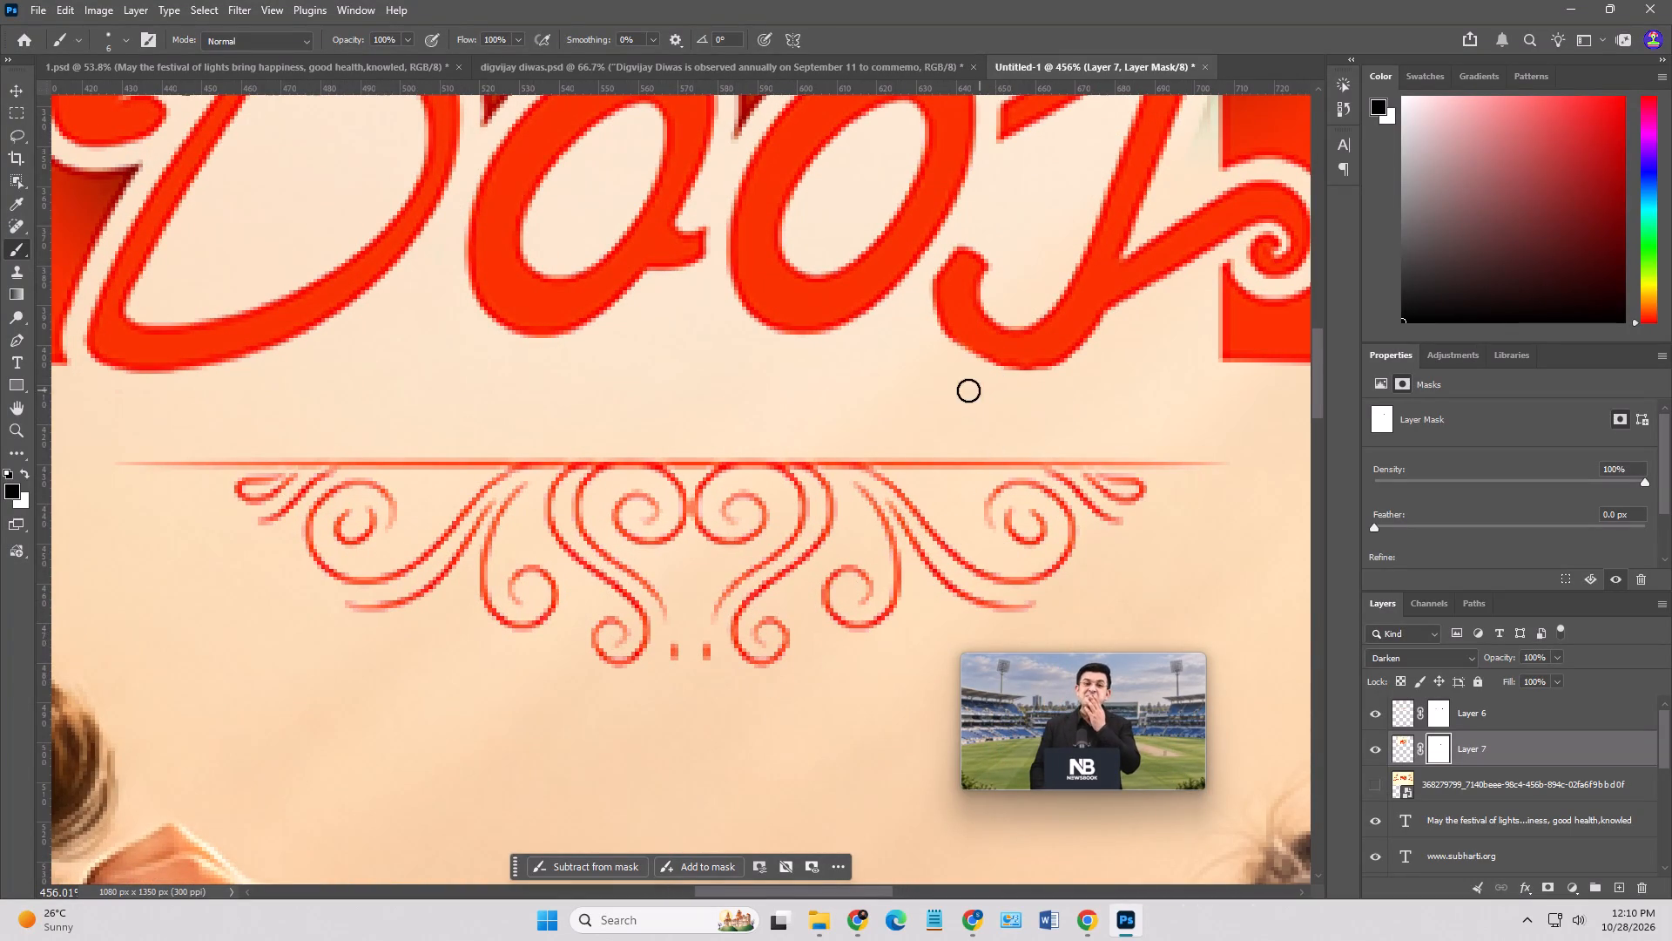
# Reduce the brush to 3 px and mask away the rough upper-left edge of the j's hook in Dooj.
pyautogui.press('[')
pyautogui.press('[')
pyautogui.press('[')
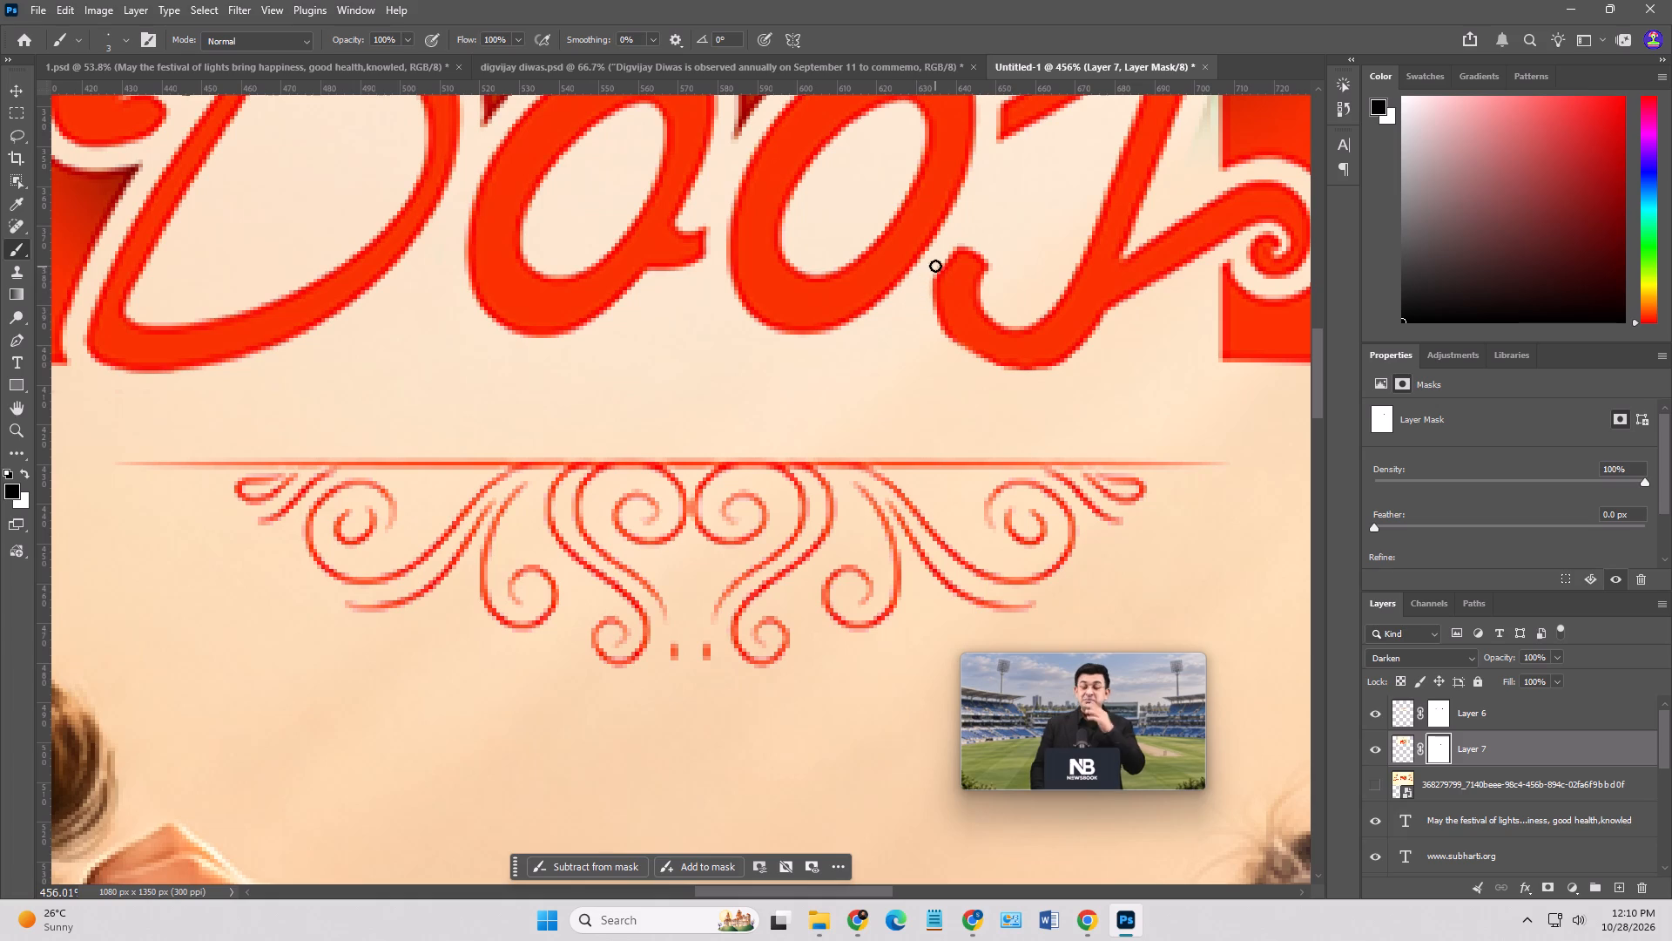
pyautogui.click(934, 262)
pyautogui.keyDown('shift'); pyautogui.click(921, 310); pyautogui.keyUp('shift')
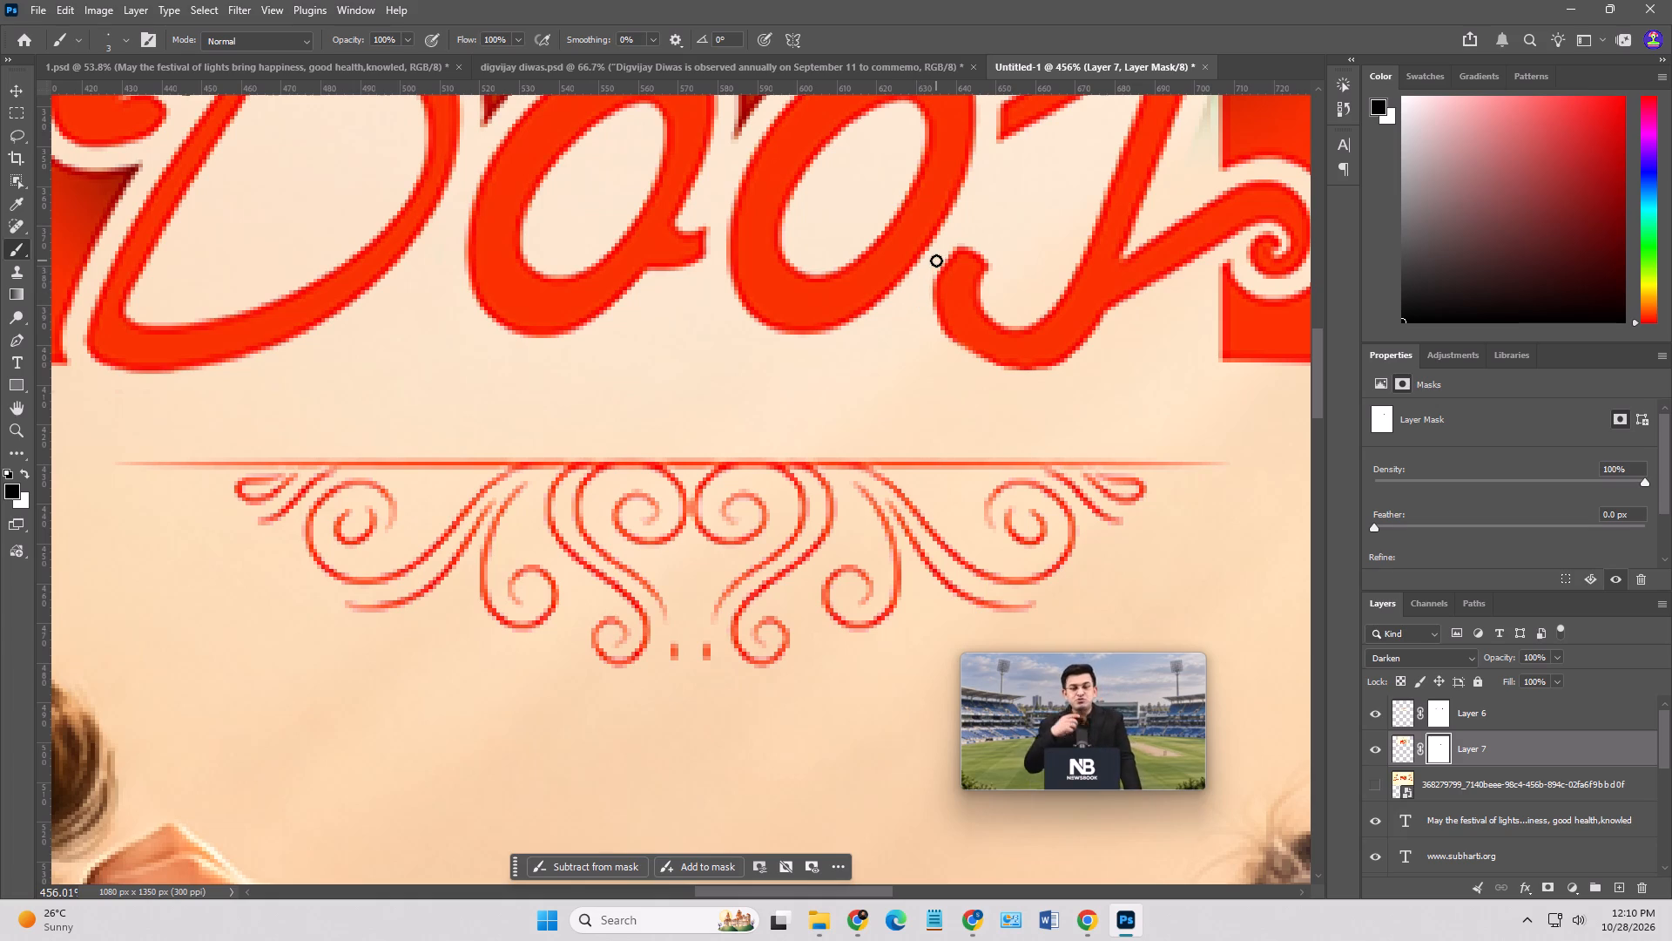
pyautogui.keyDown('shift'); pyautogui.click(936, 261); pyautogui.keyUp('shift')
pyautogui.keyDown('shift'); pyautogui.click(917, 310); pyautogui.keyUp('shift')
pyautogui.keyDown('shift'); pyautogui.click(942, 252); pyautogui.keyUp('shift')
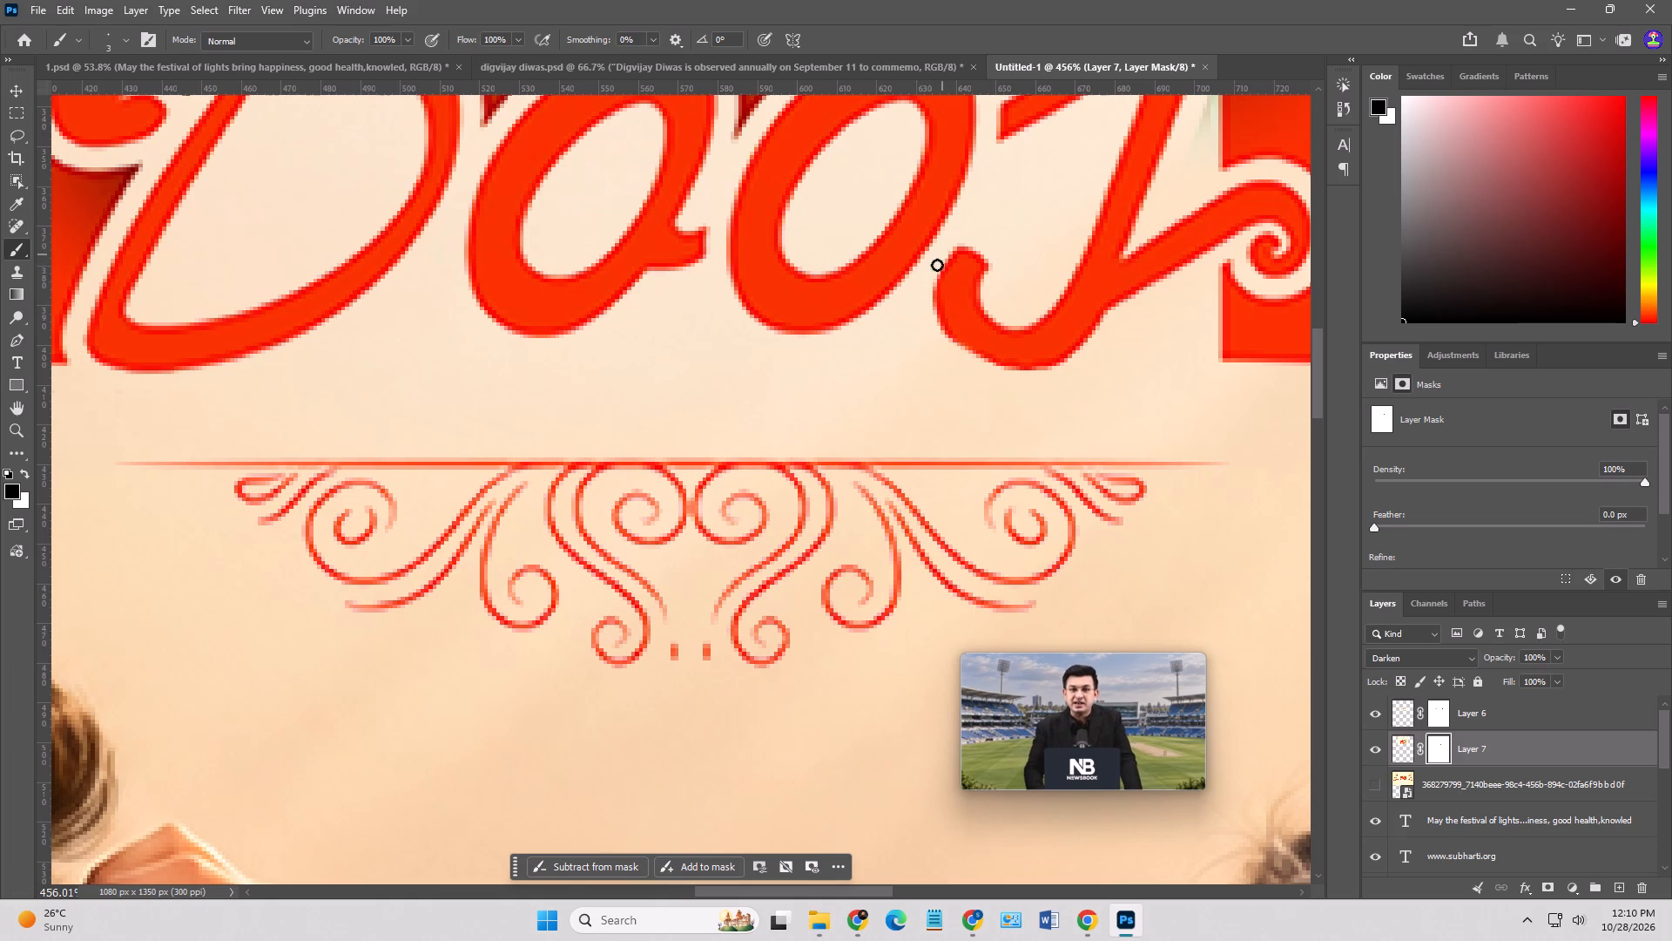
pyautogui.keyDown('shift'); pyautogui.click(943, 253); pyautogui.keyUp('shift')
pyautogui.keyDown('shift'); pyautogui.click(922, 301); pyautogui.keyUp('shift')
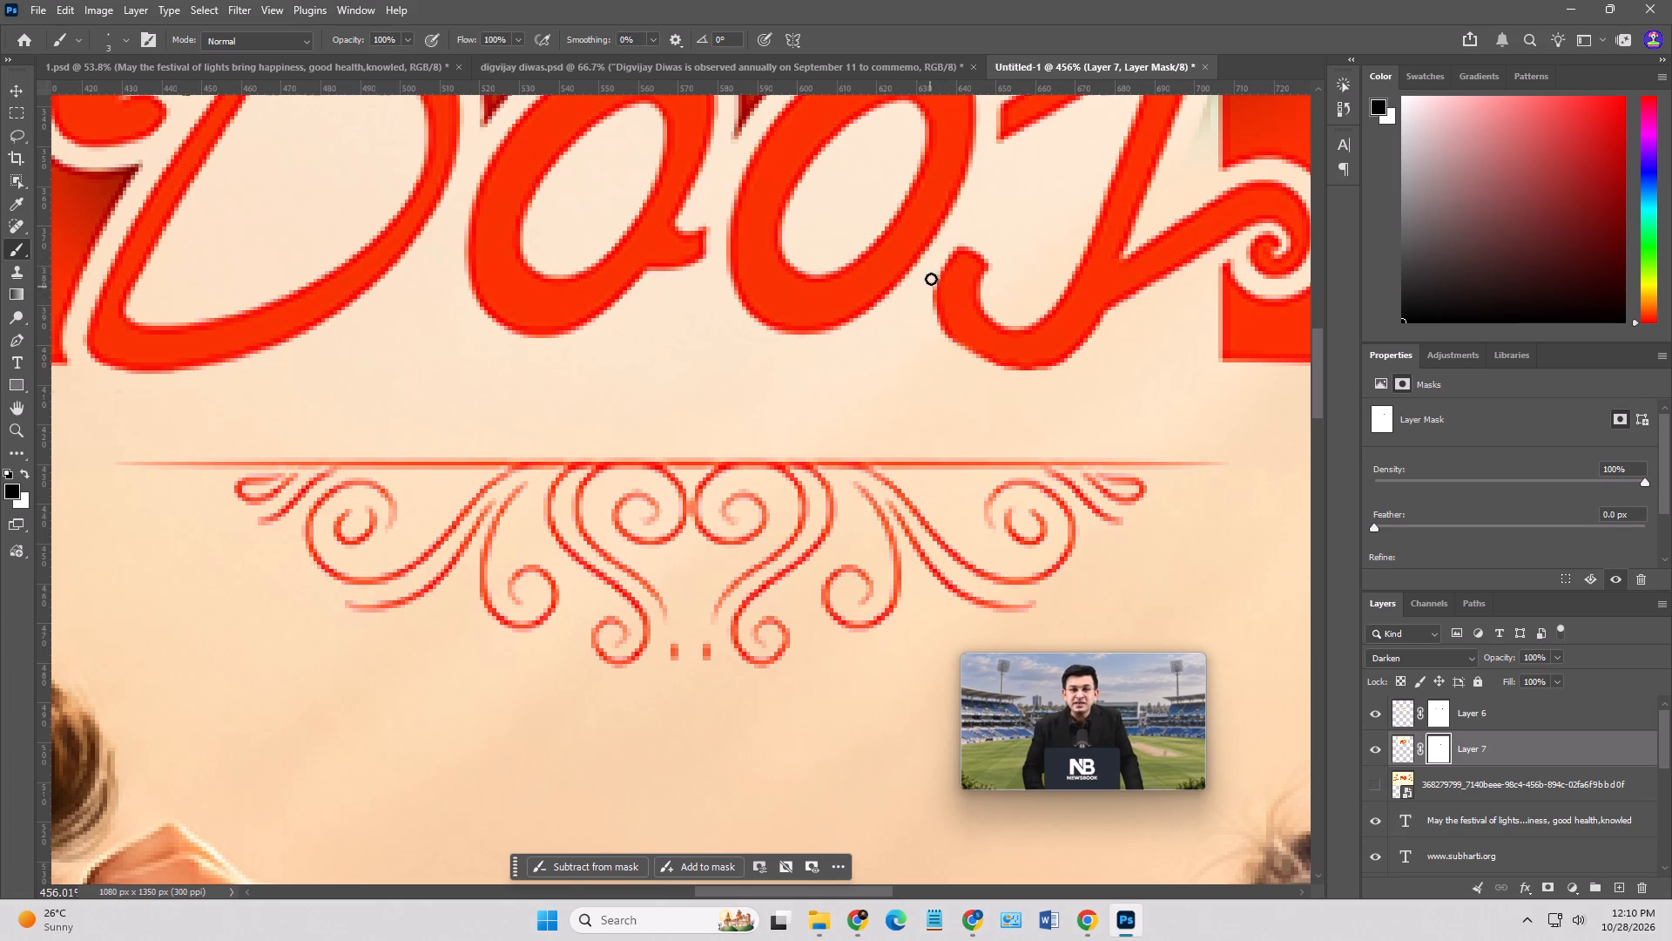
pyautogui.keyDown('shift'); pyautogui.click(940, 260); pyautogui.keyUp('shift')
pyautogui.keyDown('shift'); pyautogui.click(920, 309); pyautogui.keyUp('shift')
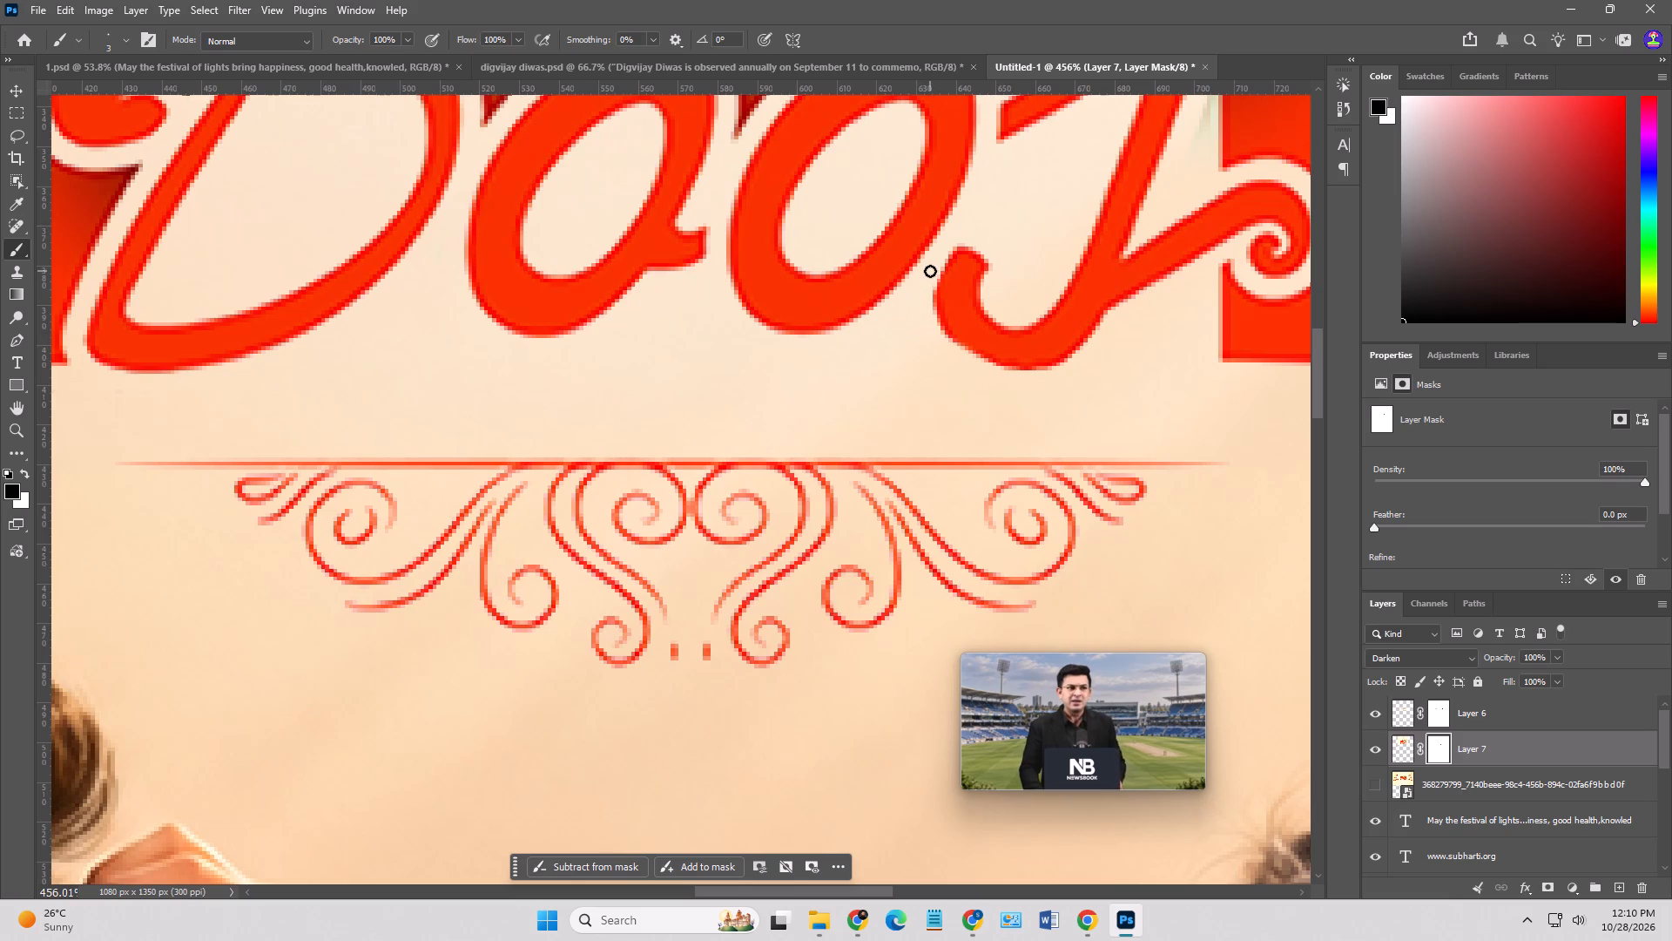
# Smooth the left side and lower-left curve of the j in Dooj with small 3 px mask strokes.
pyautogui.keyDown('shift'); pyautogui.click(930, 271); pyautogui.keyUp('shift')
pyautogui.keyDown('shift'); pyautogui.click(928, 328); pyautogui.keyUp('shift')
pyautogui.keyDown('shift'); pyautogui.click(947, 352); pyautogui.keyUp('shift')
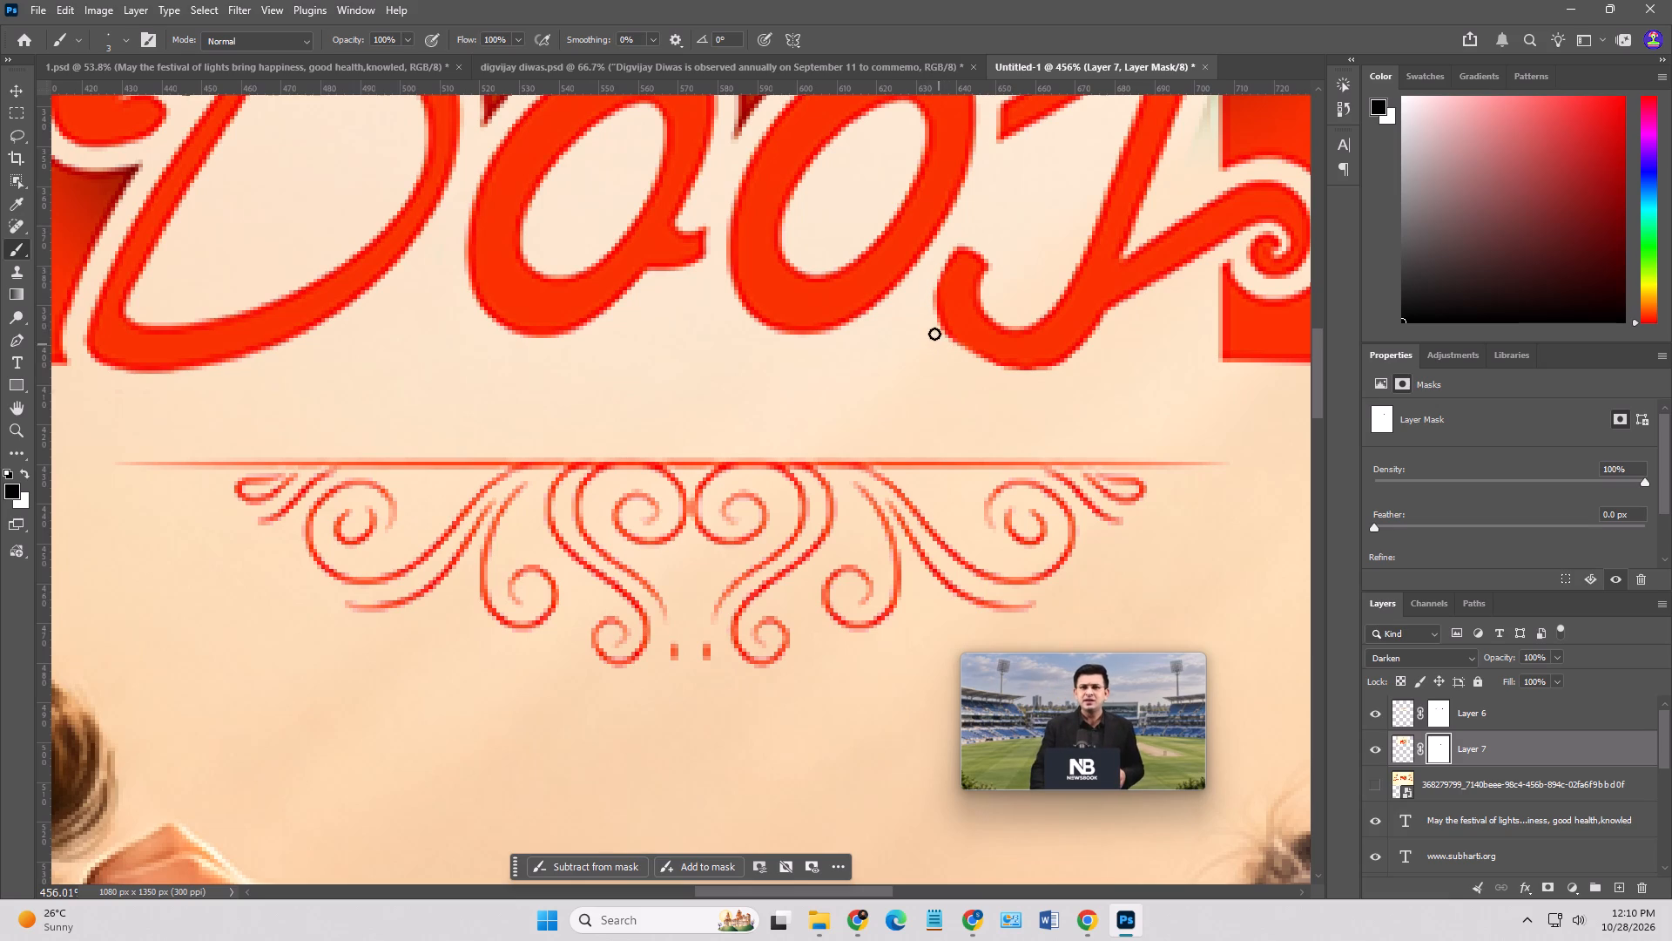
pyautogui.keyDown('shift'); pyautogui.click(921, 306); pyautogui.keyUp('shift')
pyautogui.keyDown('shift'); pyautogui.click(958, 369); pyautogui.keyUp('shift')
pyautogui.keyDown('shift'); pyautogui.click(920, 301); pyautogui.keyUp('shift')
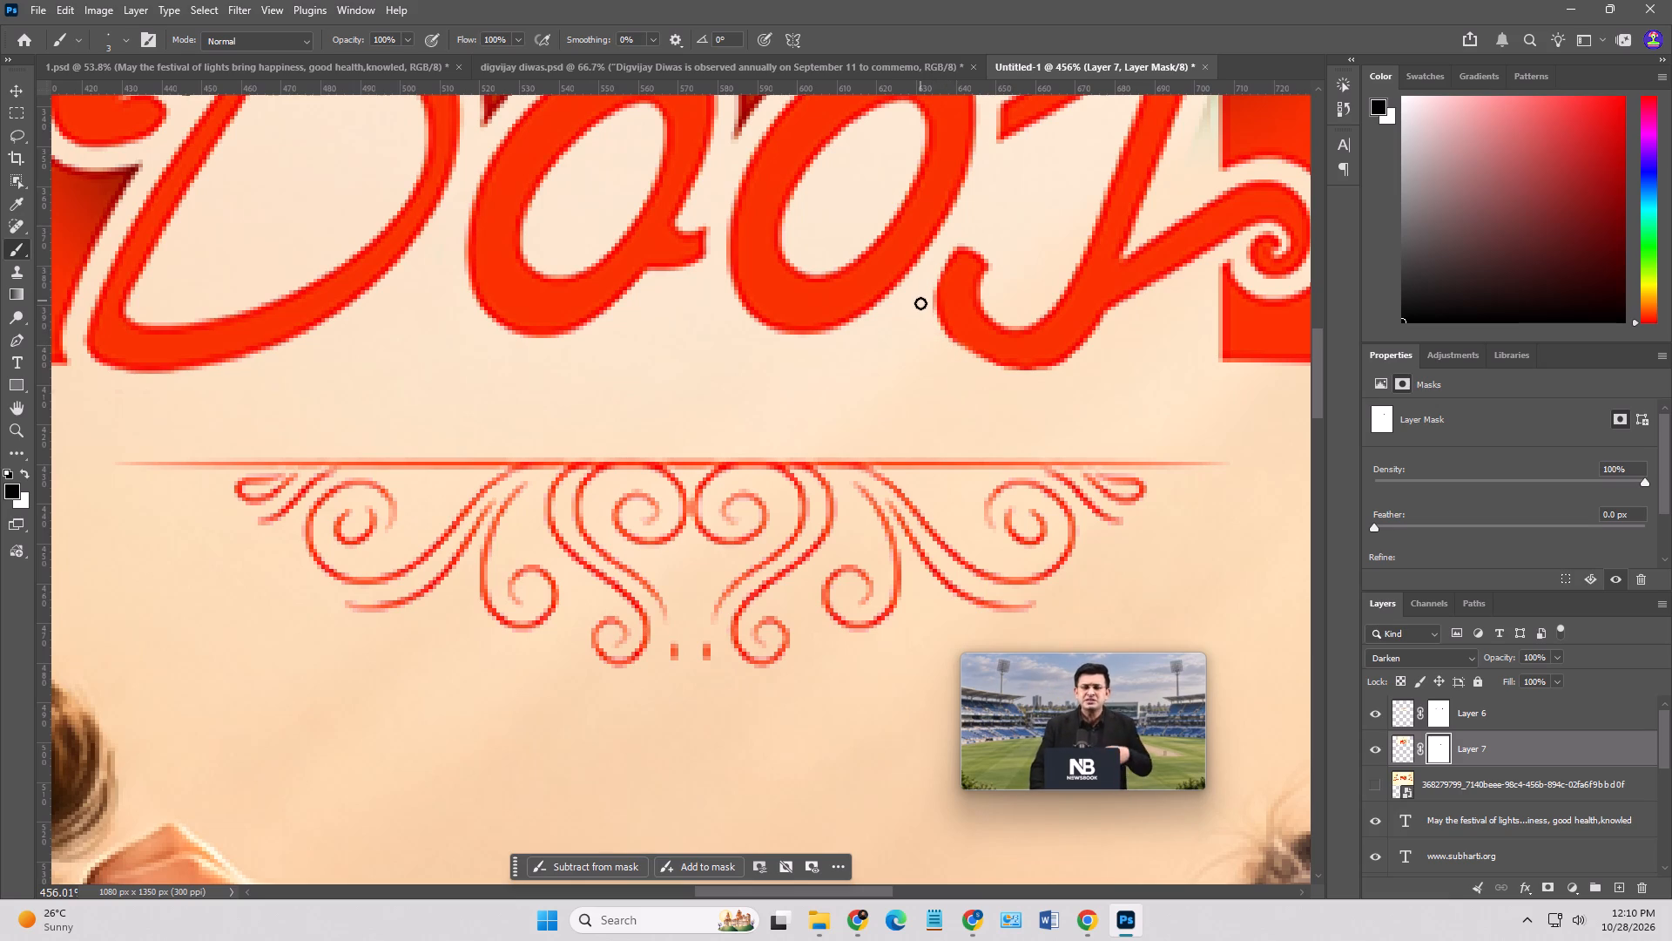
pyautogui.keyDown('shift'); pyautogui.click(955, 363); pyautogui.keyUp('shift')
pyautogui.keyDown('shift'); pyautogui.click(927, 299); pyautogui.keyUp('shift')
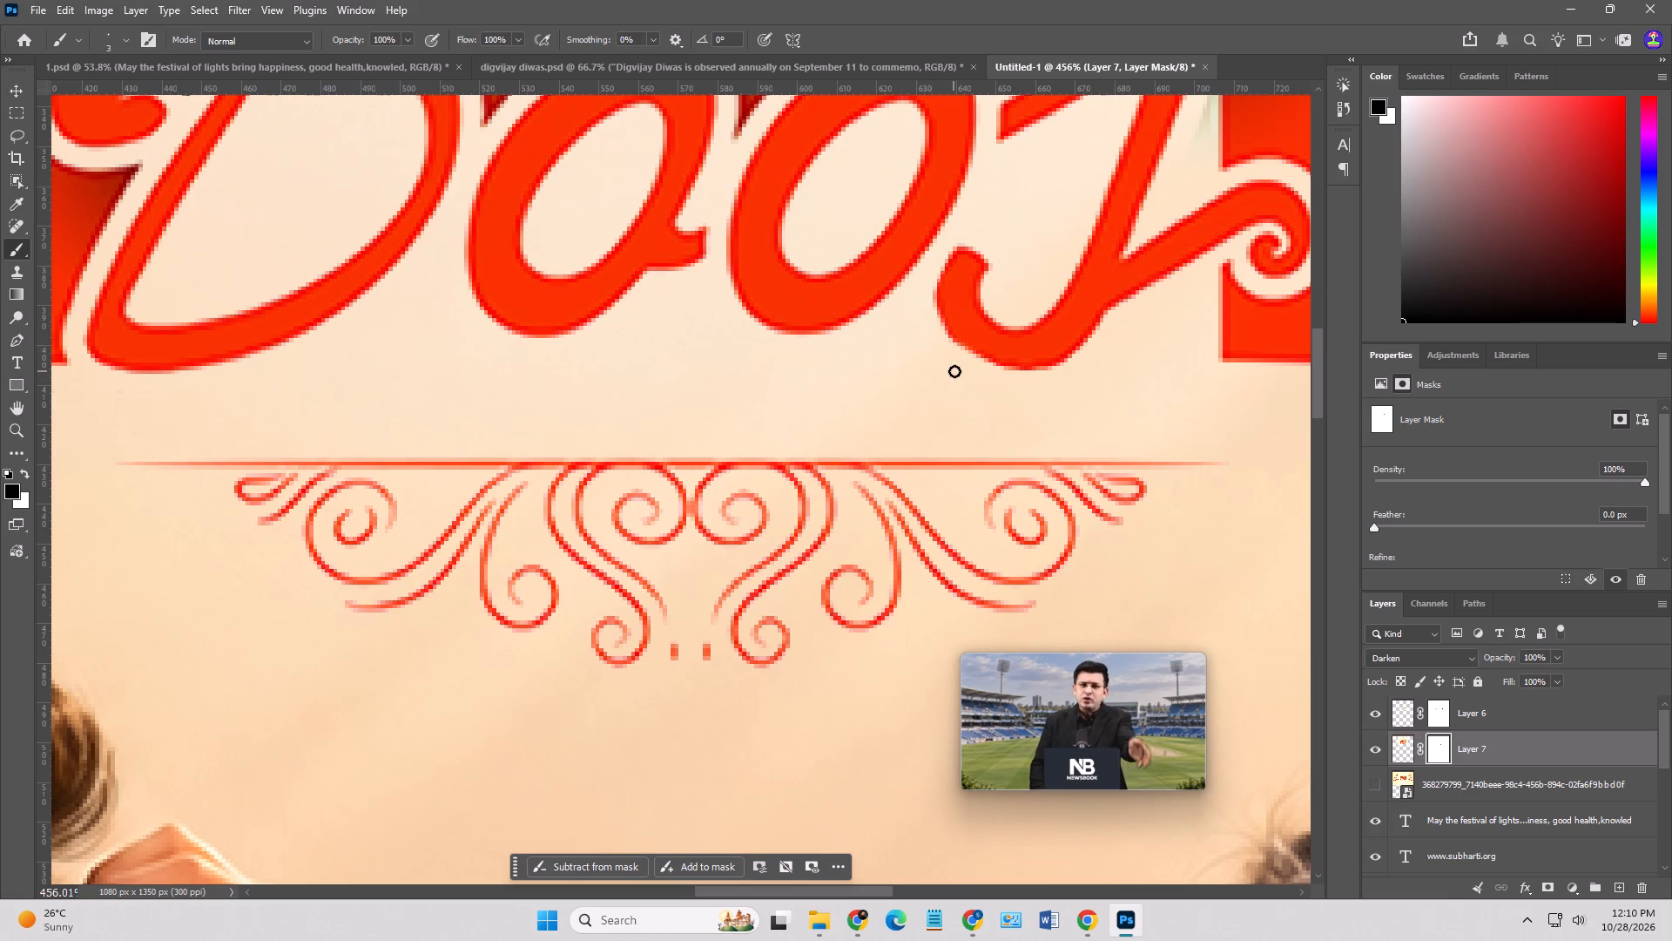
pyautogui.keyDown('shift'); pyautogui.click(955, 371); pyautogui.keyUp('shift')
pyautogui.keyDown('shift'); pyautogui.click(928, 304); pyautogui.keyUp('shift')
pyautogui.click(927, 311)
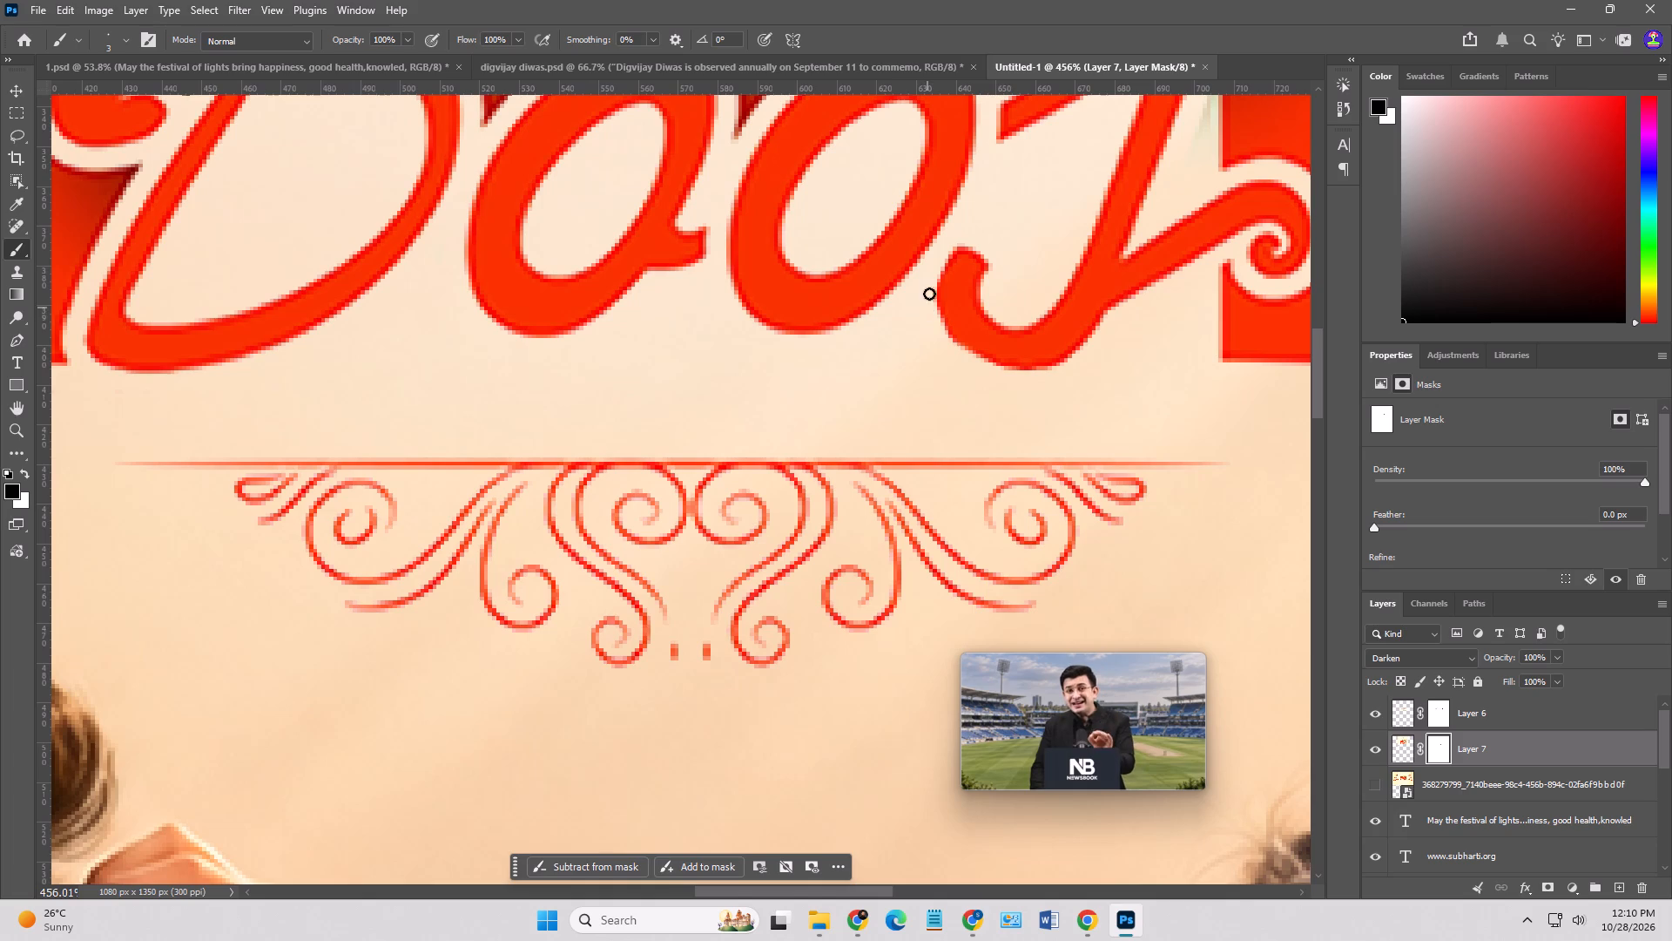
# Touch up the mask around the j's hook tip and left edge, undoing the last stroke.
pyautogui.keyDown('shift'); pyautogui.click(936, 261); pyautogui.keyUp('shift')
pyautogui.keyDown('shift'); pyautogui.click(927, 316); pyautogui.keyUp('shift')
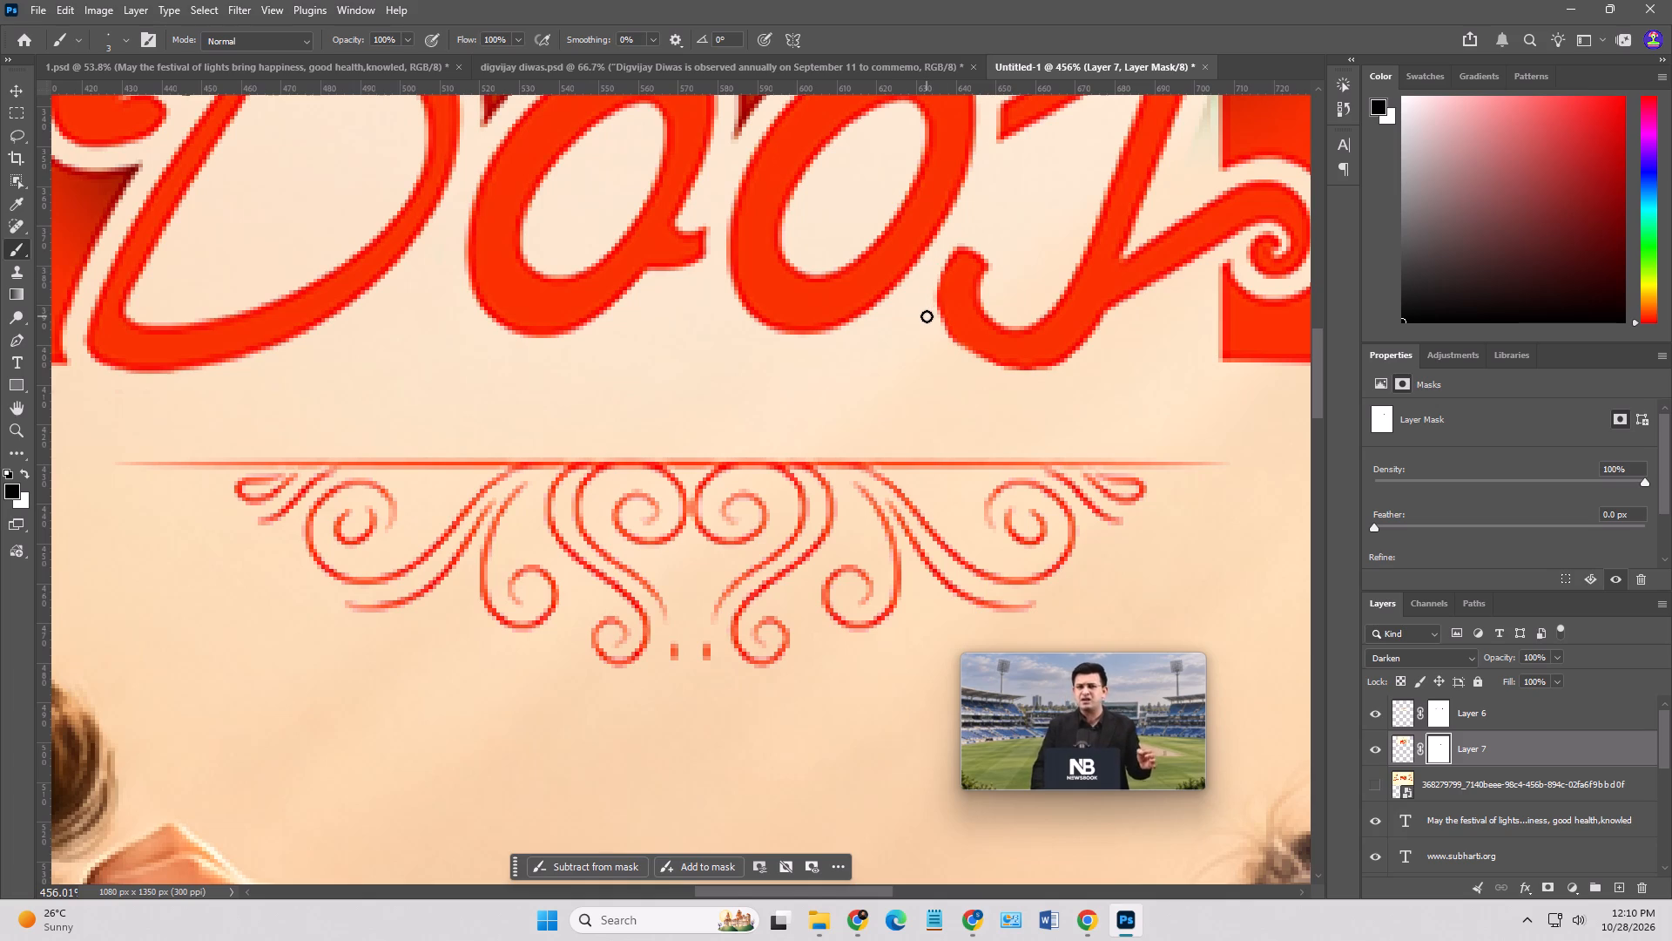
pyautogui.keyDown('shift'); pyautogui.click(940, 258); pyautogui.keyUp('shift')
pyautogui.keyDown('shift'); pyautogui.click(920, 317); pyautogui.keyUp('shift')
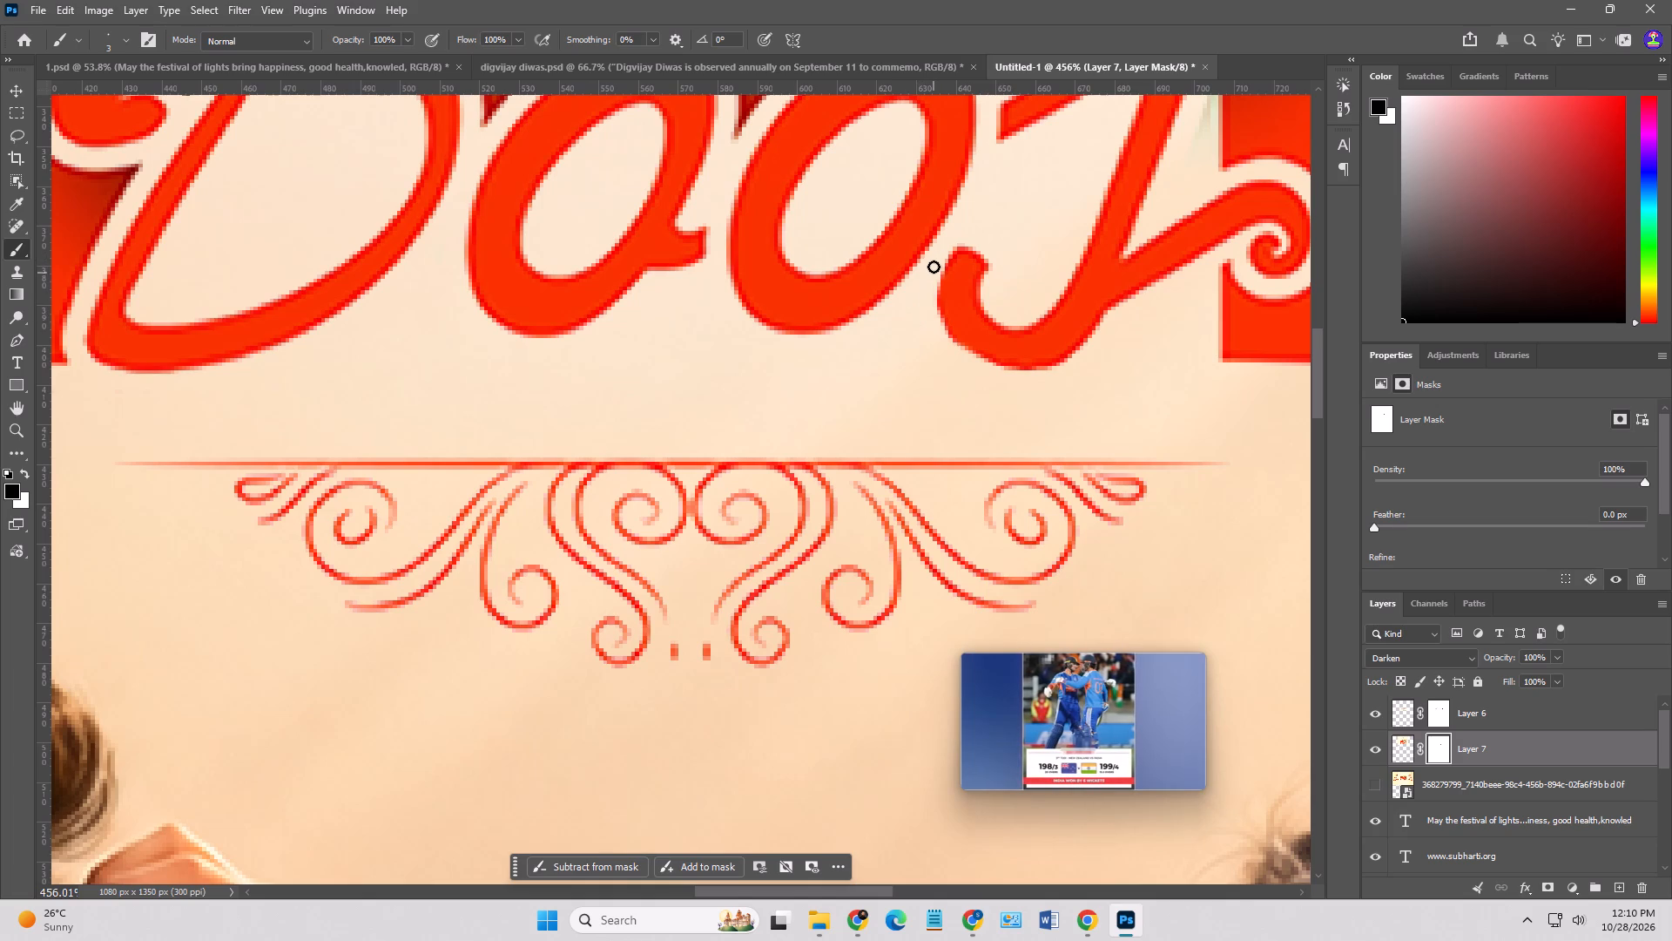
pyautogui.keyDown('shift'); pyautogui.click(944, 259); pyautogui.keyUp('shift')
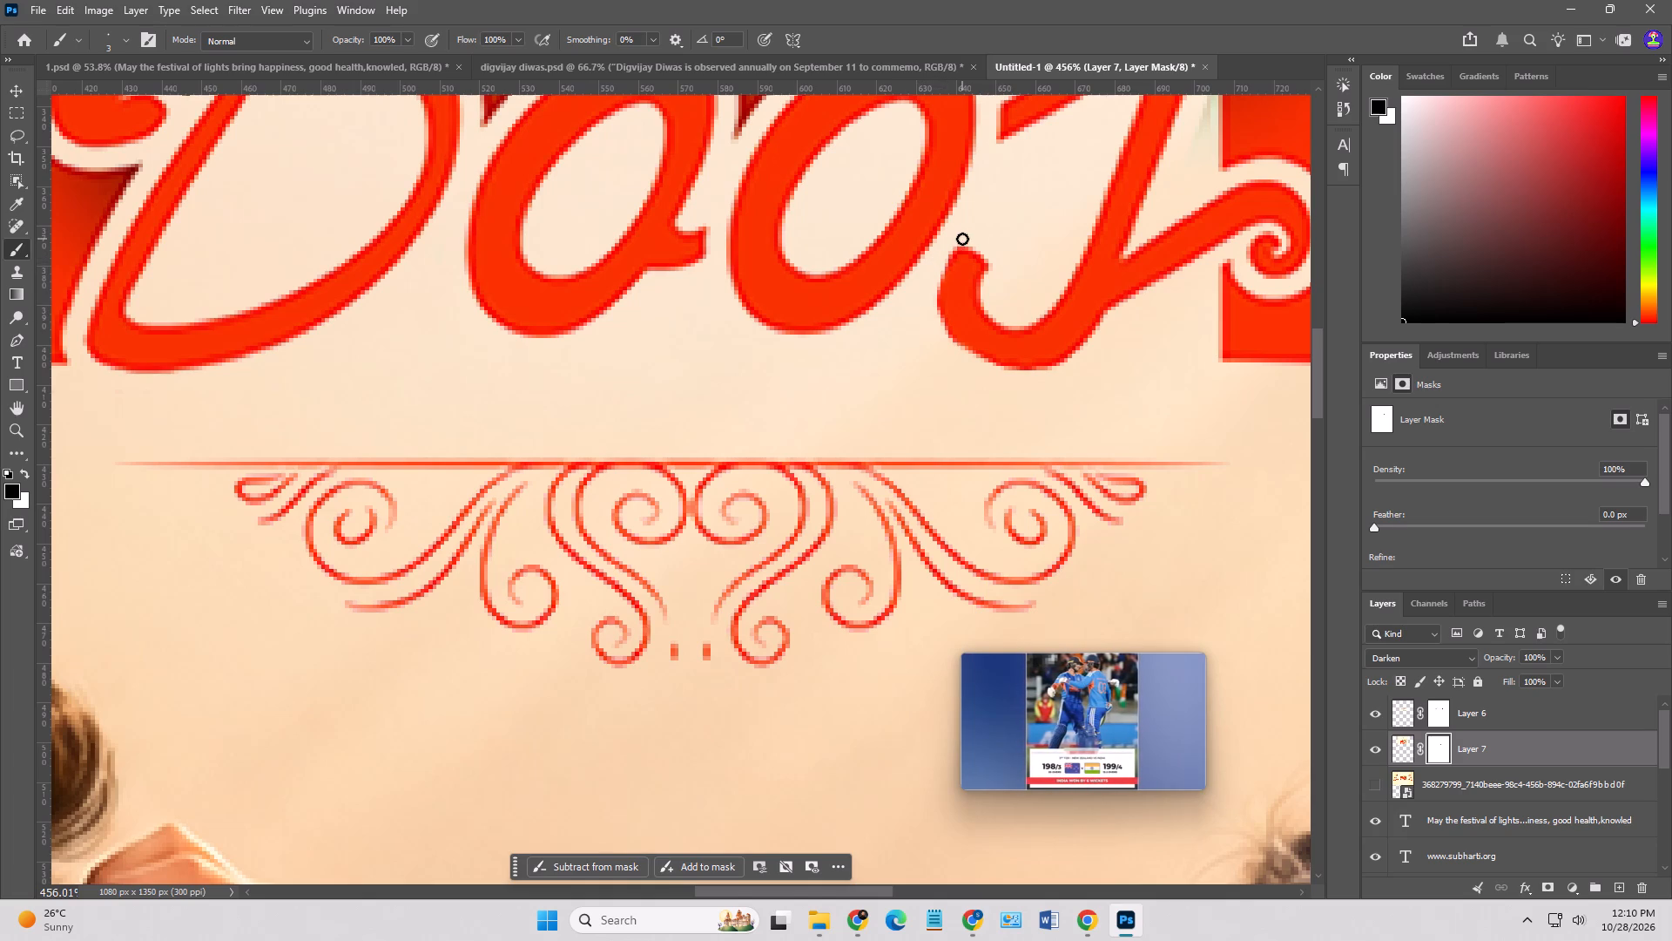
pyautogui.keyDown('shift'); pyautogui.click(962, 239); pyautogui.keyUp('shift')
pyautogui.keyDown('shift'); pyautogui.click(930, 284); pyautogui.keyUp('shift')
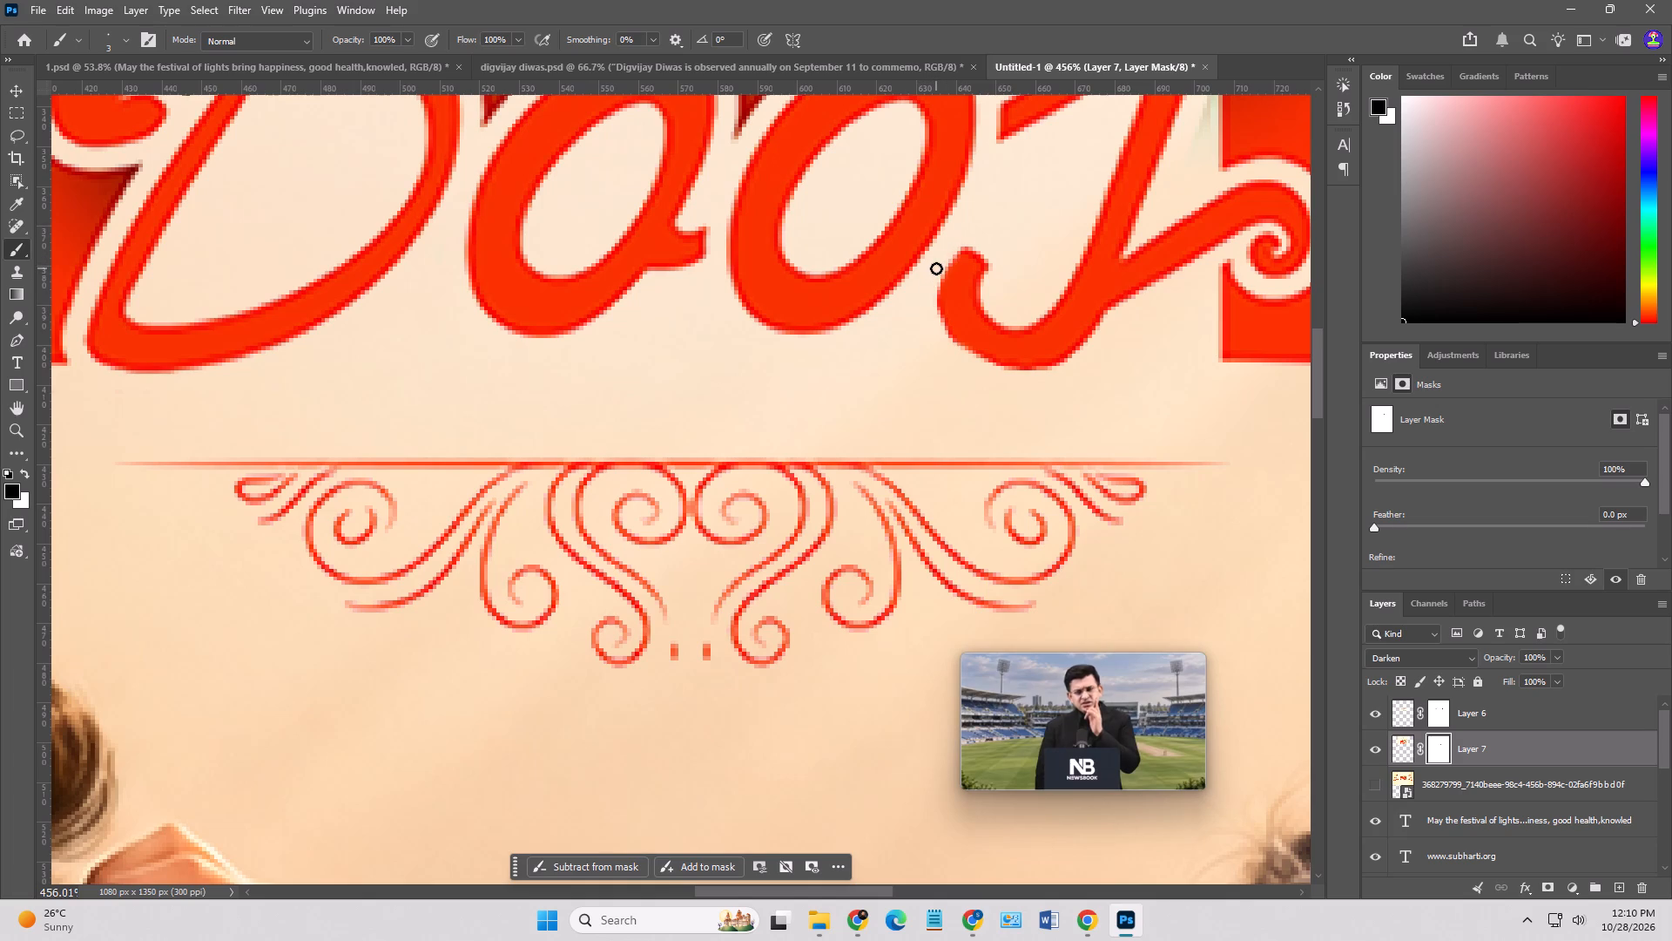
pyautogui.hotkey('ctrl', 'z')
# Mask along the j's left side and bottom curve, undo the last stroke, and reduce the brush to 1 px.
pyautogui.click(937, 264)
pyautogui.keyDown('shift'); pyautogui.click(931, 335); pyautogui.keyUp('shift')
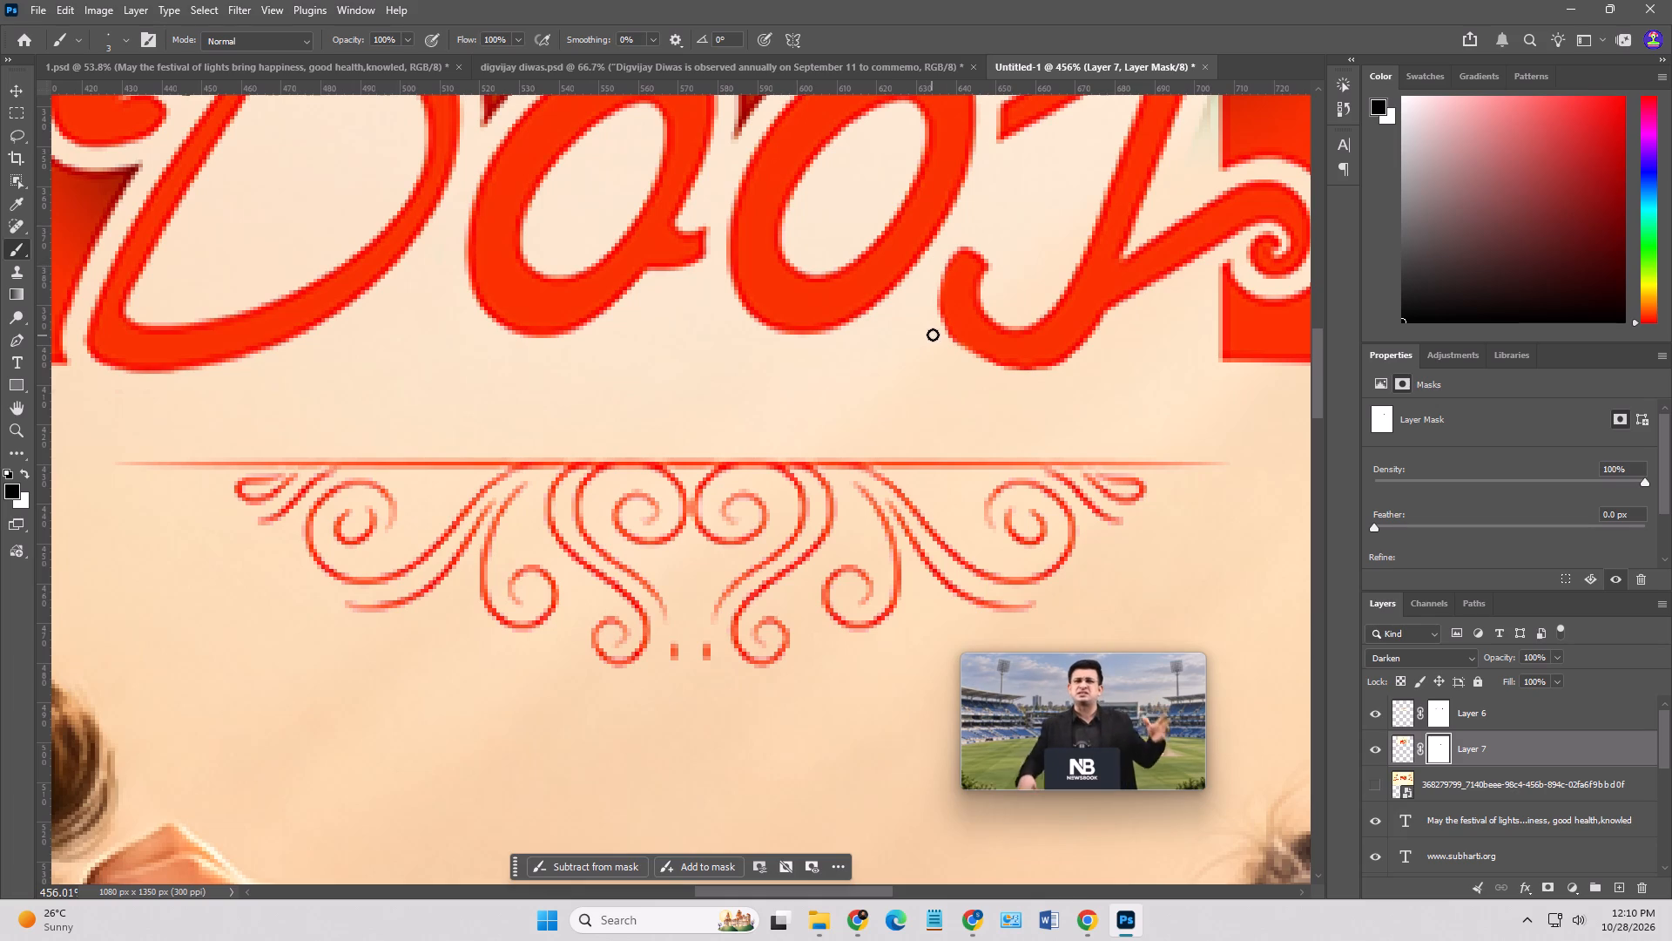
pyautogui.click(925, 297)
pyautogui.keyDown('shift'); pyautogui.click(947, 354); pyautogui.keyUp('shift')
pyautogui.click(984, 369)
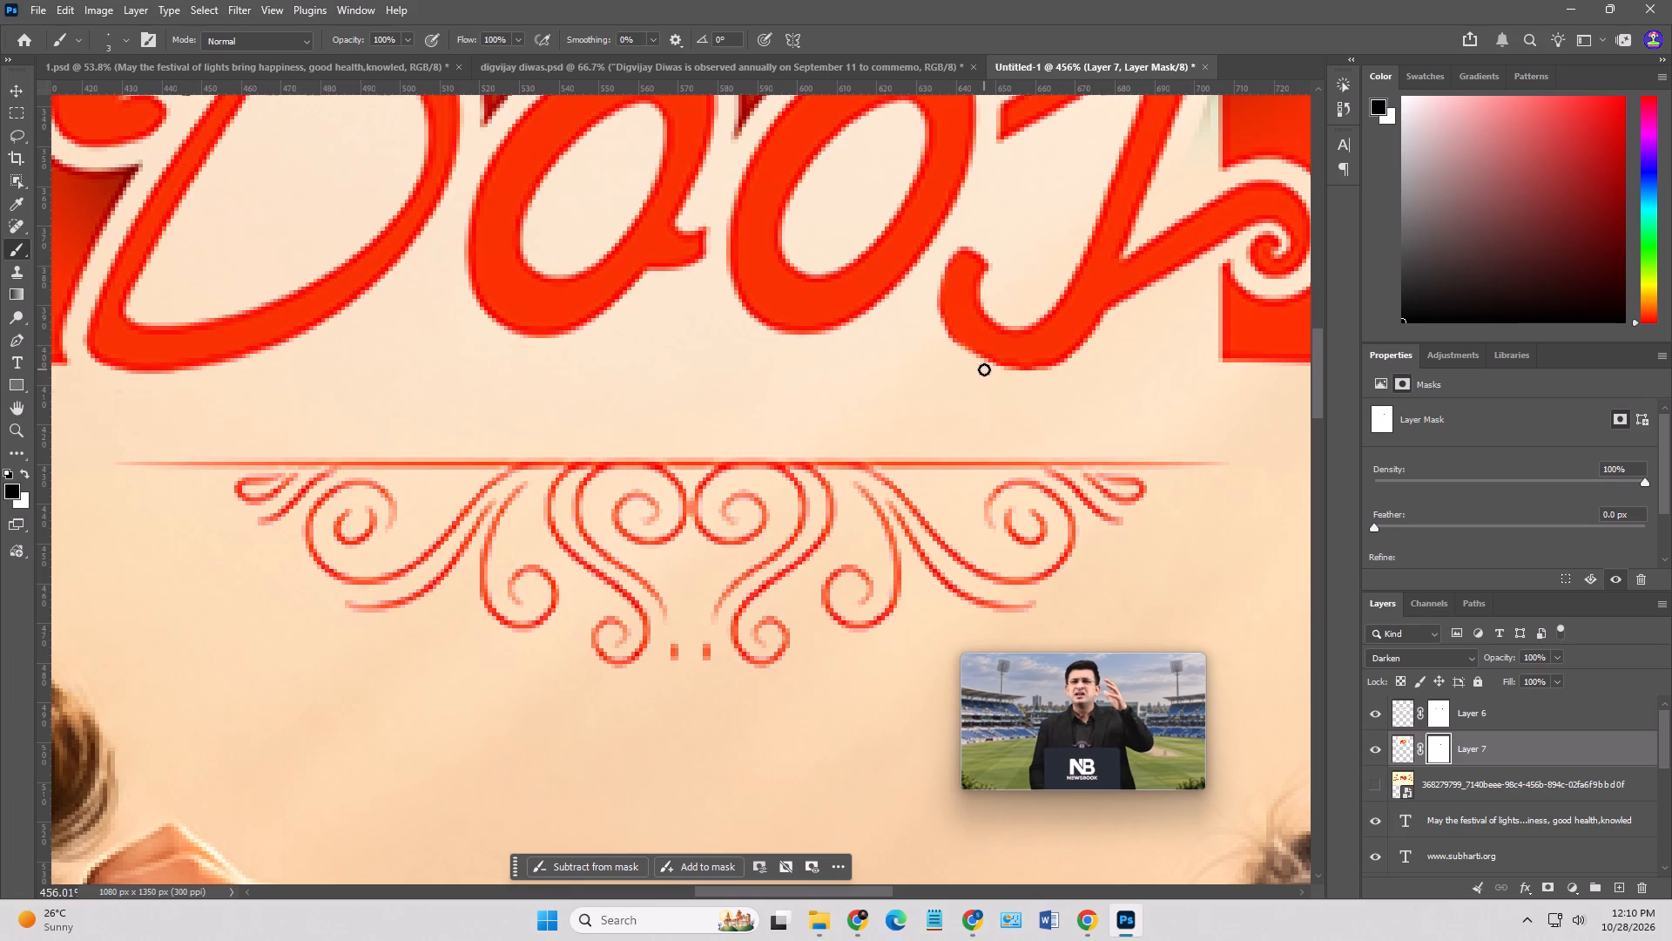
pyautogui.keyDown('shift'); pyautogui.click(1015, 379); pyautogui.keyUp('shift')
pyautogui.click(1060, 374)
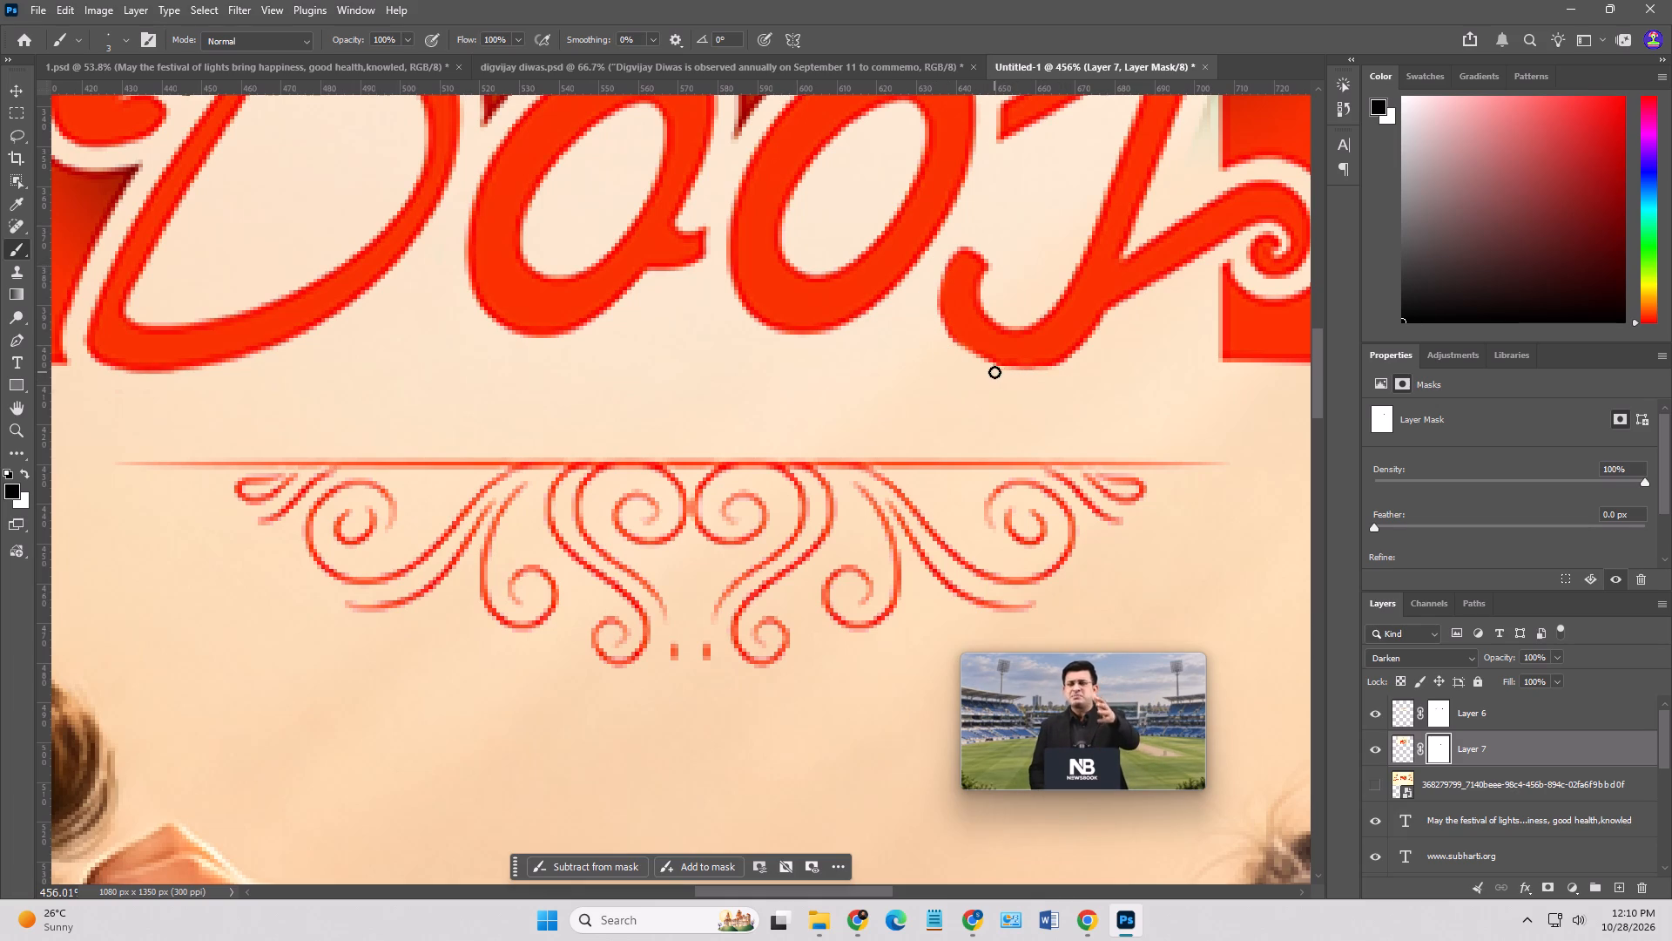
pyautogui.hotkey('ctrl', 'z')
pyautogui.press('[')
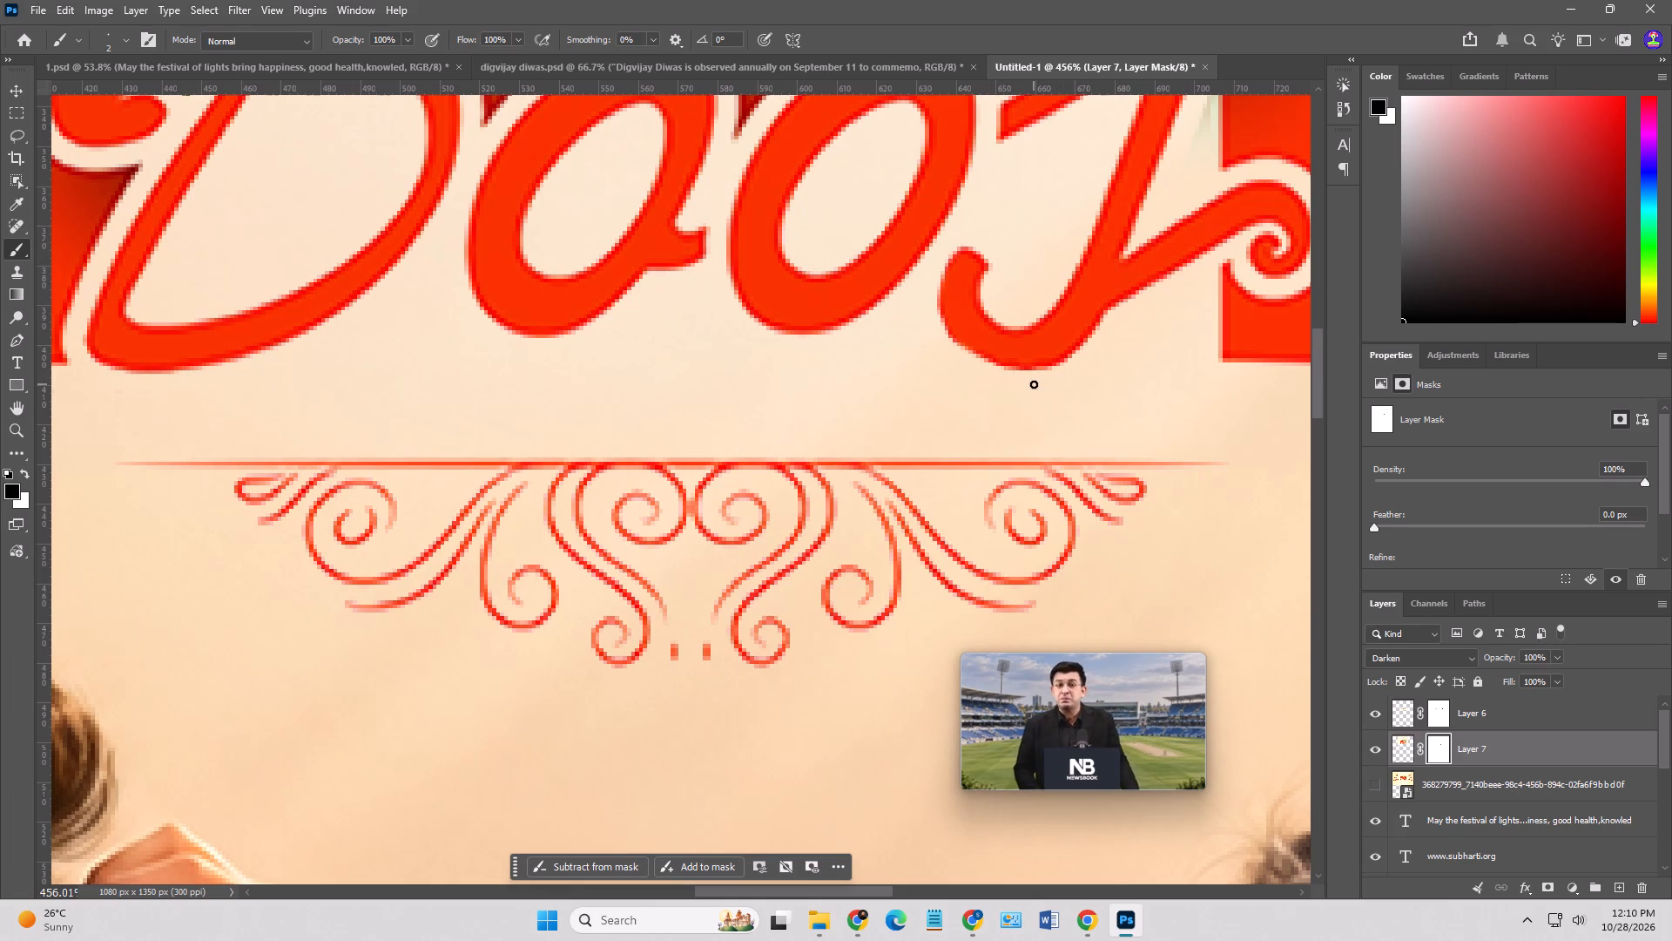
pyautogui.press('[')
pyautogui.press('[')
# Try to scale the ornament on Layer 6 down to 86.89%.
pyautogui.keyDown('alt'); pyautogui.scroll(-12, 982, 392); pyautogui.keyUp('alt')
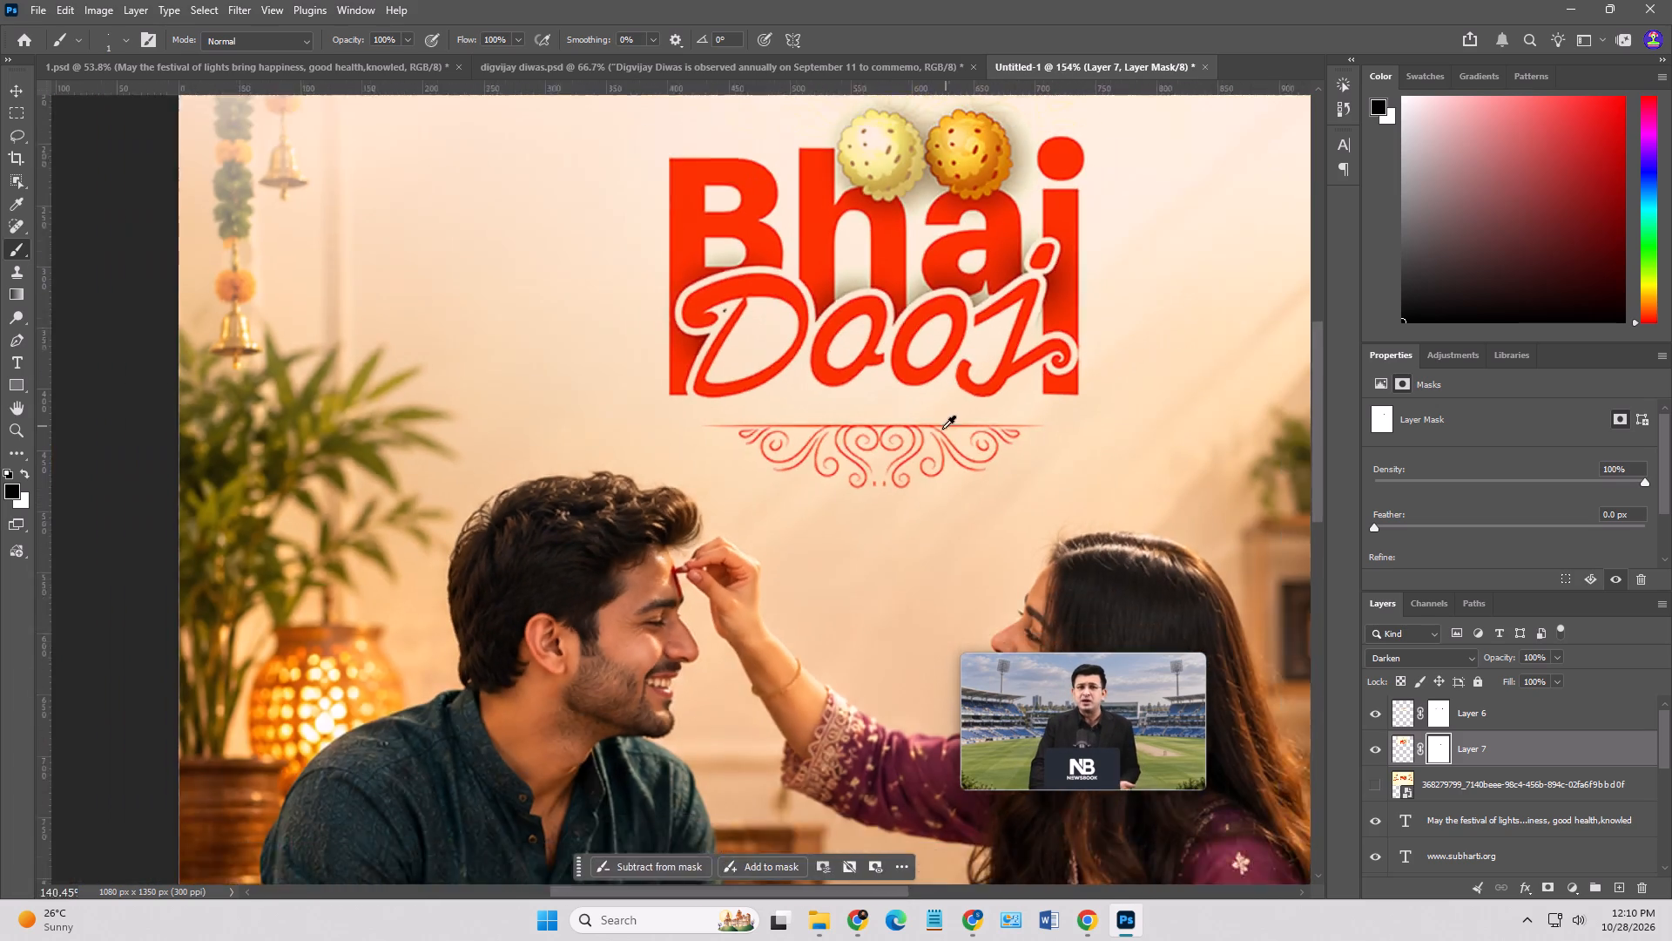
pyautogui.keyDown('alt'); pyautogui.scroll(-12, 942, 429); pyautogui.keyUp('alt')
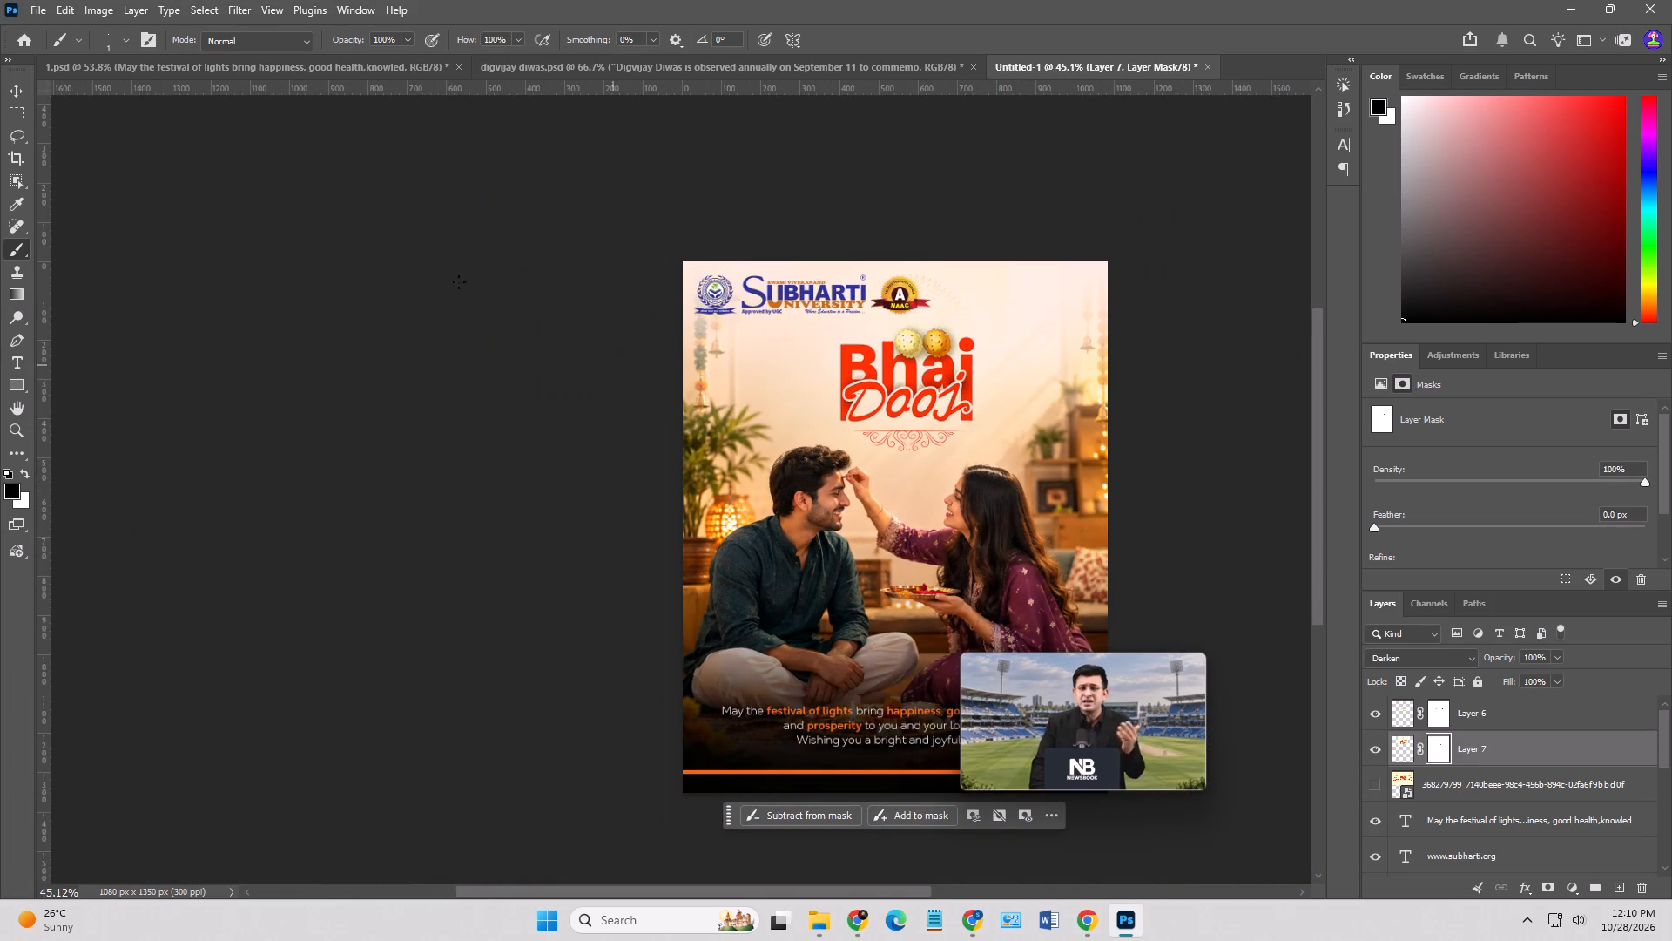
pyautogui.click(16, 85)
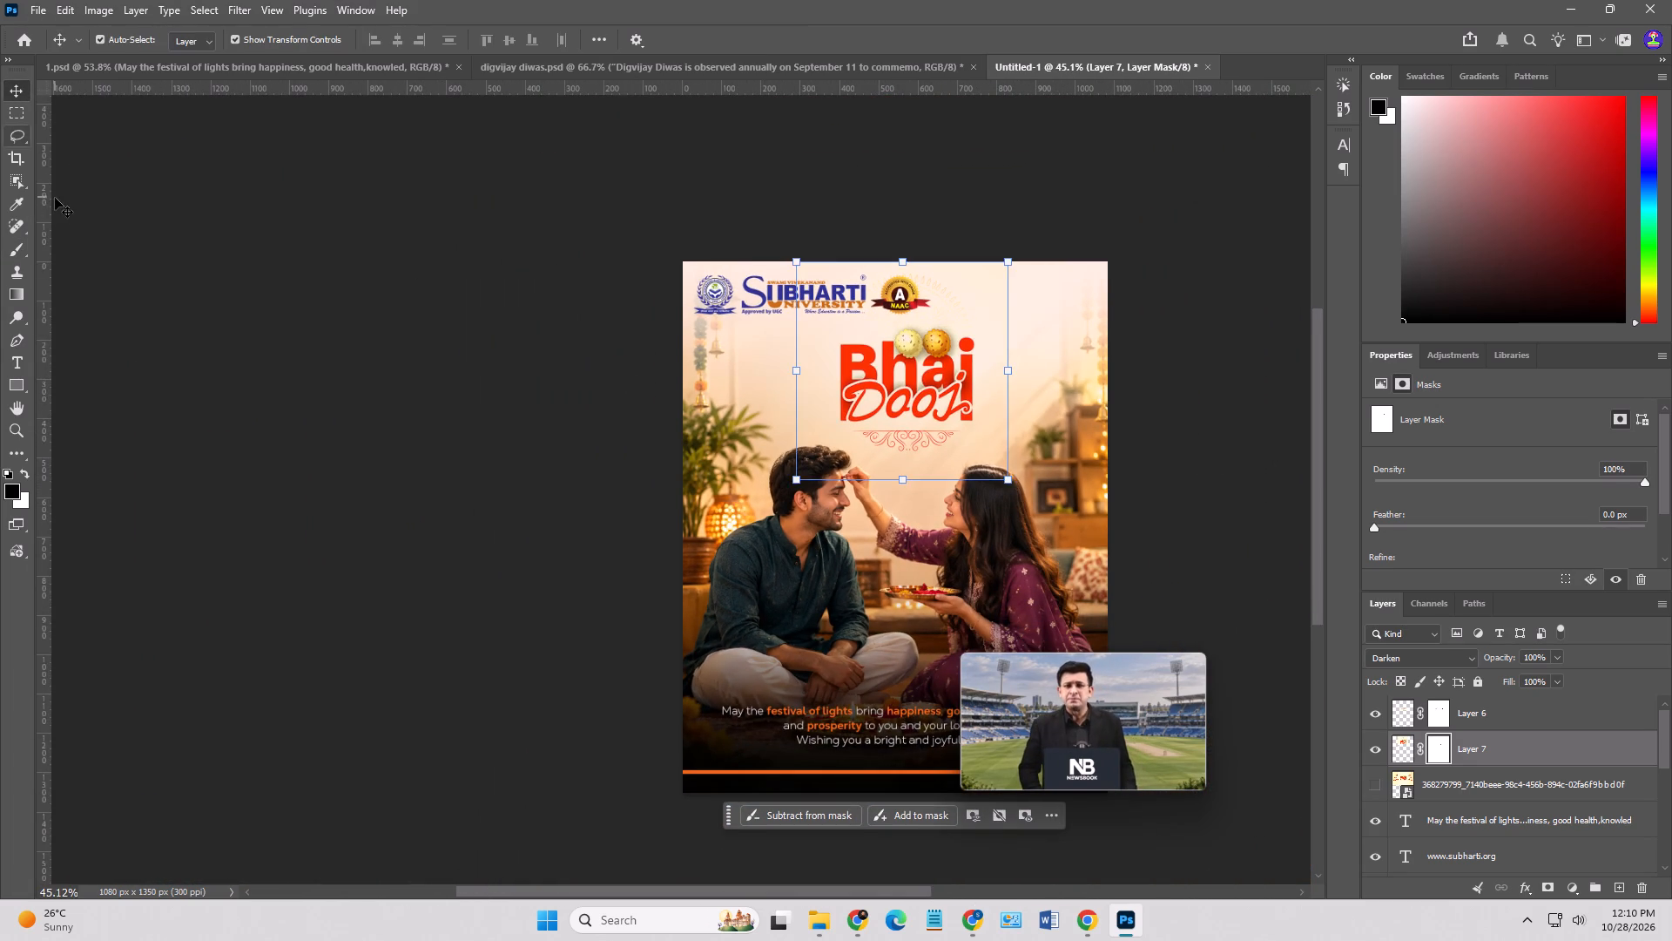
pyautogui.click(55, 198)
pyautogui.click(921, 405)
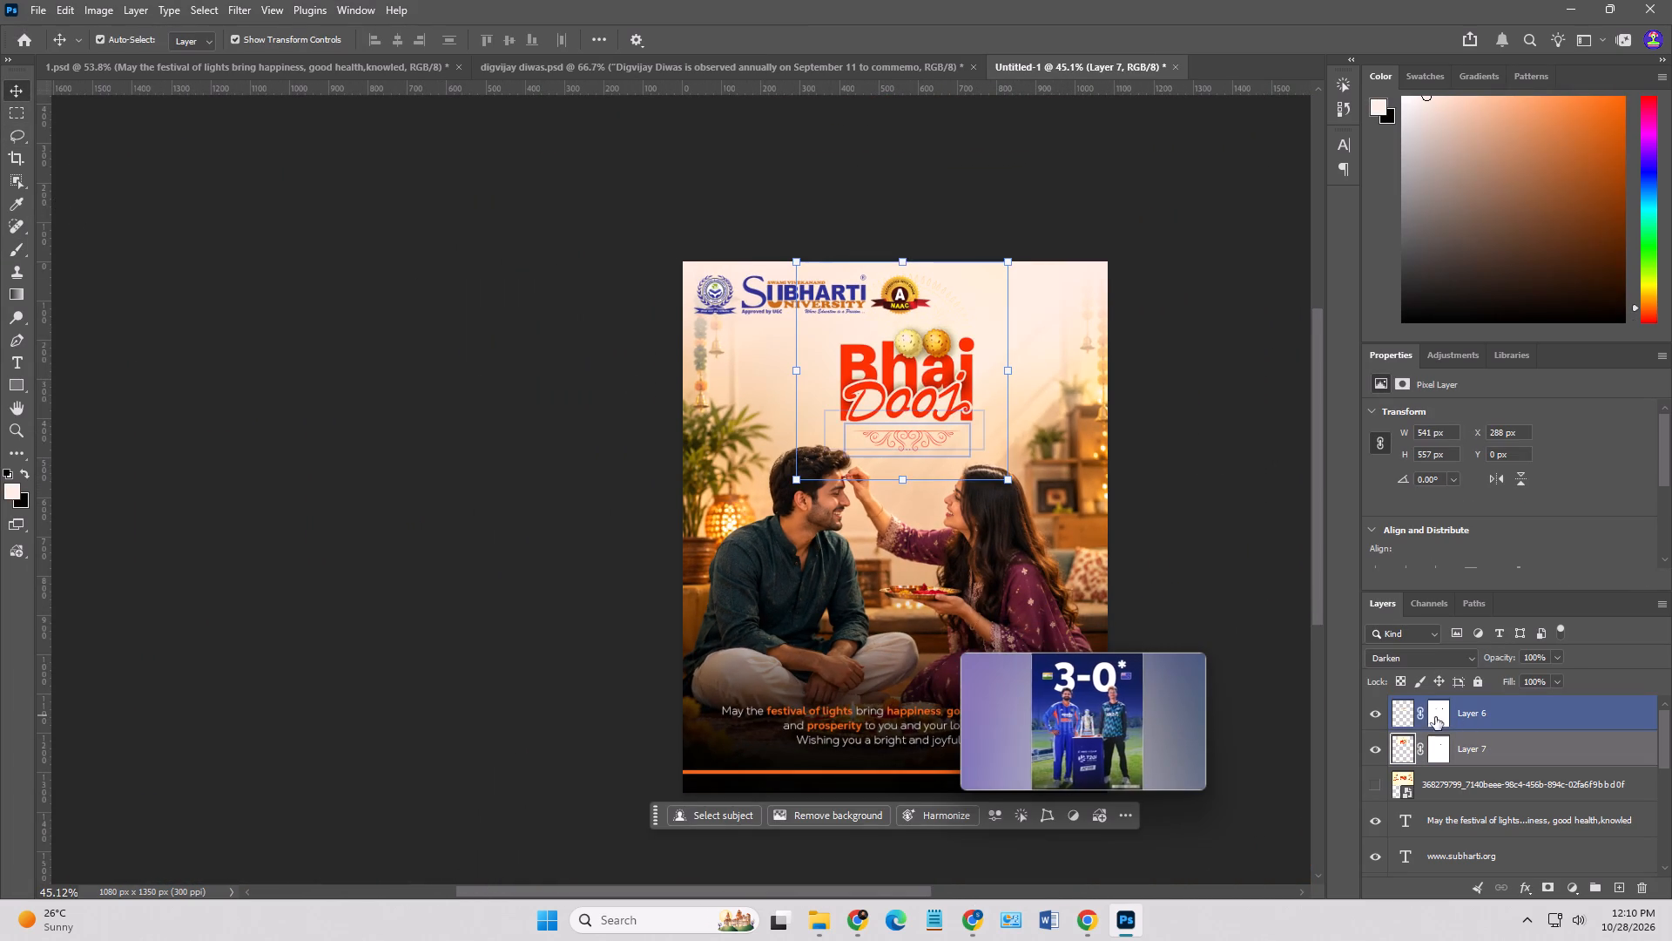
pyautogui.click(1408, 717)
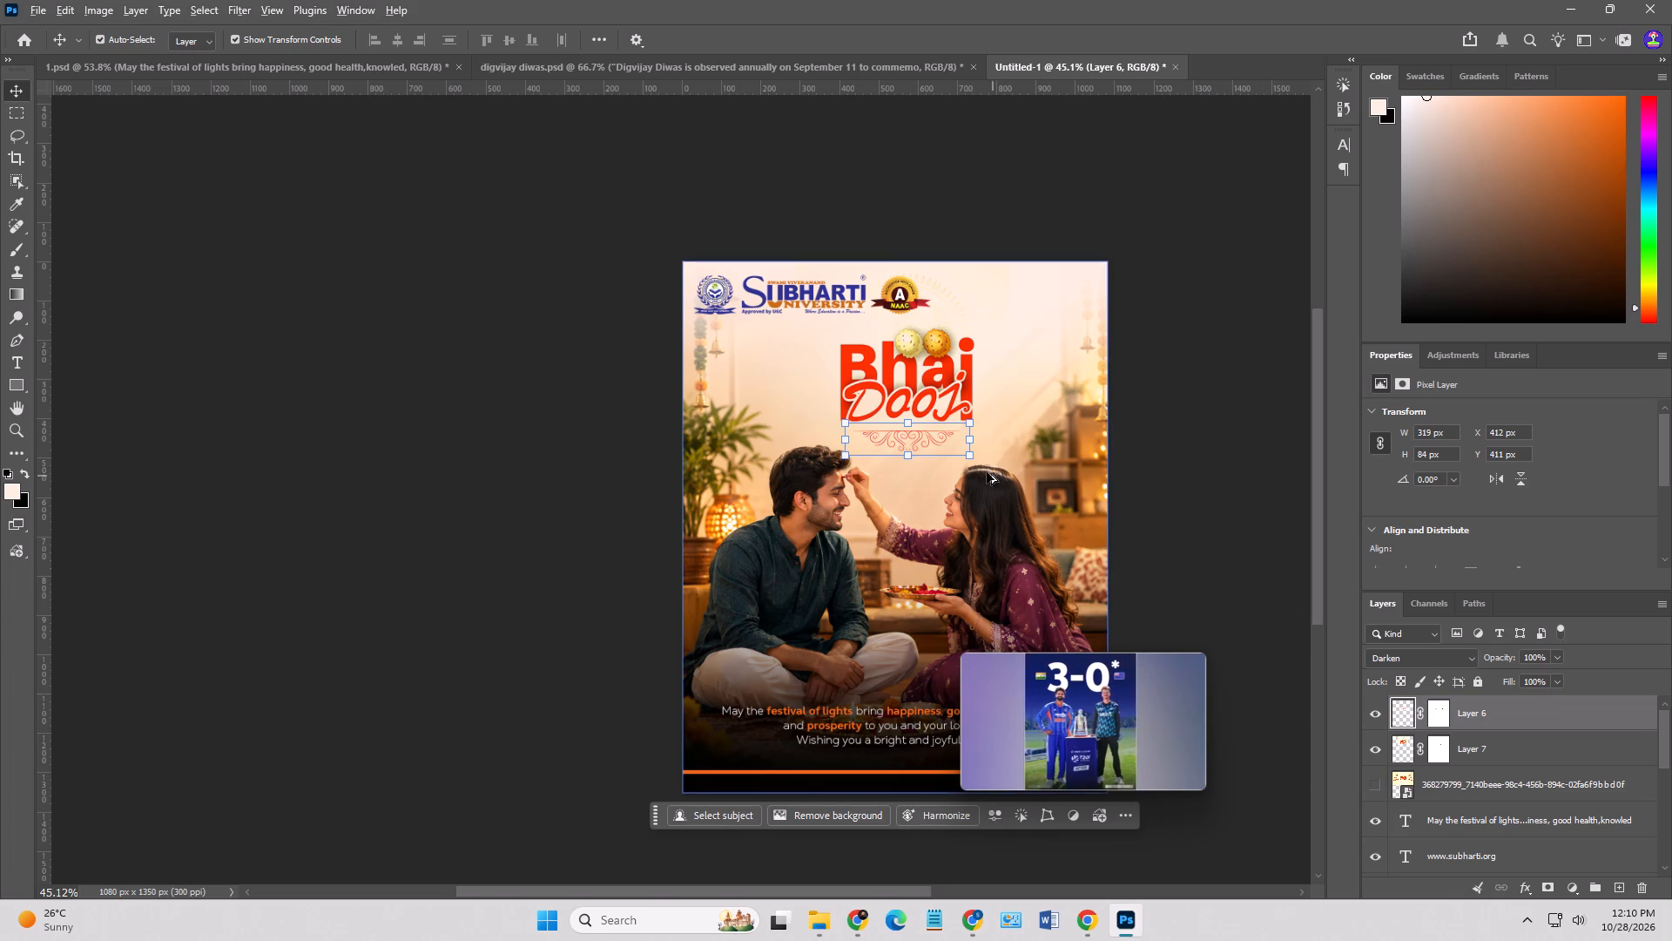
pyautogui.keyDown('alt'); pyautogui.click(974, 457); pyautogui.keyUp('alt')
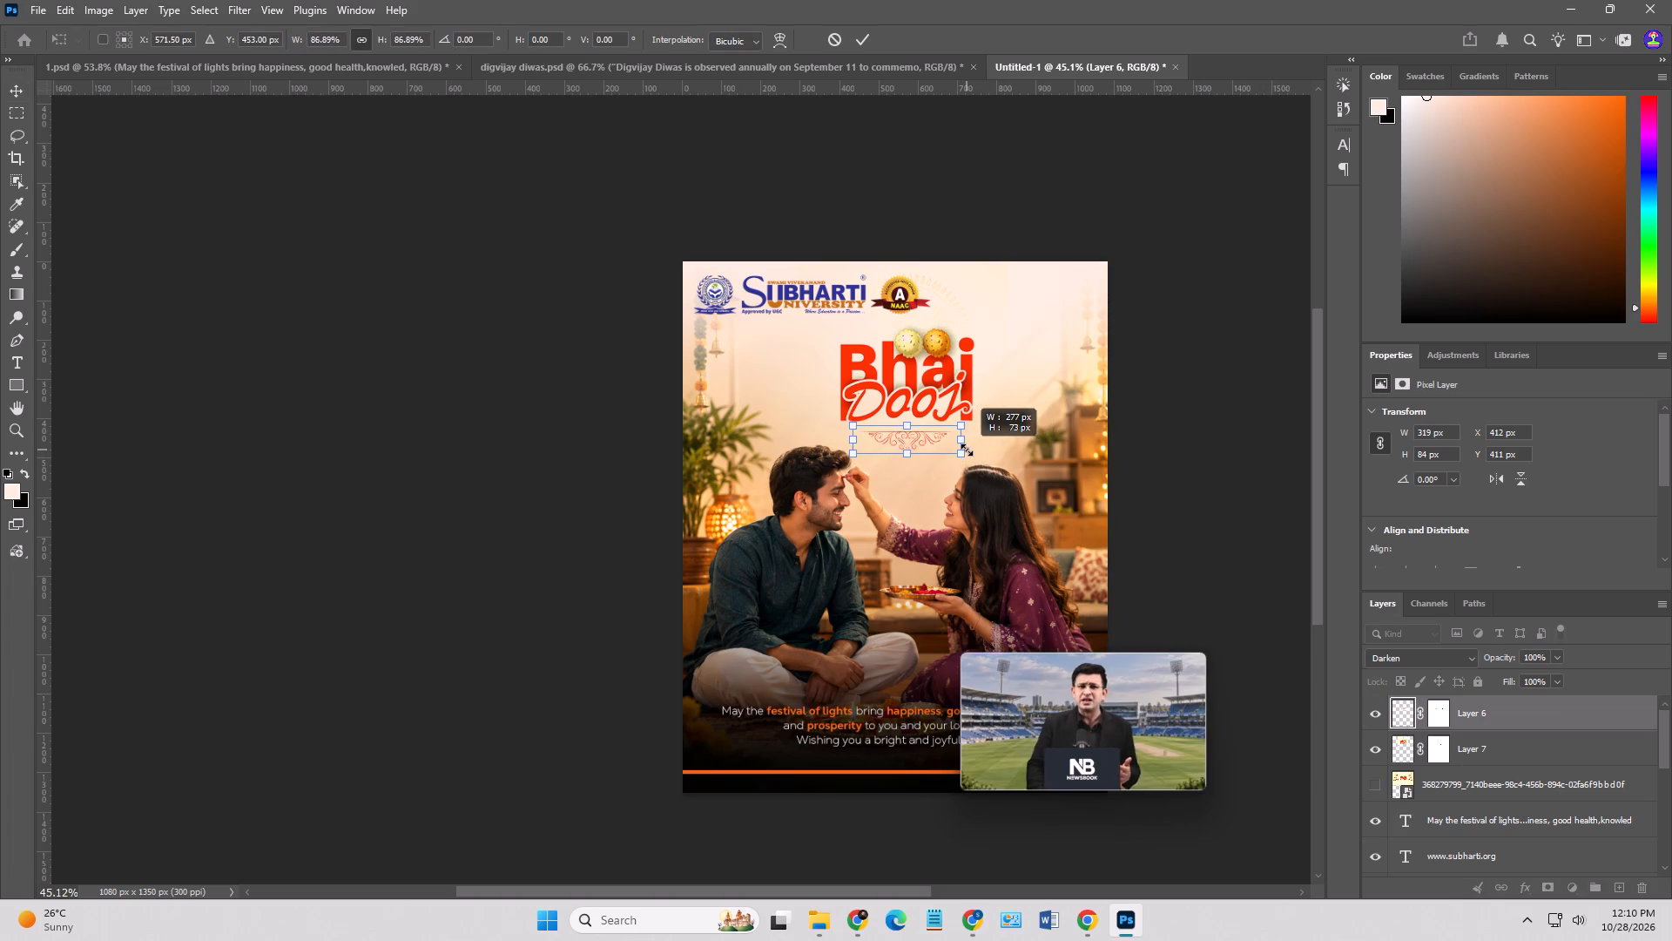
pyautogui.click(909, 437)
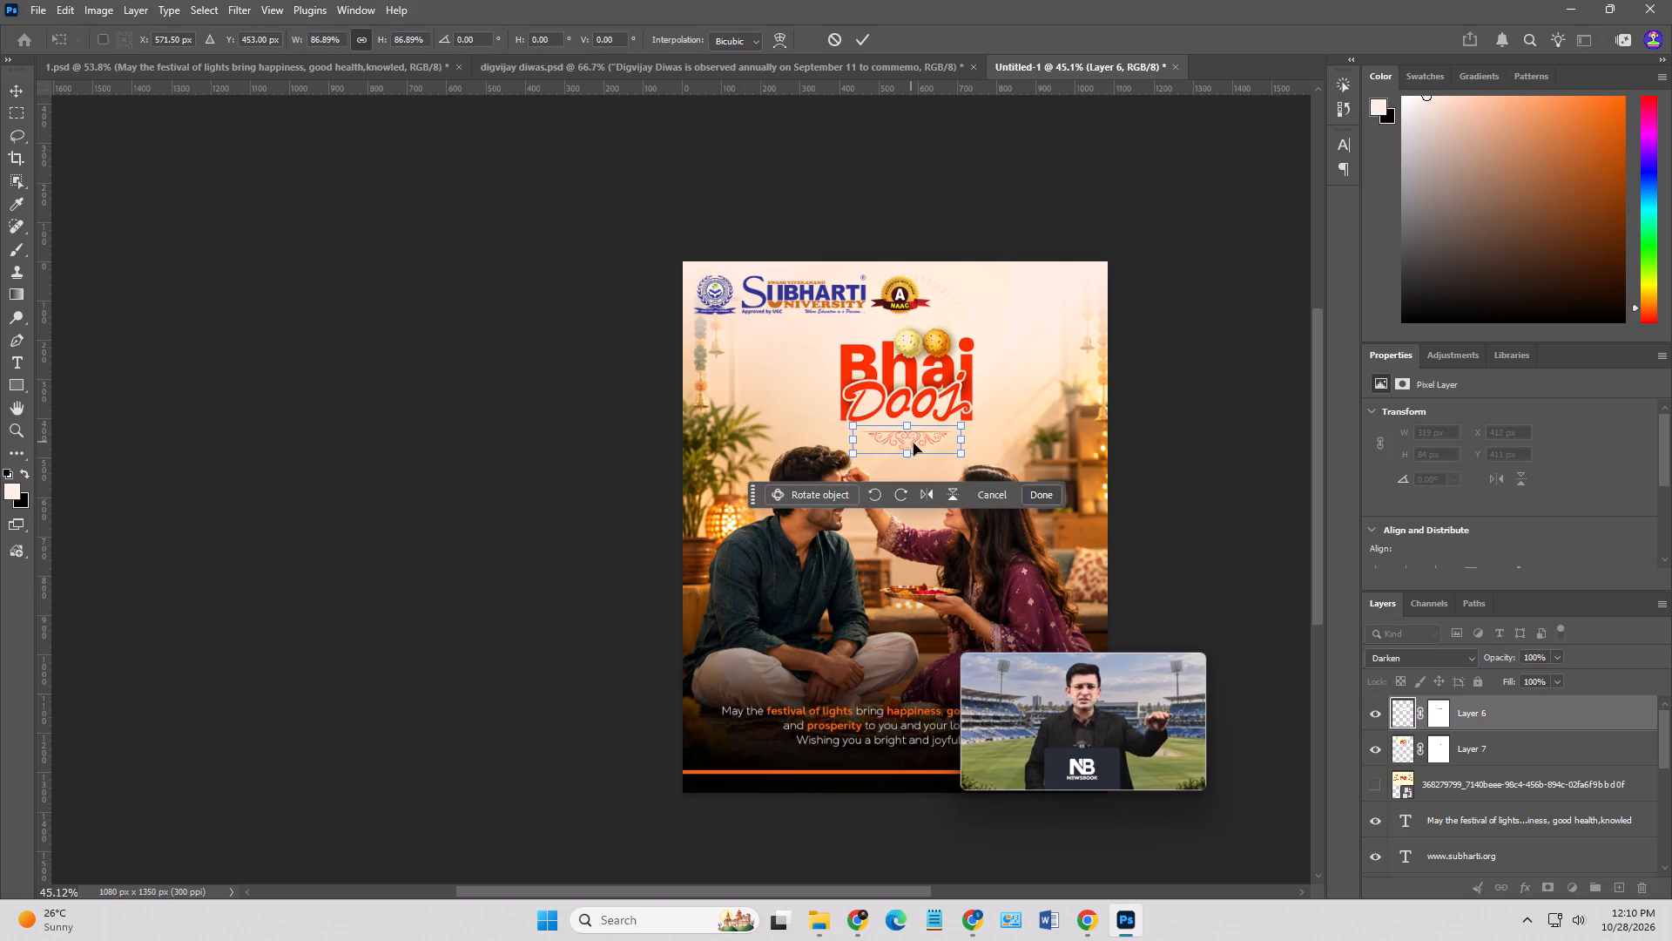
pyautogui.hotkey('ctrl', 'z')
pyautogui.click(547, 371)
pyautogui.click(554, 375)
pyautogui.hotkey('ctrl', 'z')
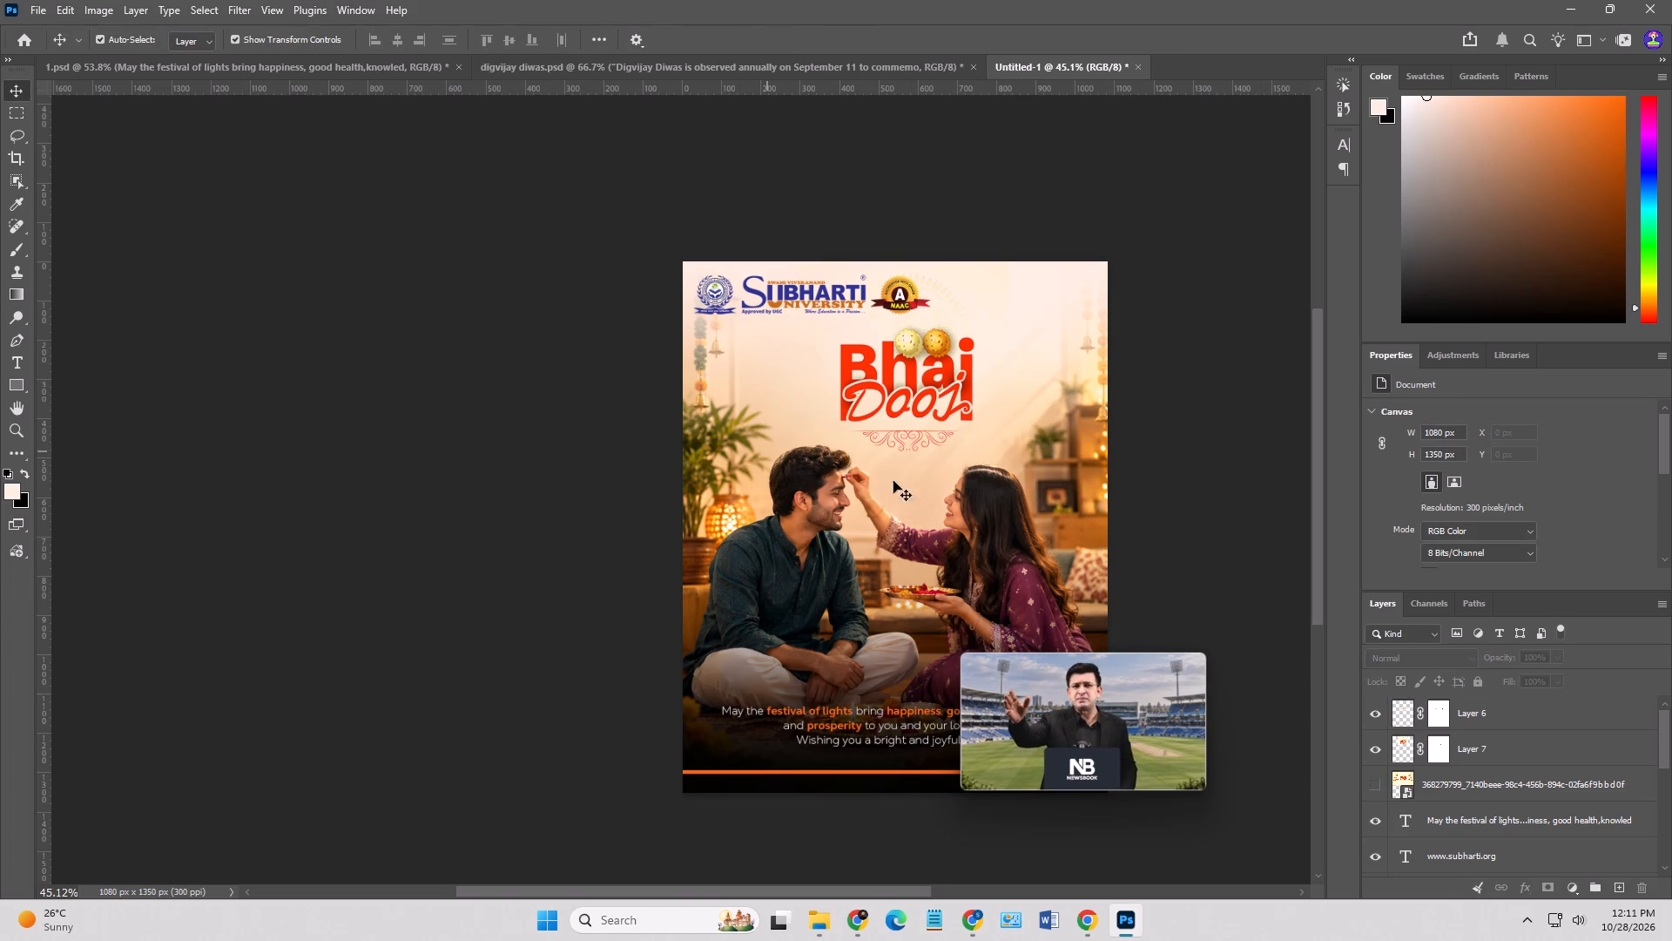
# Nudge the ornament below the title closer to Dooj and slightly right, to X 414 px and Y 407 px.
pyautogui.click(918, 443)
pyautogui.press('Up')
pyautogui.press('Up')
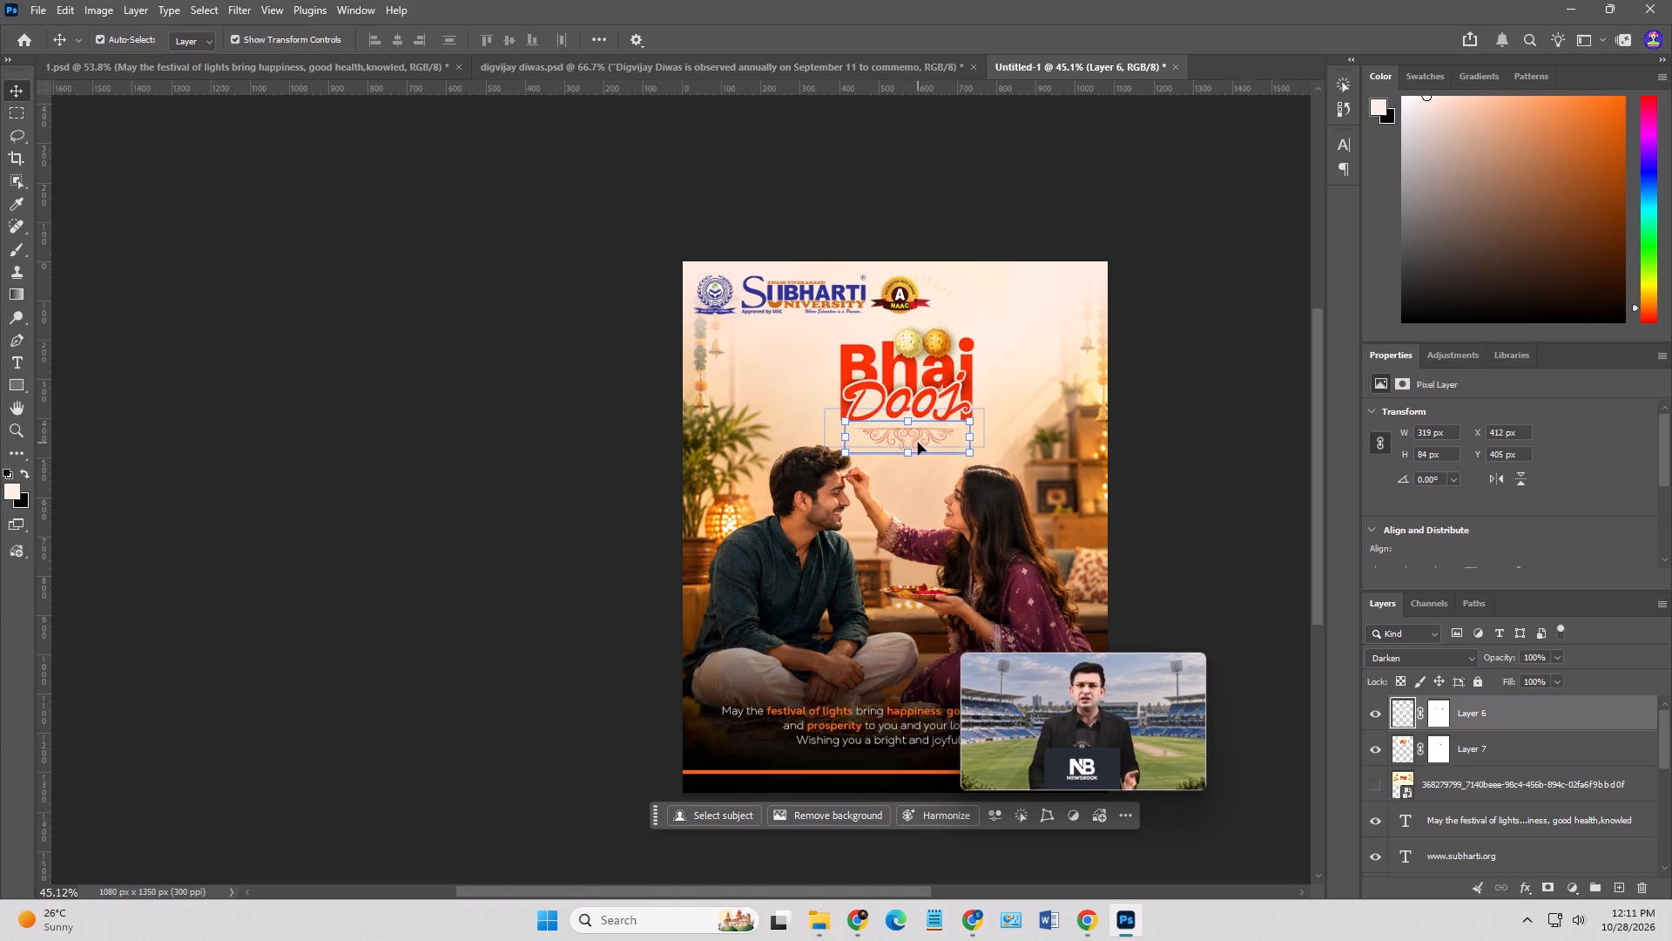
pyautogui.press('Right')
pyautogui.press('Down')
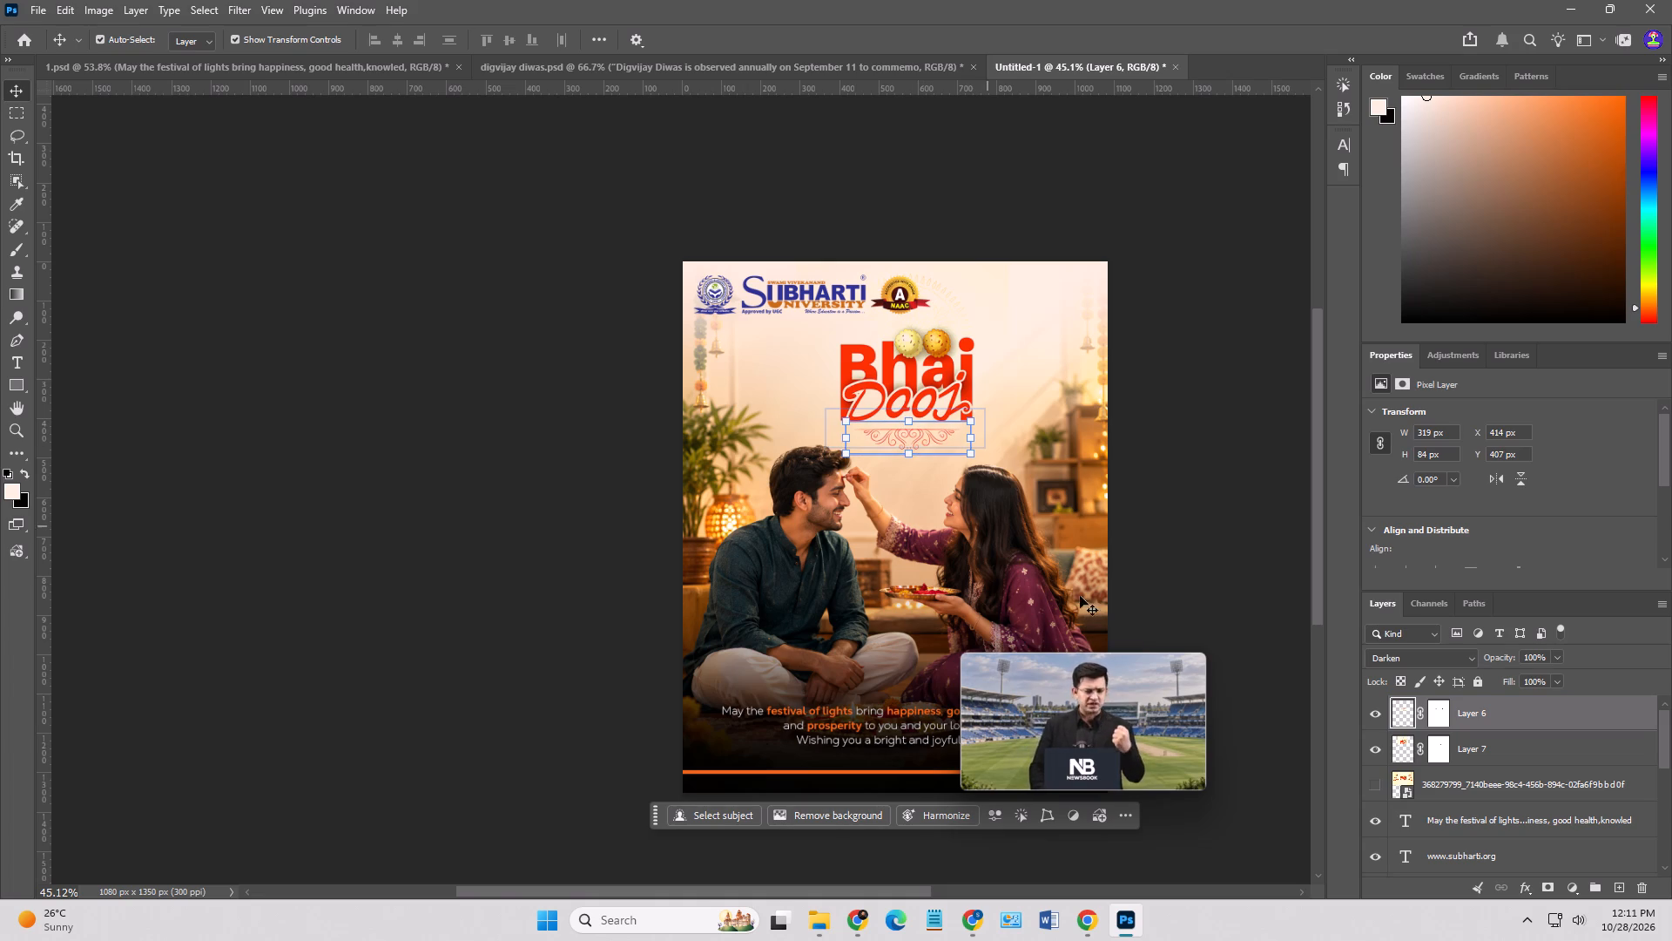
# Select the title and ornament layers together and nudge them down to Y 12 px.
pyautogui.keyDown('shift'); pyautogui.click(1493, 748); pyautogui.keyUp('shift')
pyautogui.press('Down')
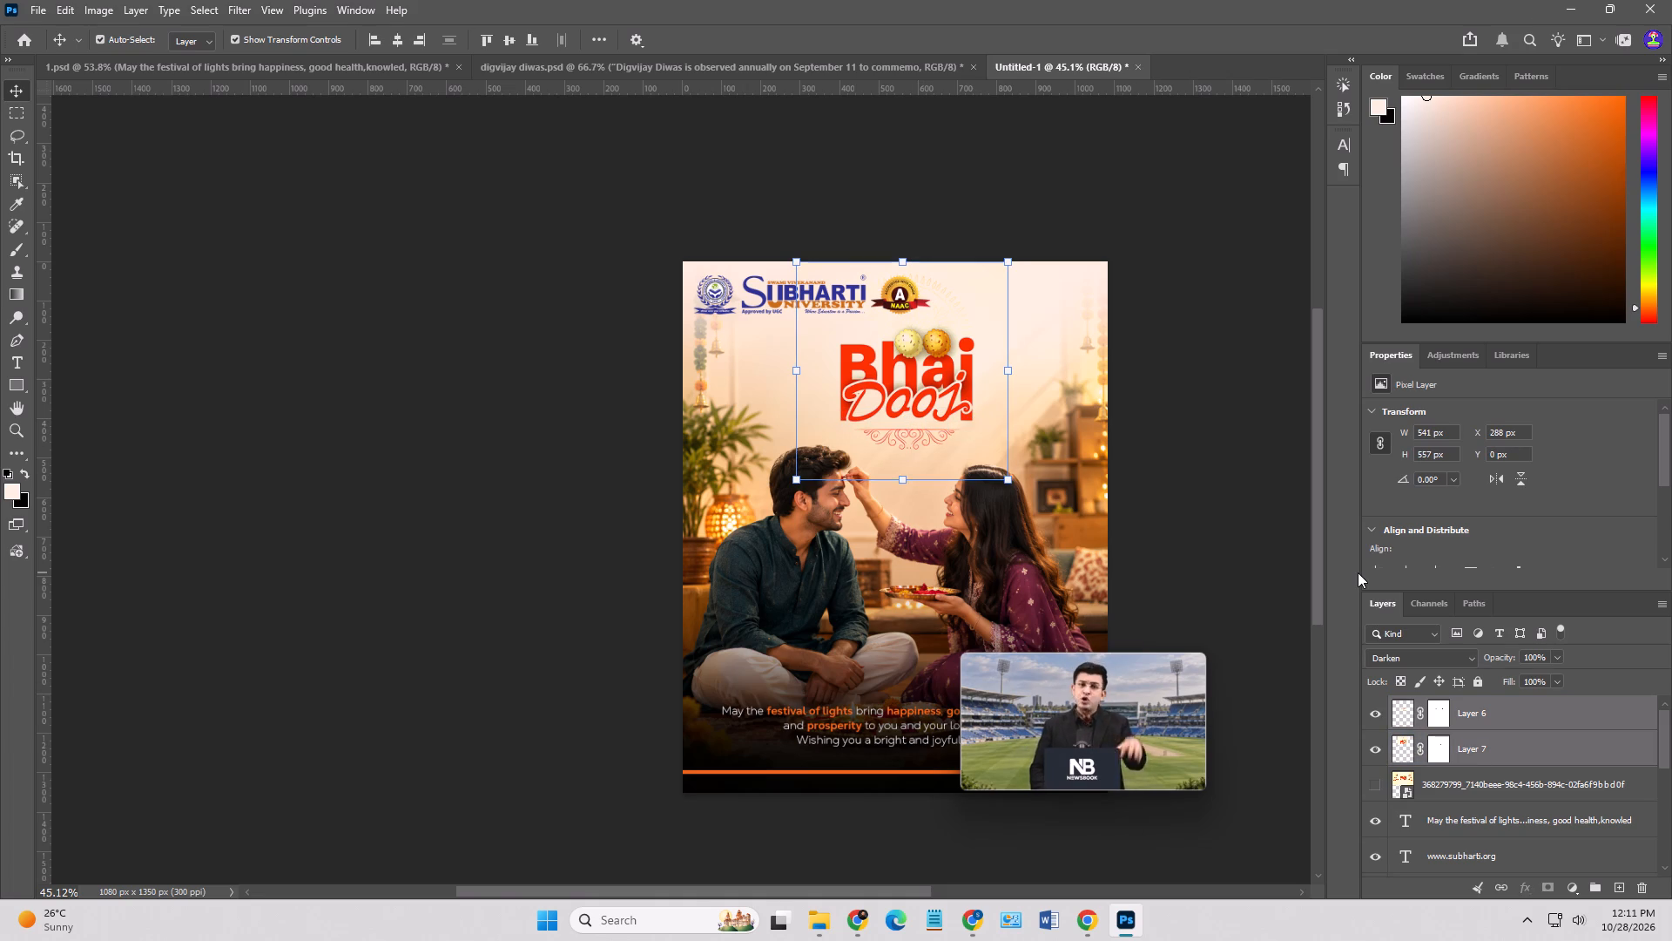
pyautogui.press('Down')
pyautogui.press('Down')
pyautogui.press('Down')
pyautogui.press('Down')
pyautogui.press('Down')
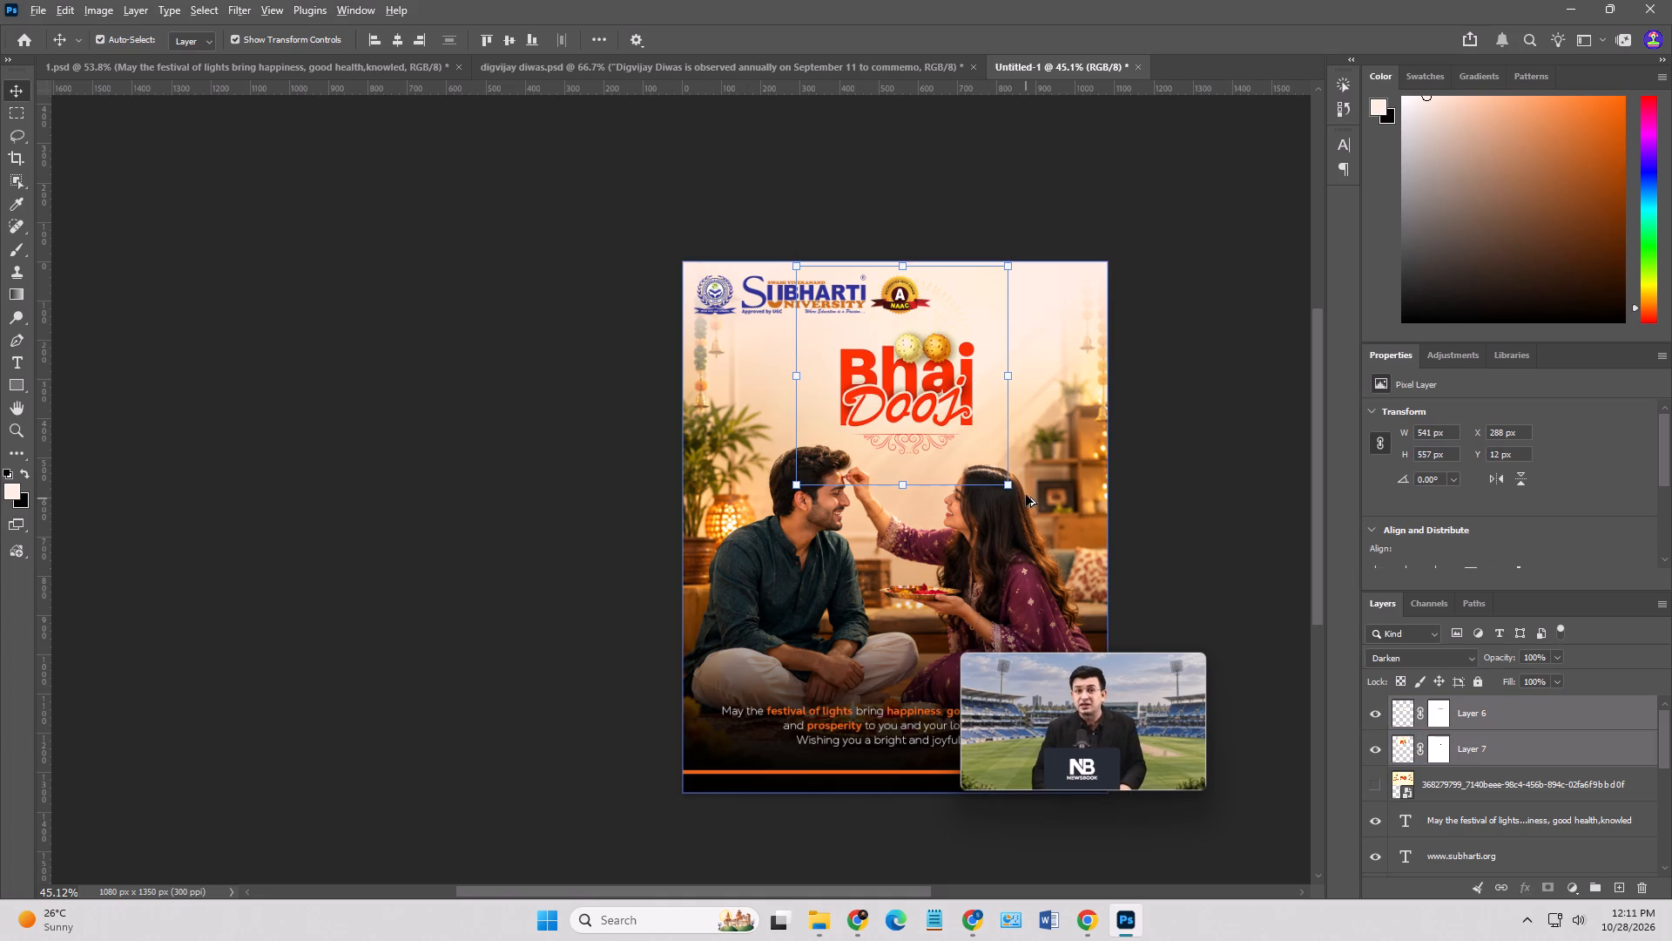
# Enlarge the title and ornament together slightly about their centre, apply the transform and deselect the layers.
pyautogui.keyDown('alt'); pyautogui.moveTo(1011, 491); pyautogui.dragTo(1032, 499); pyautogui.keyUp('alt')
pyautogui.press('Return')
pyautogui.doubleClick(305, 522)
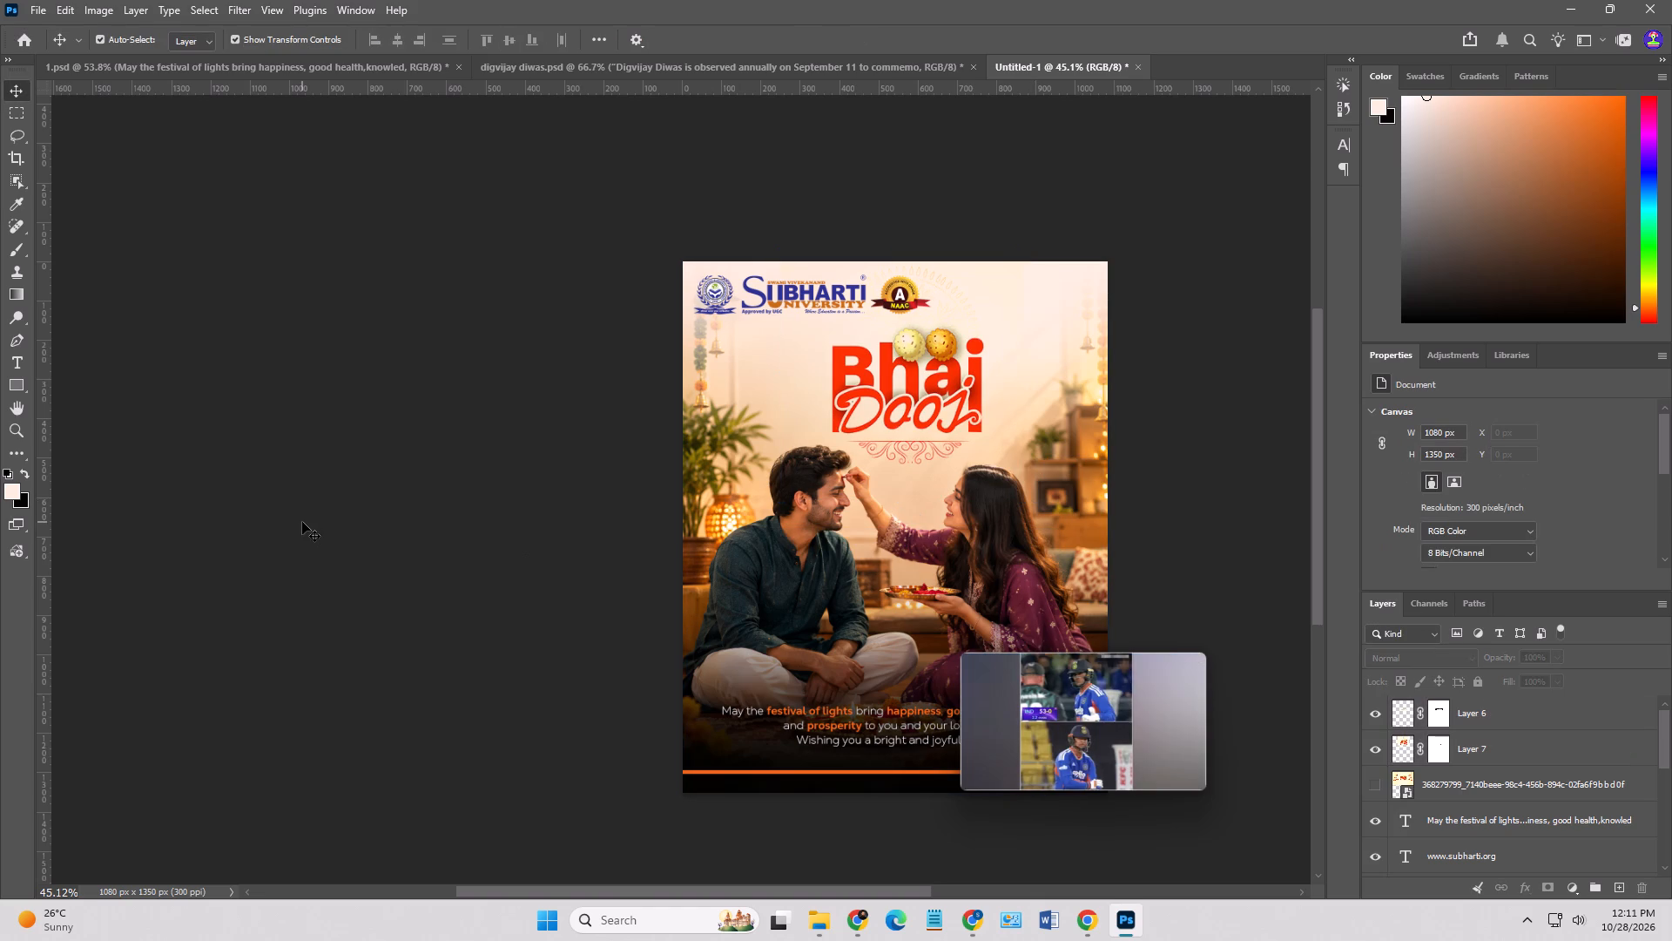
# Select the festival message text and move the floating video window below the poster, clear of the message and website text.
pyautogui.click(859, 721)
pyautogui.moveTo(1177, 706); pyautogui.dragTo(647, 753)
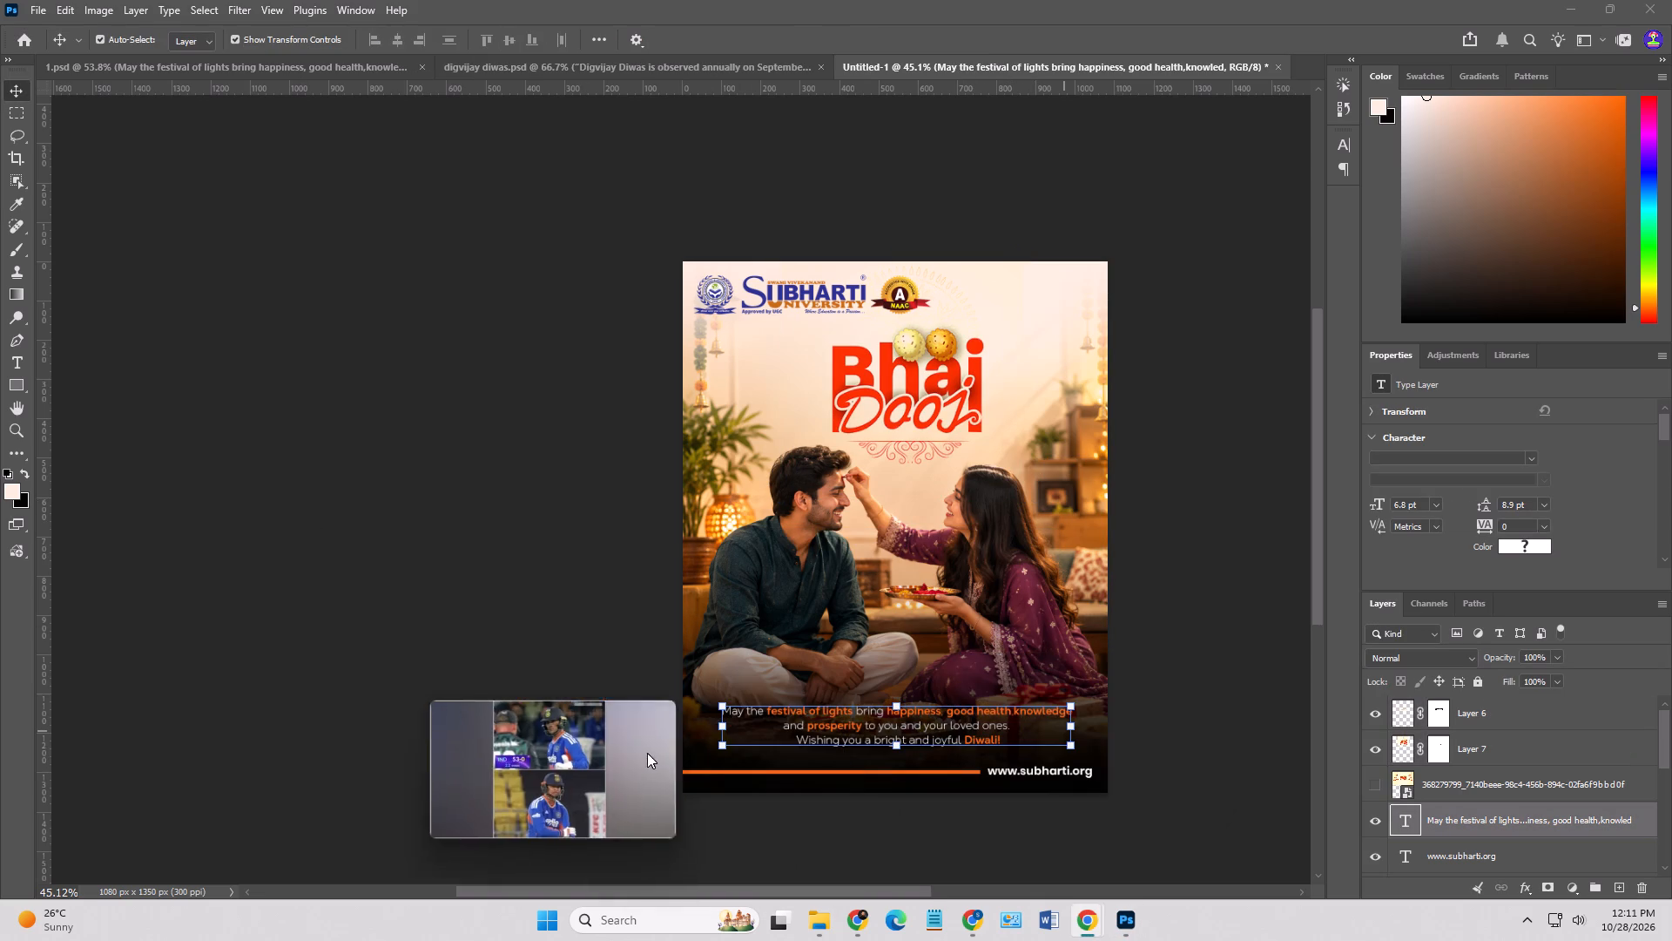
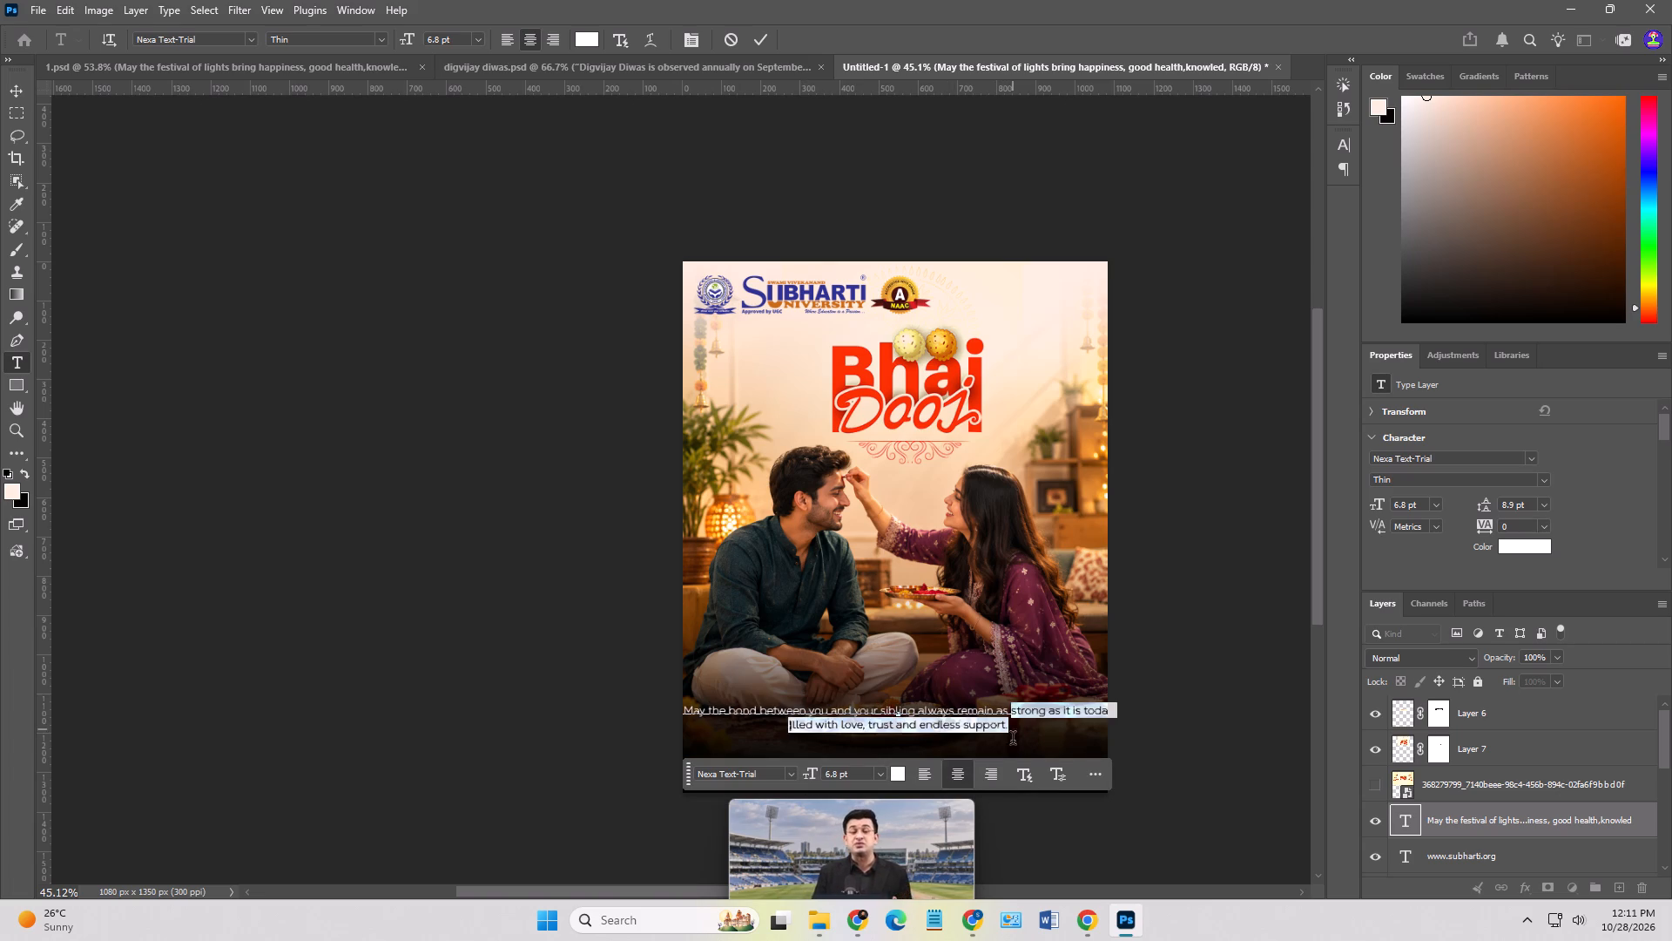
pyautogui.click(1010, 715)
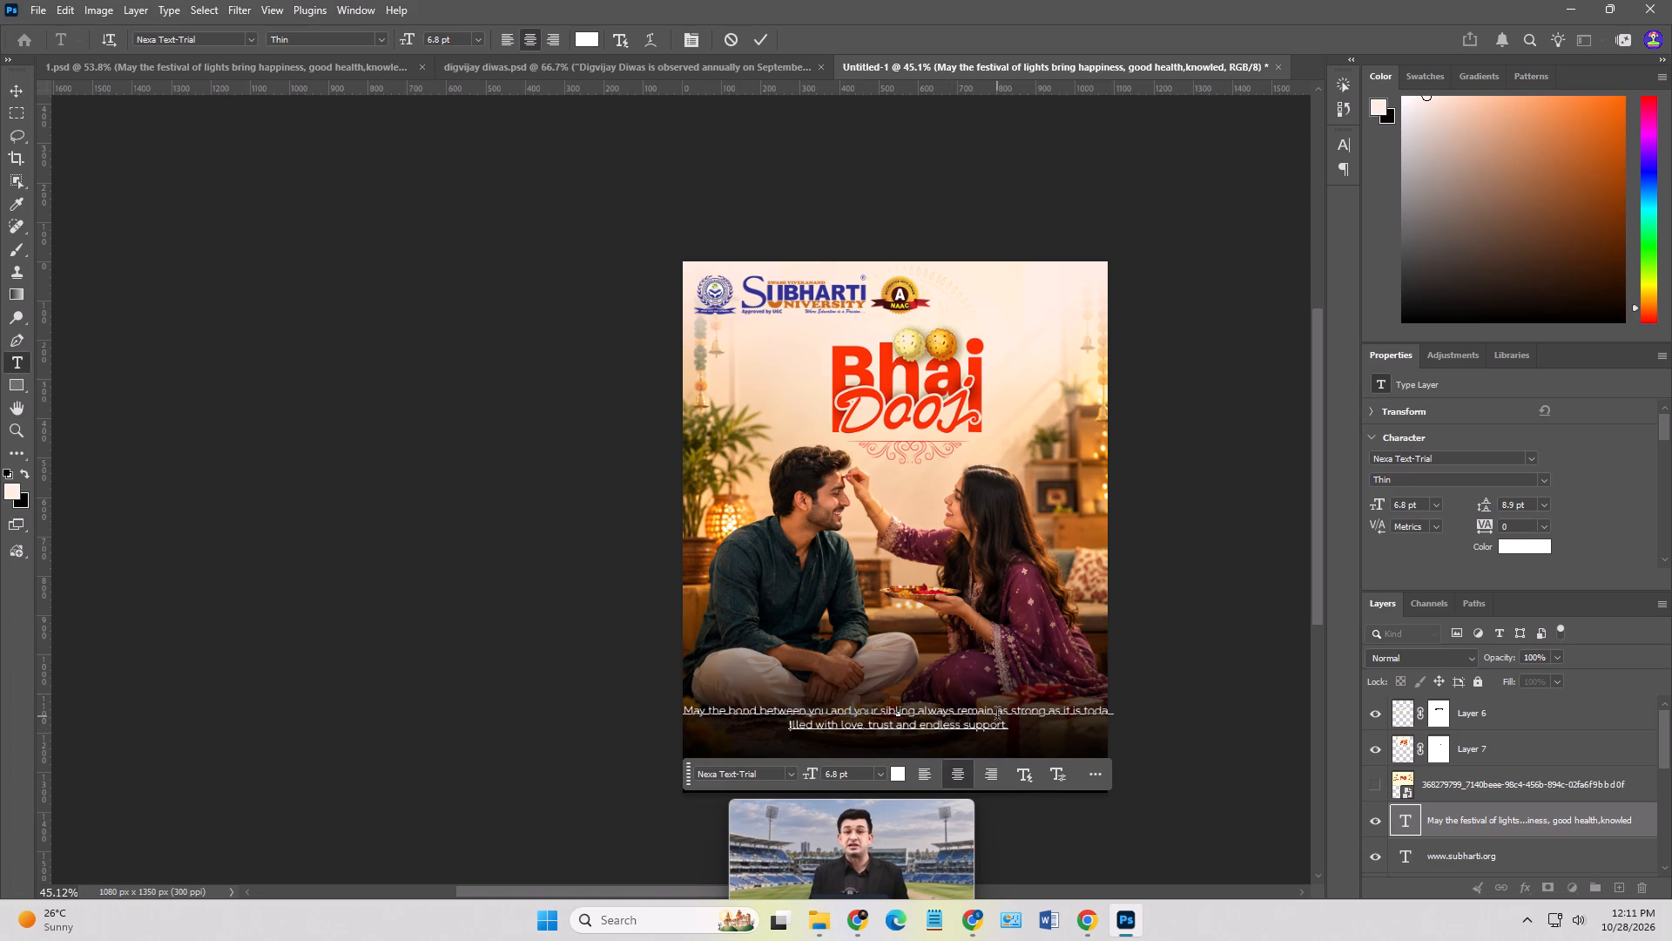
pyautogui.click(997, 716)
pyautogui.click(1001, 718)
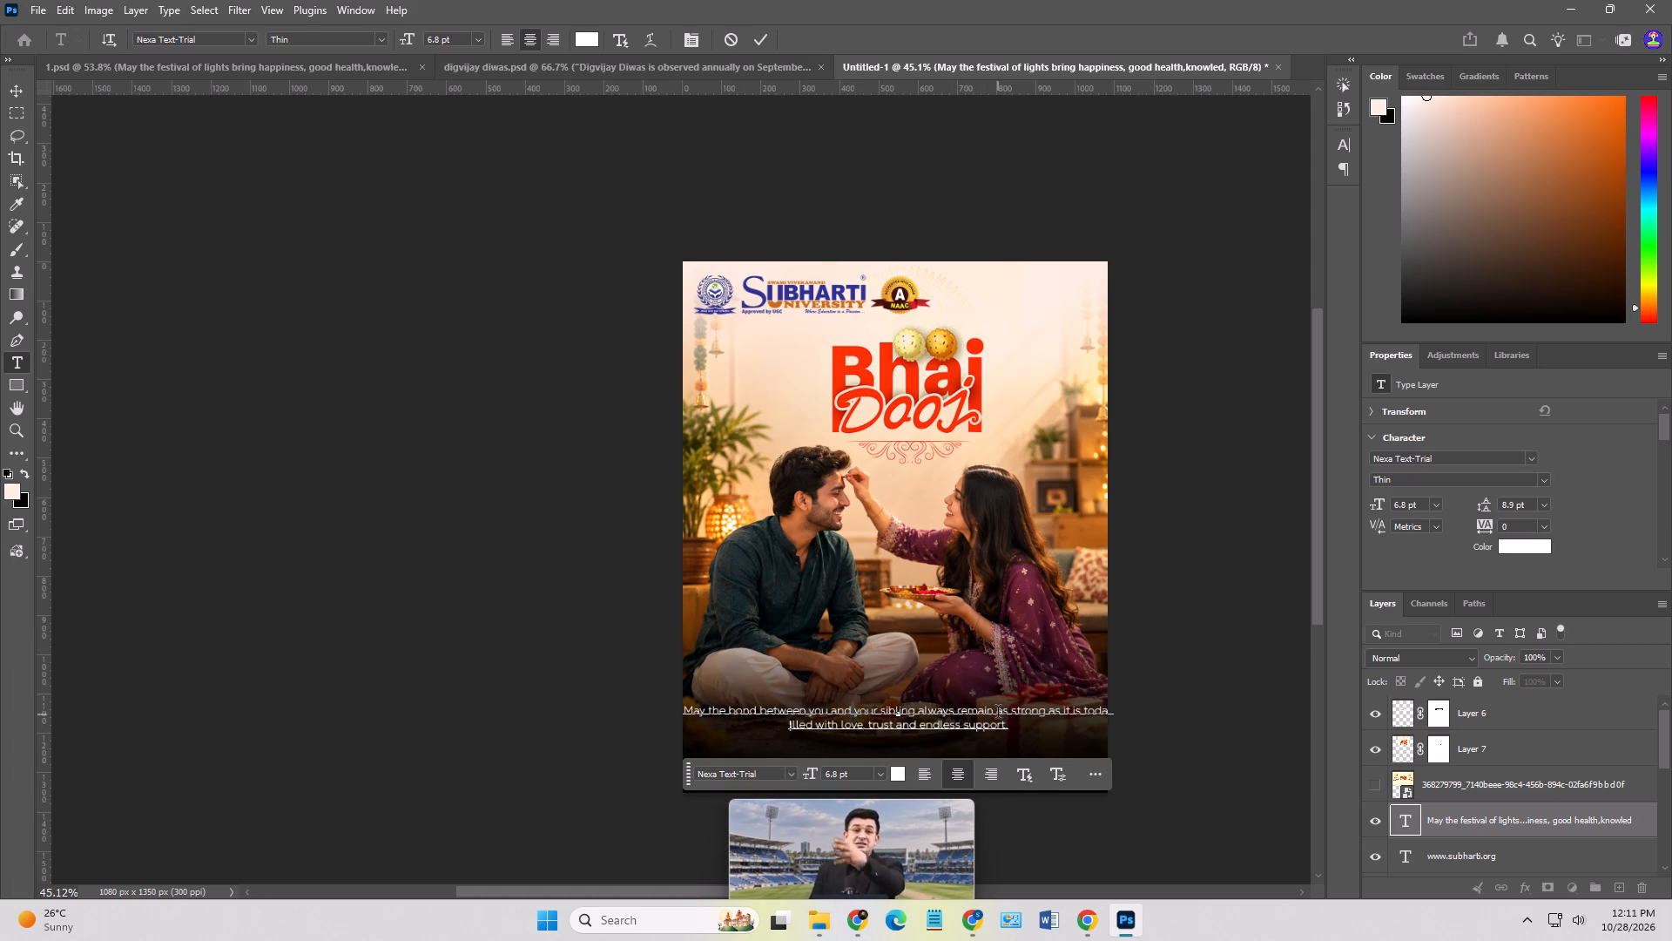
pyautogui.click(998, 714)
pyautogui.press('Return')
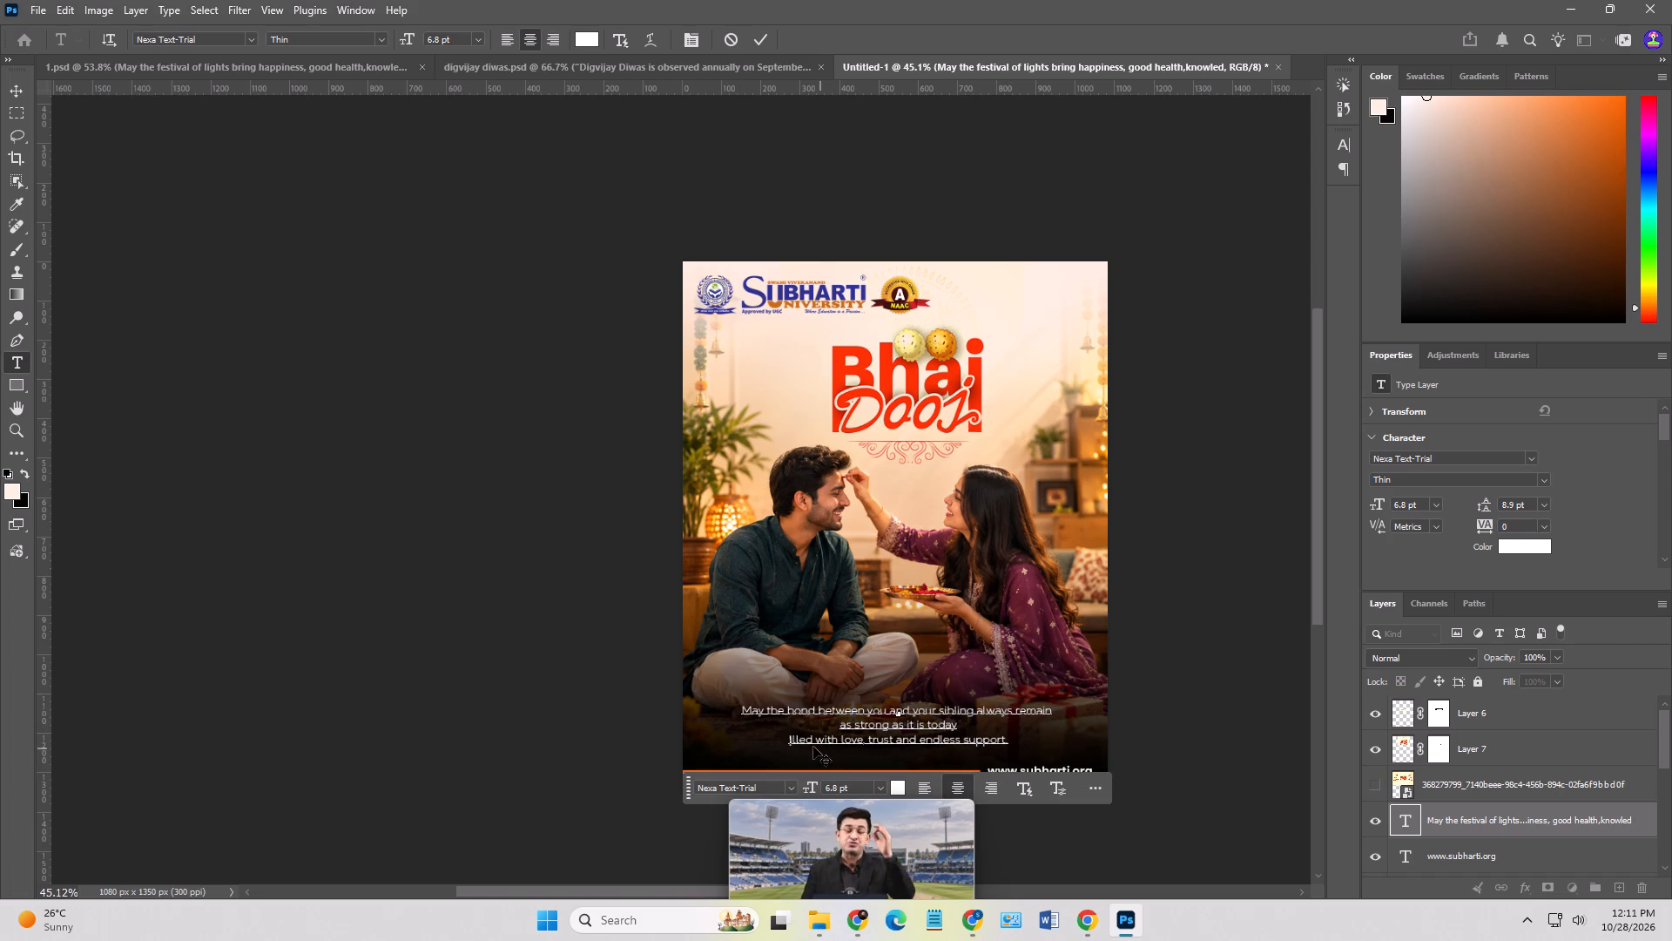
# Join "filled with love, trust and endless support" onto the second line, separated from "today" by a space.
pyautogui.click(792, 741)
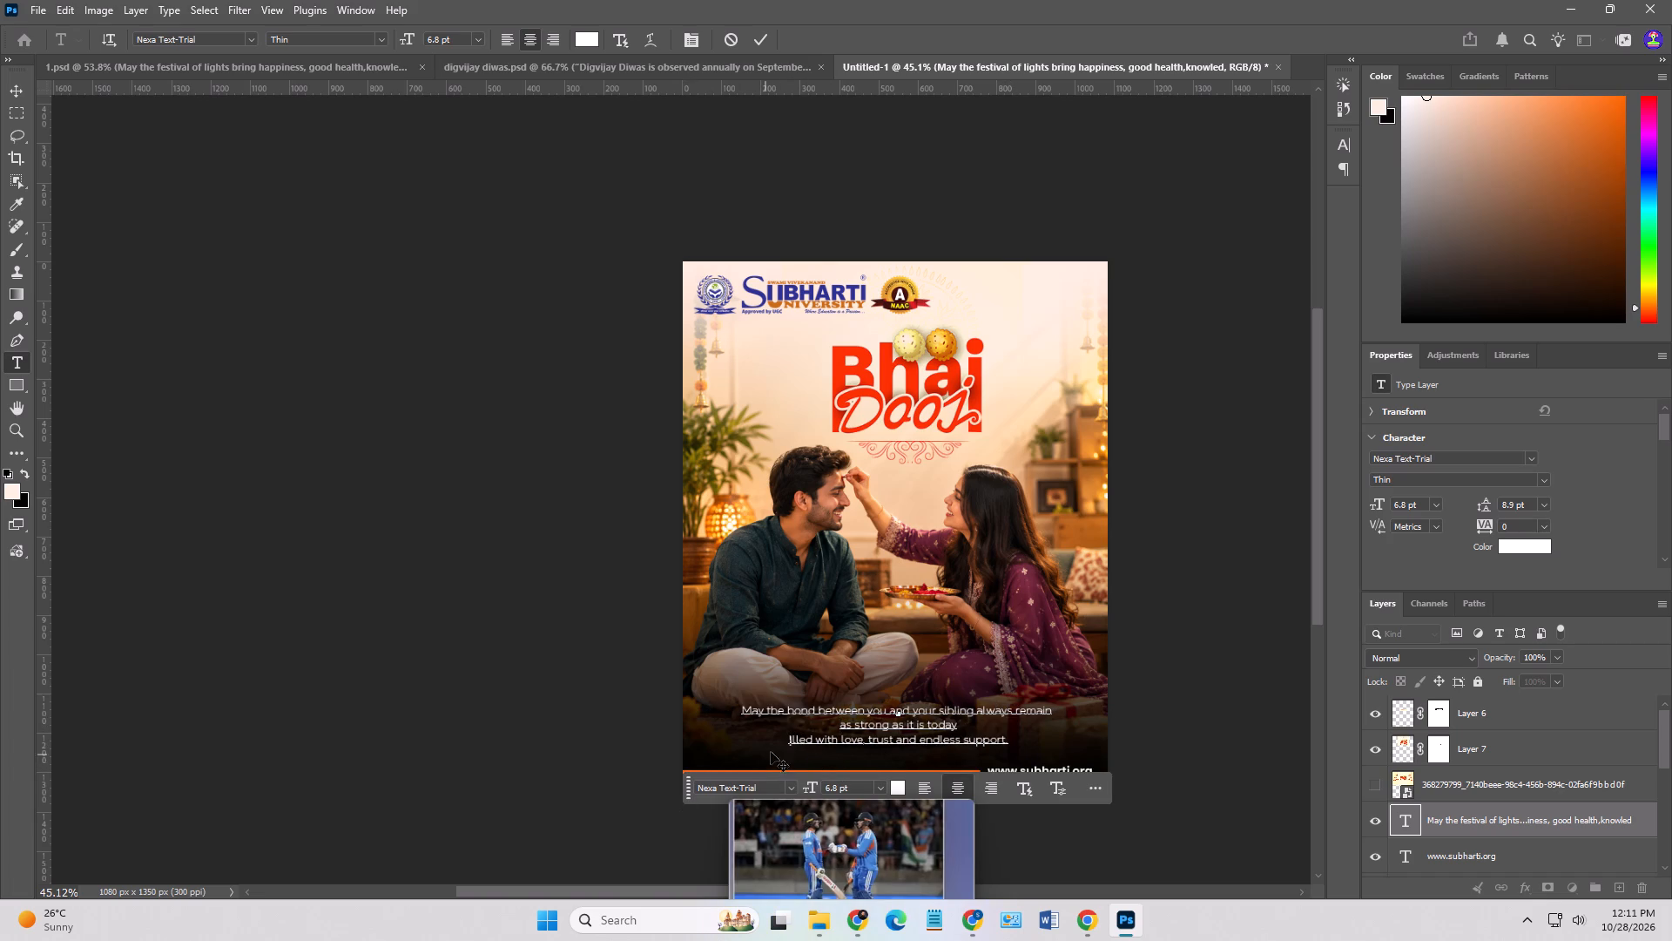
pyautogui.click(792, 746)
pyautogui.click(788, 746)
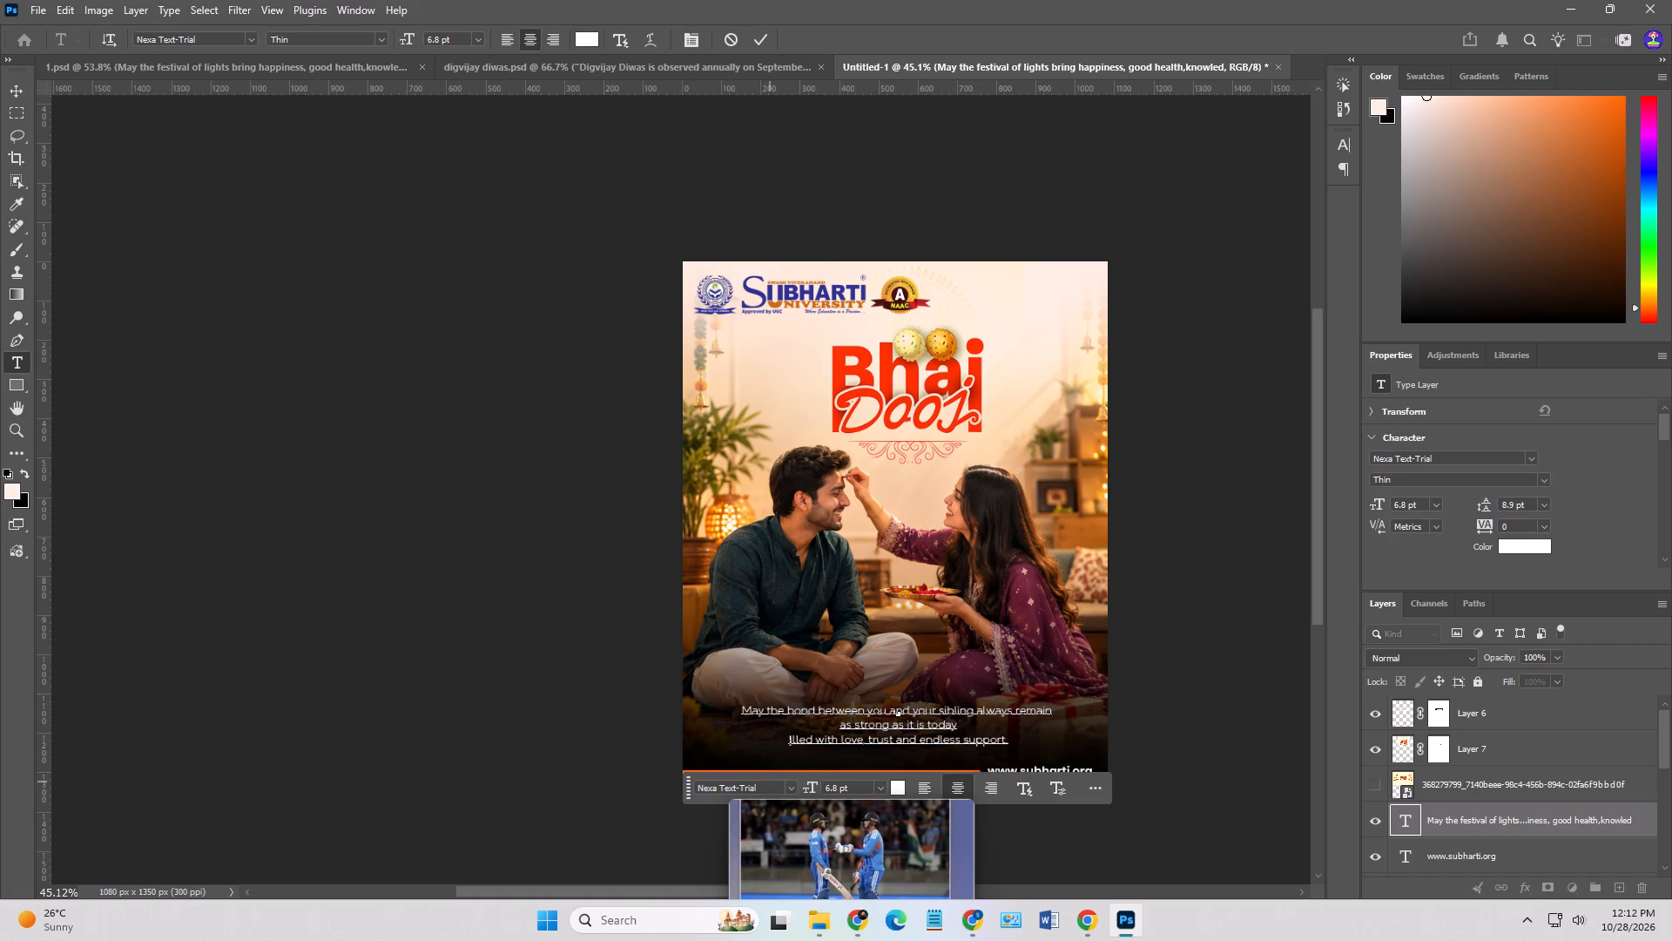
pyautogui.press('BackSpace')
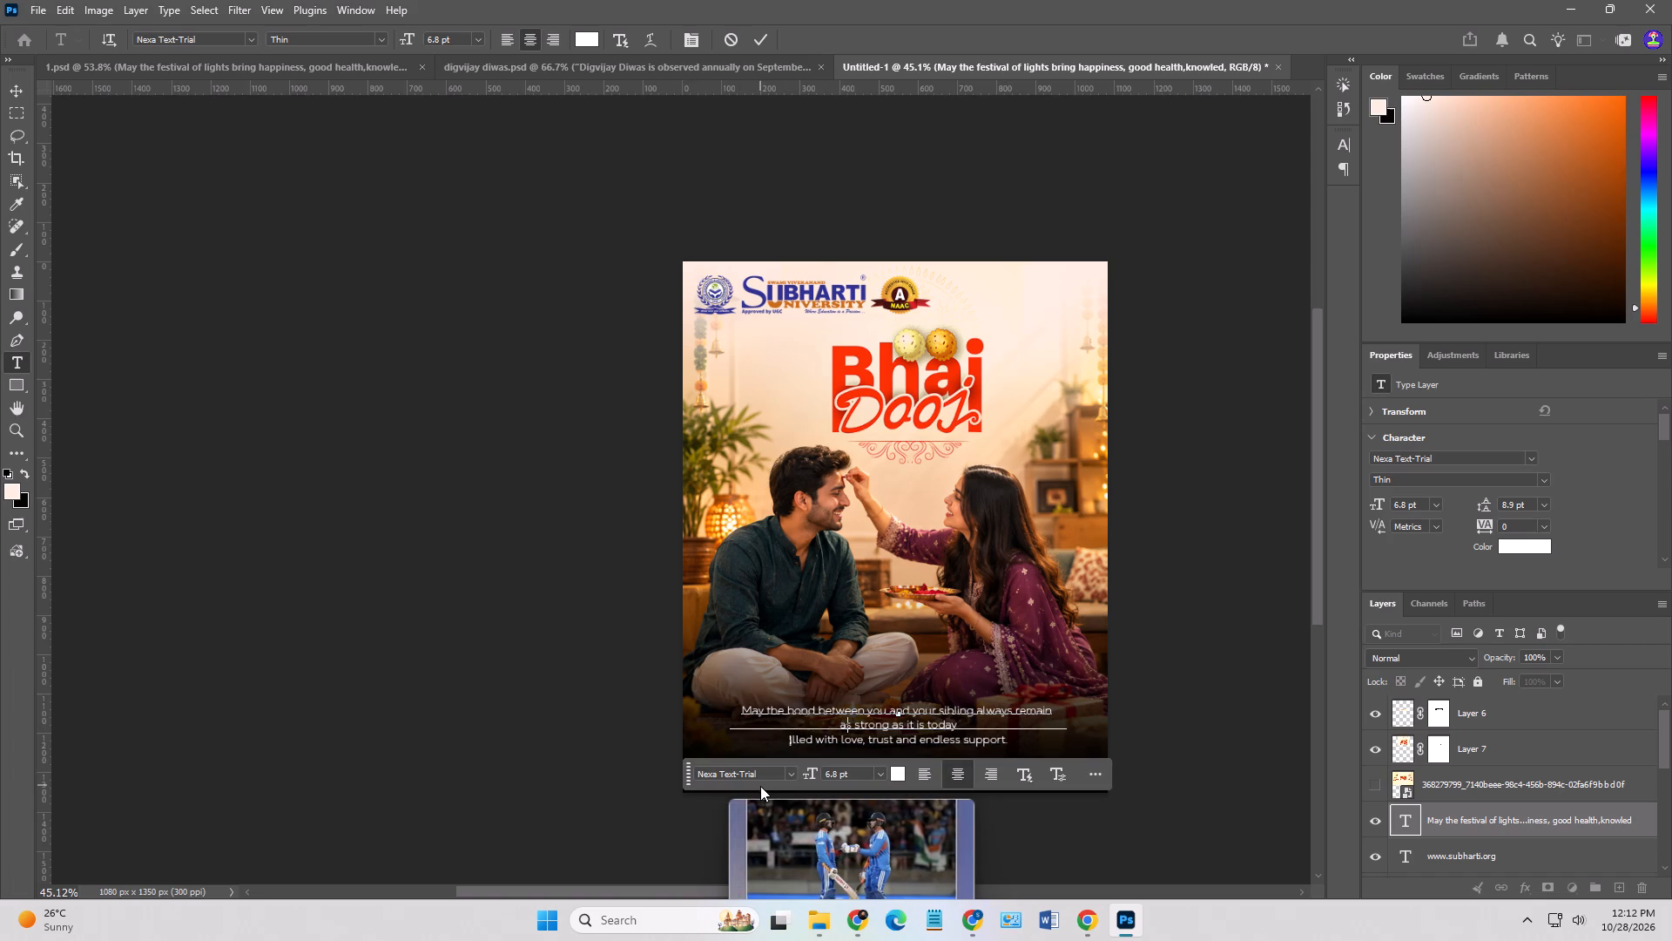
pyautogui.press('space')
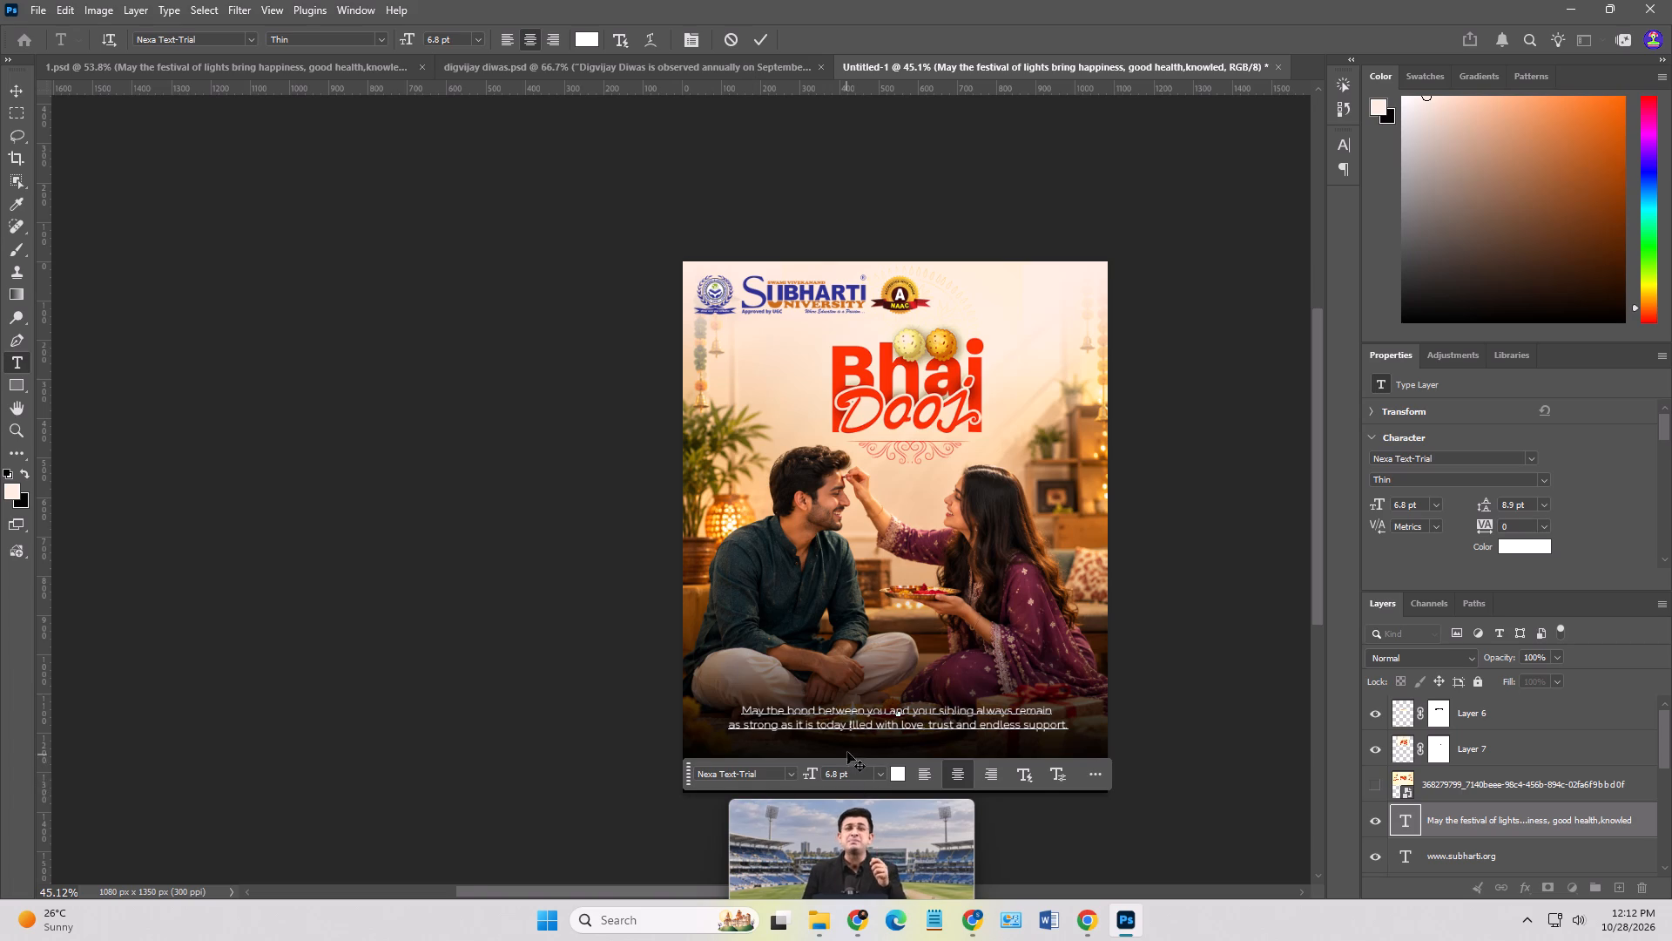
# Try to delete the stray trial-font glyph before "lled" in the message's second line, and commit the text edit.
pyautogui.keyDown('alt'); pyautogui.scroll(15, 858, 734); pyautogui.keyUp('alt')
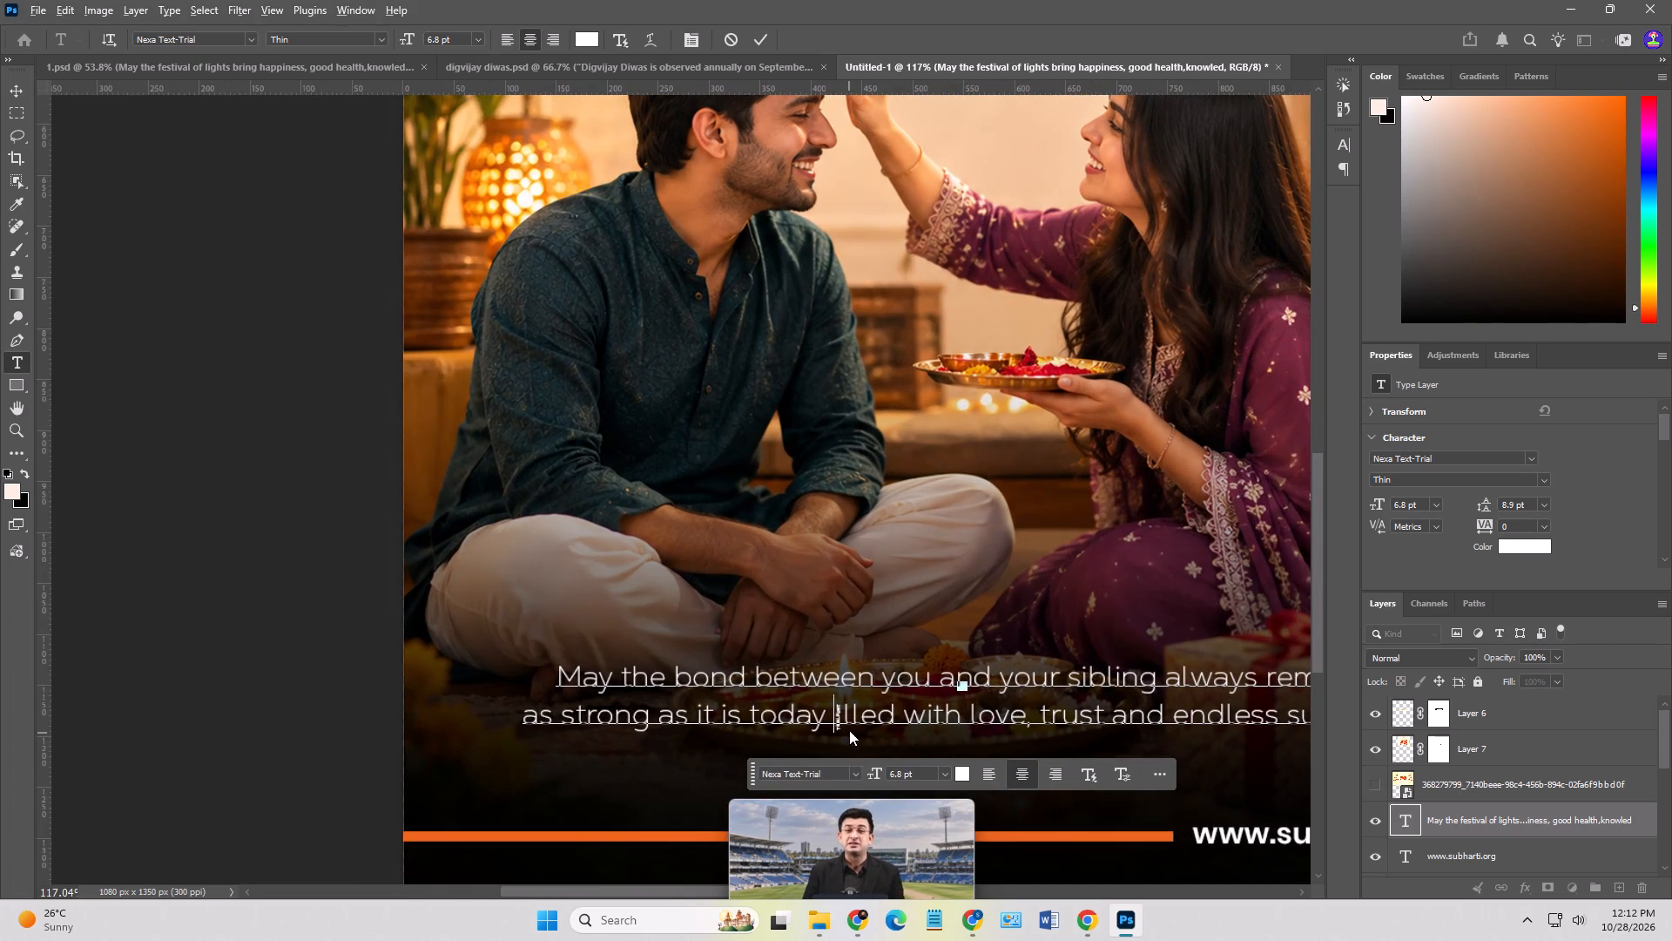
pyautogui.keyDown('alt'); pyautogui.scroll(3, 849, 730); pyautogui.keyUp('alt')
pyautogui.scroll(8, 849, 728)
pyautogui.click(836, 733)
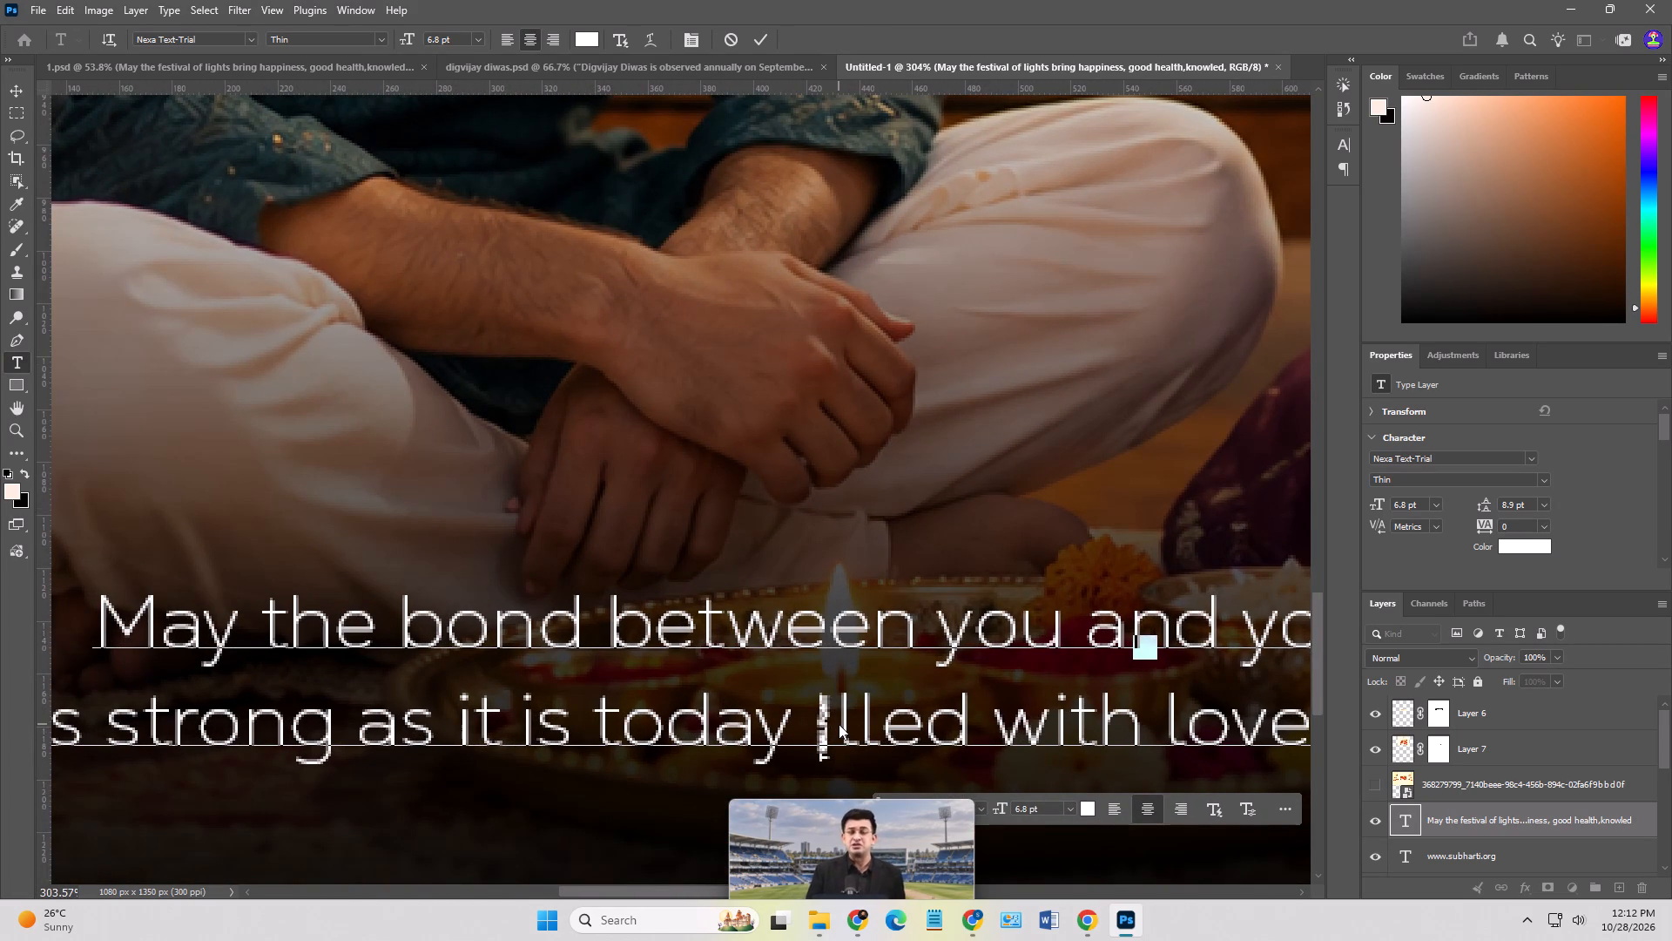
pyautogui.press('BackSpace')
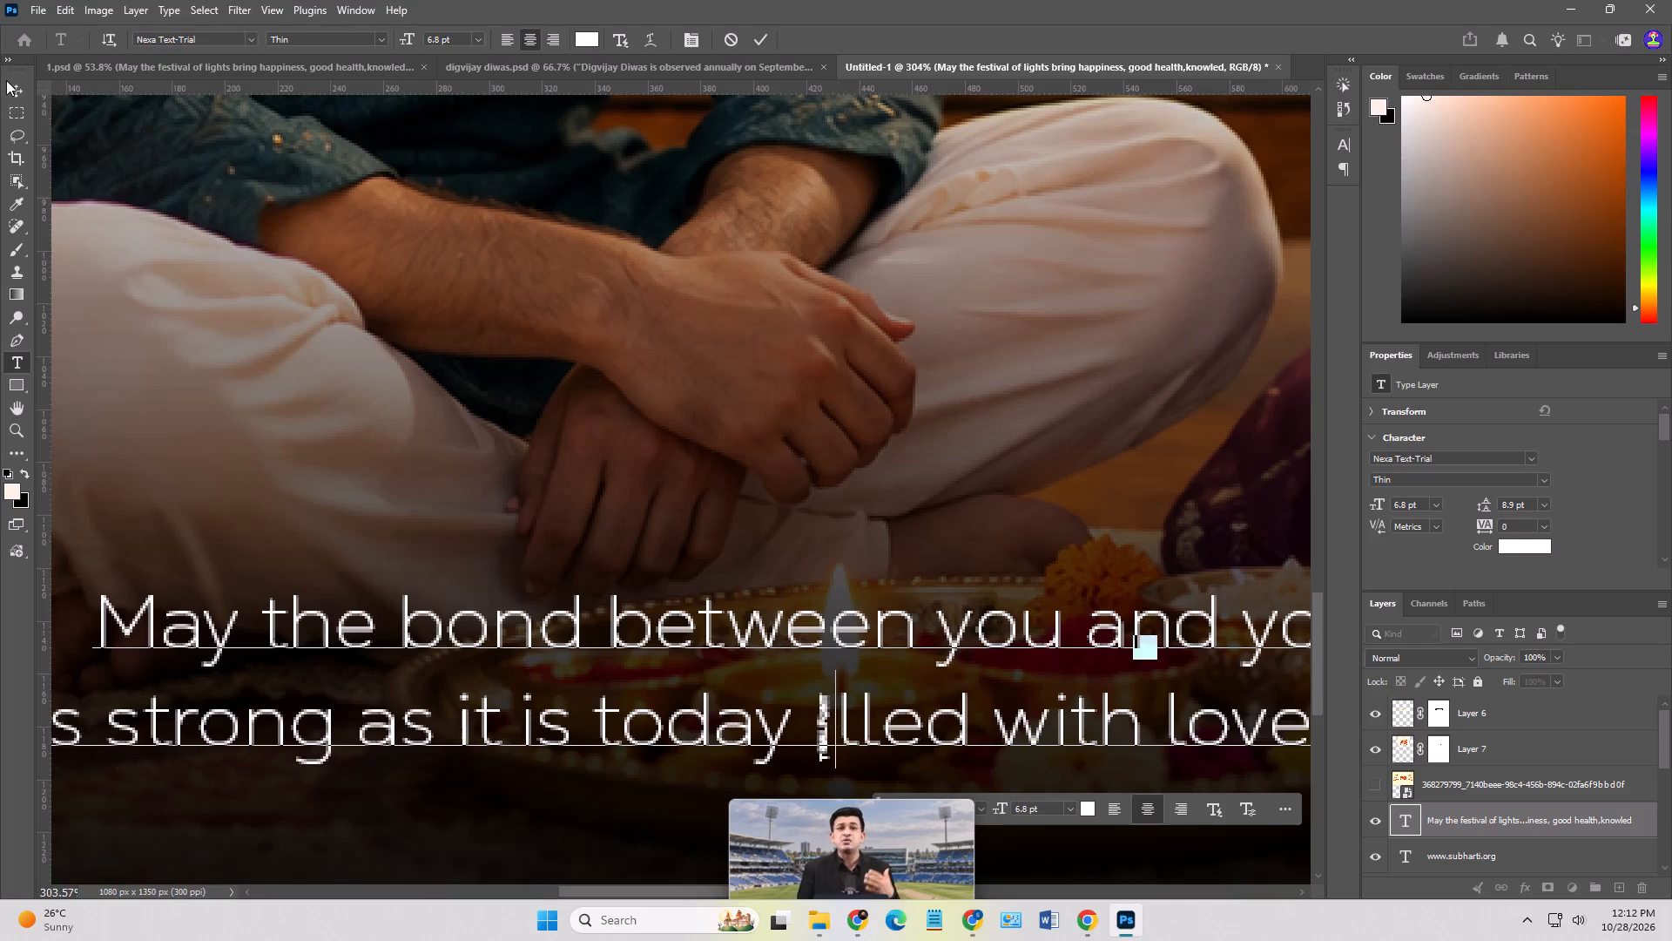
pyautogui.click(12, 91)
# Move the two-line message text slightly up on the poster and keep its layer selected.
pyautogui.click(813, 727)
pyautogui.moveTo(819, 735); pyautogui.dragTo(818, 731)
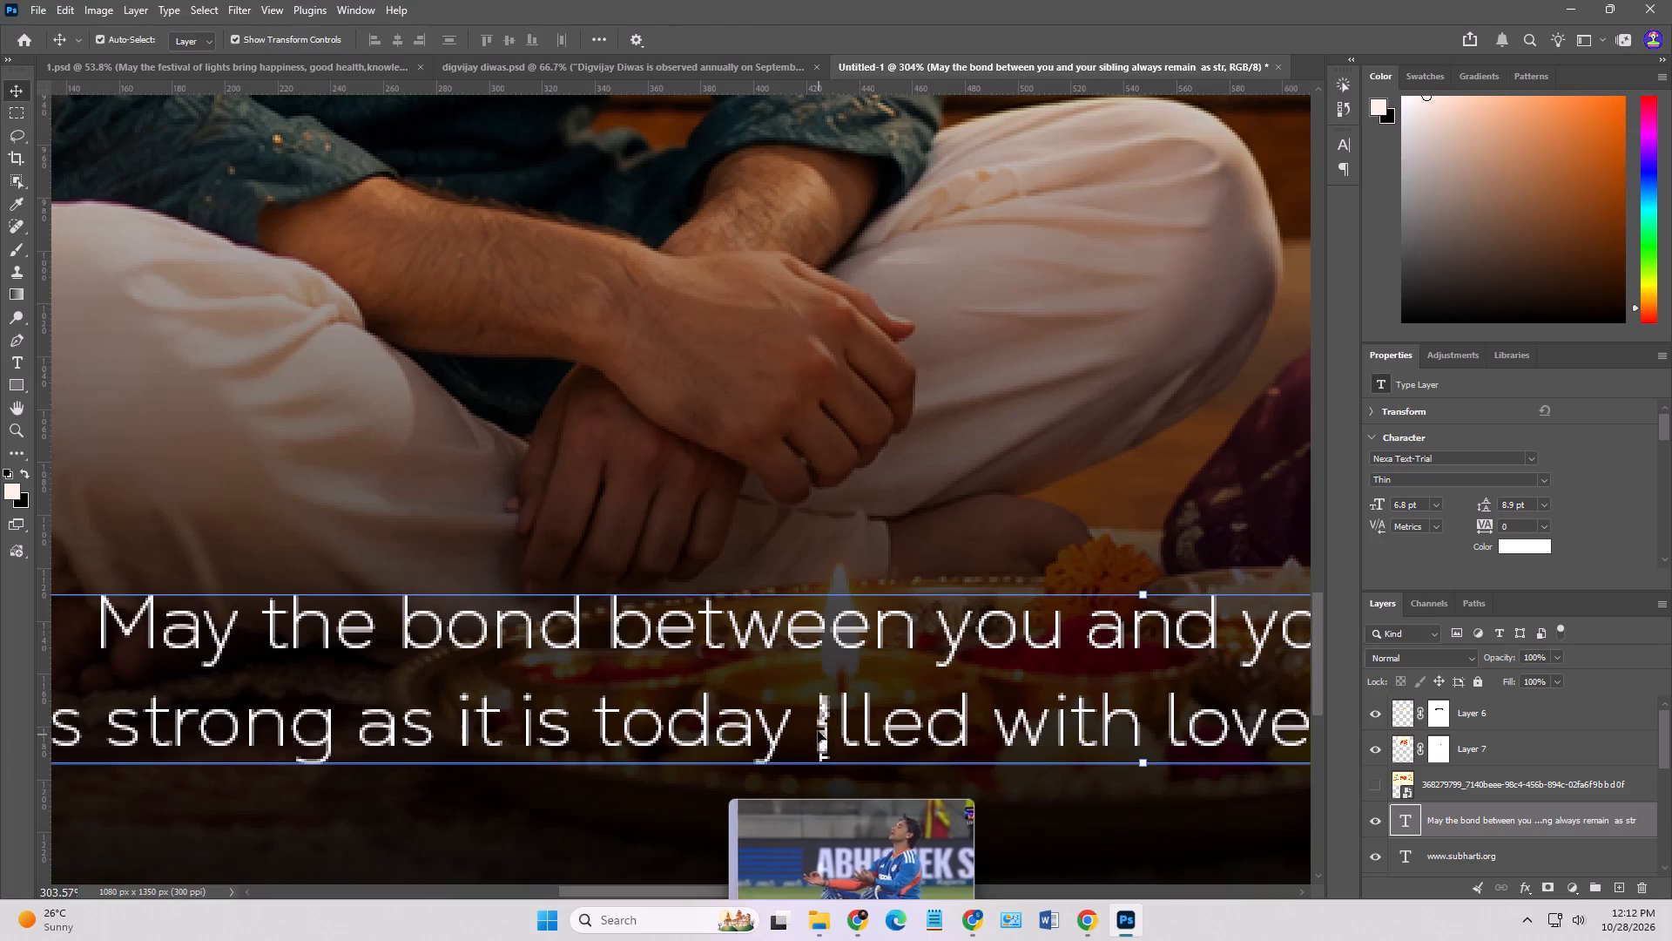
pyautogui.moveTo(818, 731); pyautogui.dragTo(819, 714)
pyautogui.moveTo(1440, 823); pyautogui.dragTo(1438, 809)
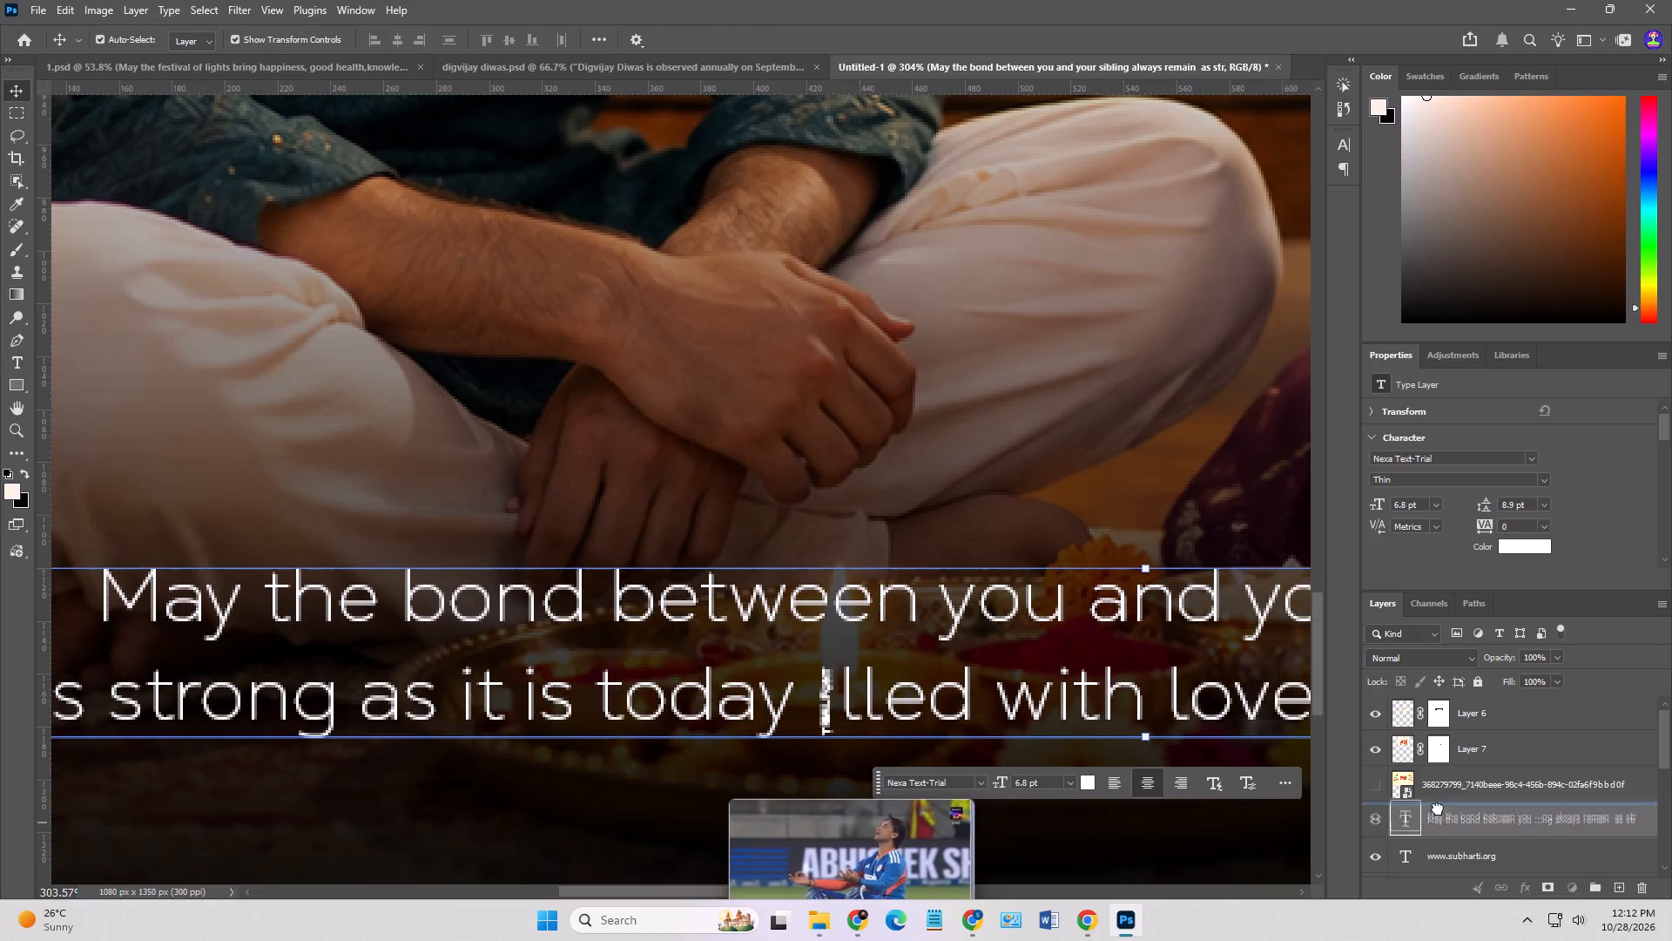
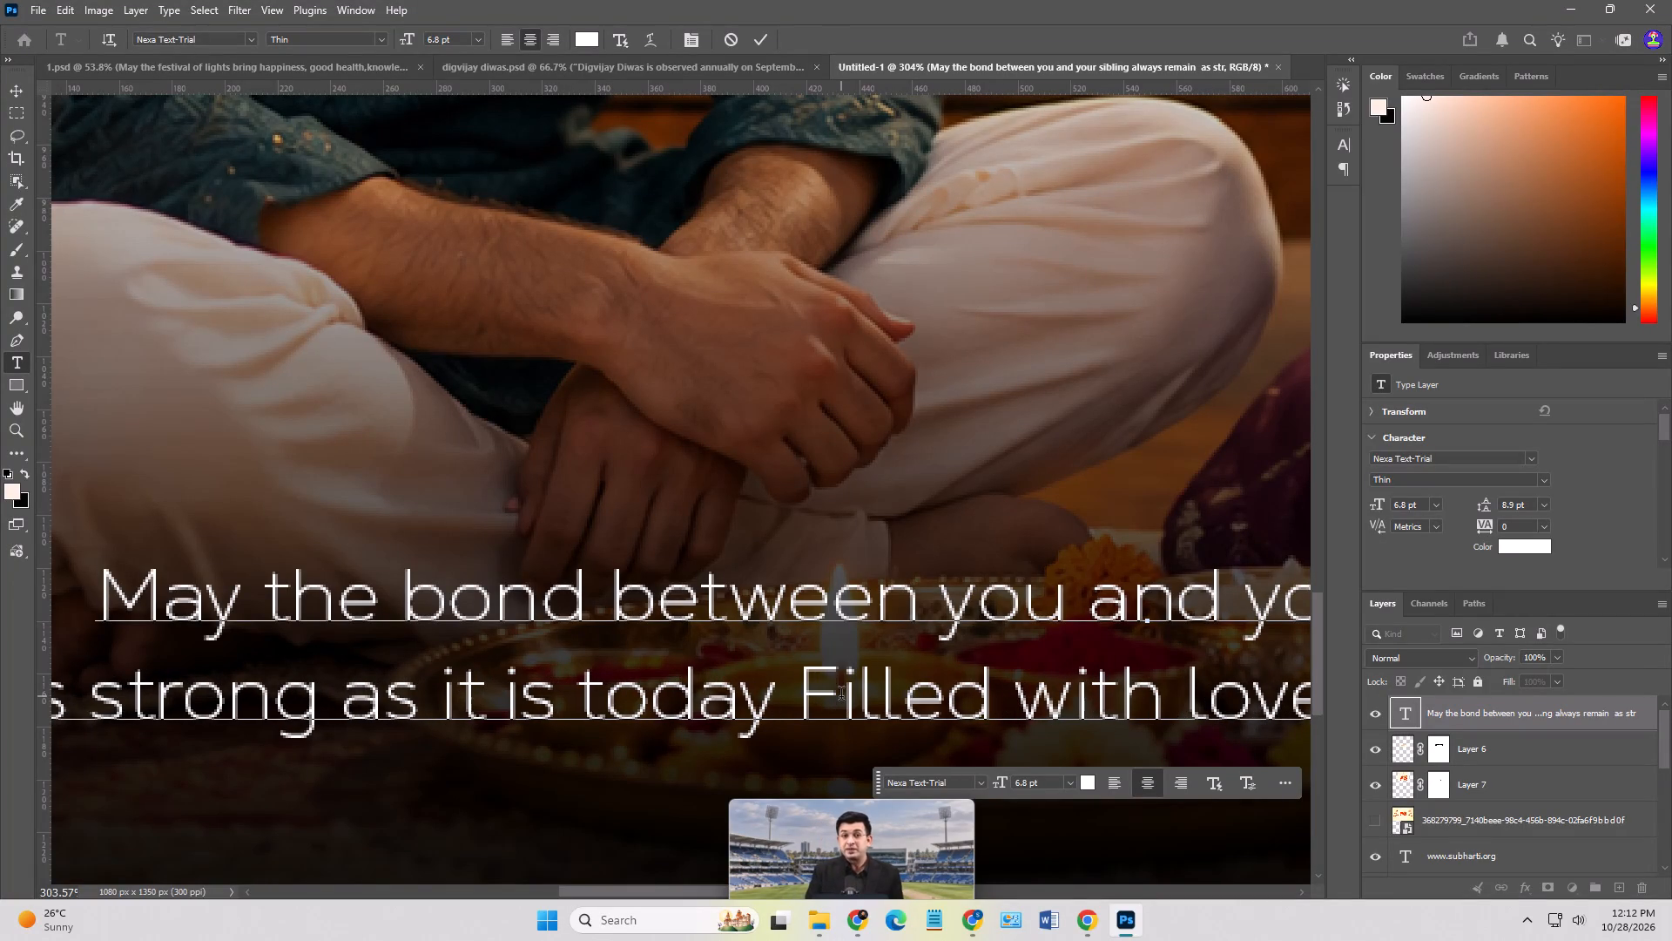
# Retype the characters before "lled" as lowercase "fi" so the message's second line reads "filled", and commit the text edit.
pyautogui.press('BackSpace')
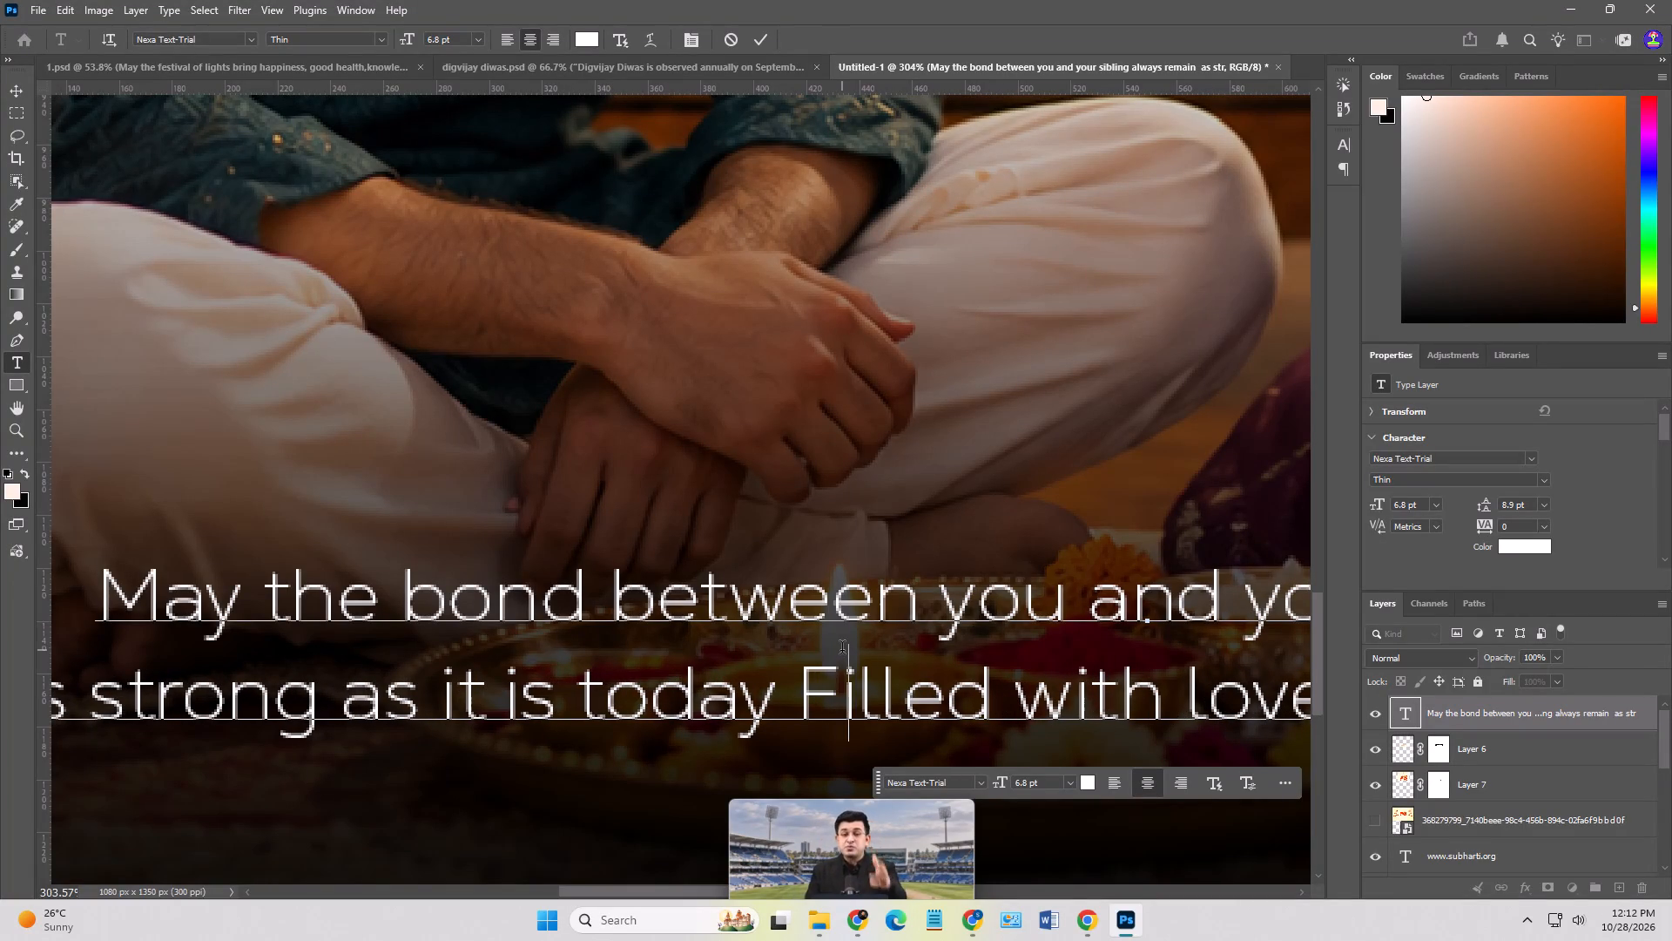
pyautogui.press('BackSpace')
pyautogui.write('fi')
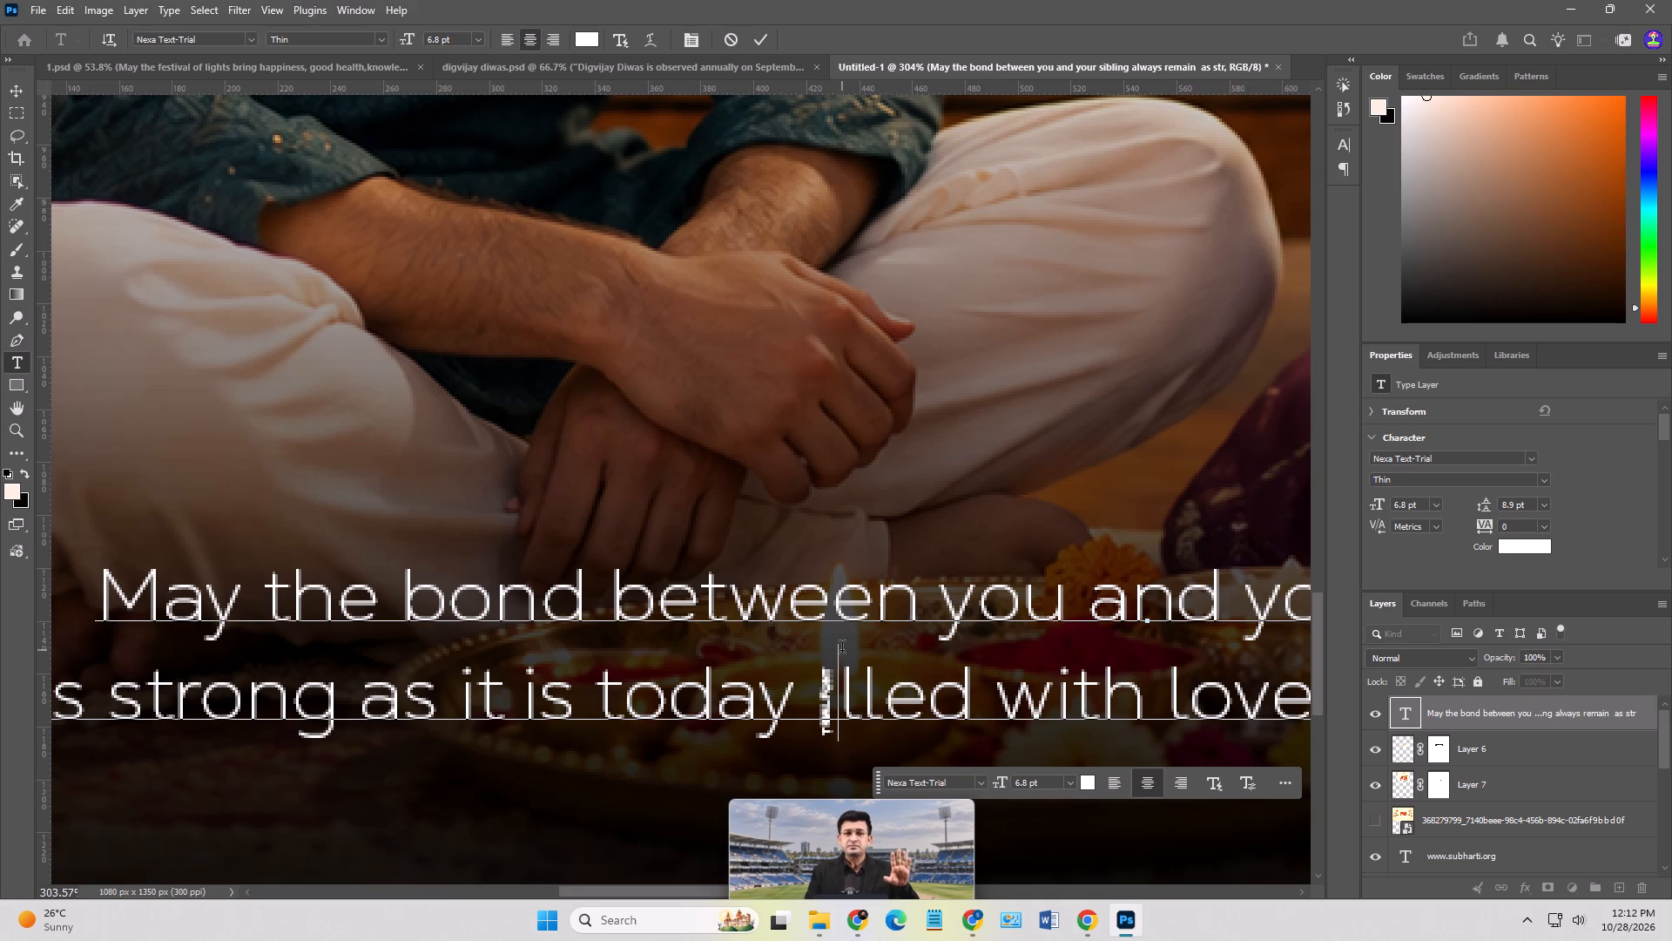
pyautogui.press('BackSpace')
pyautogui.press('BackSpace')
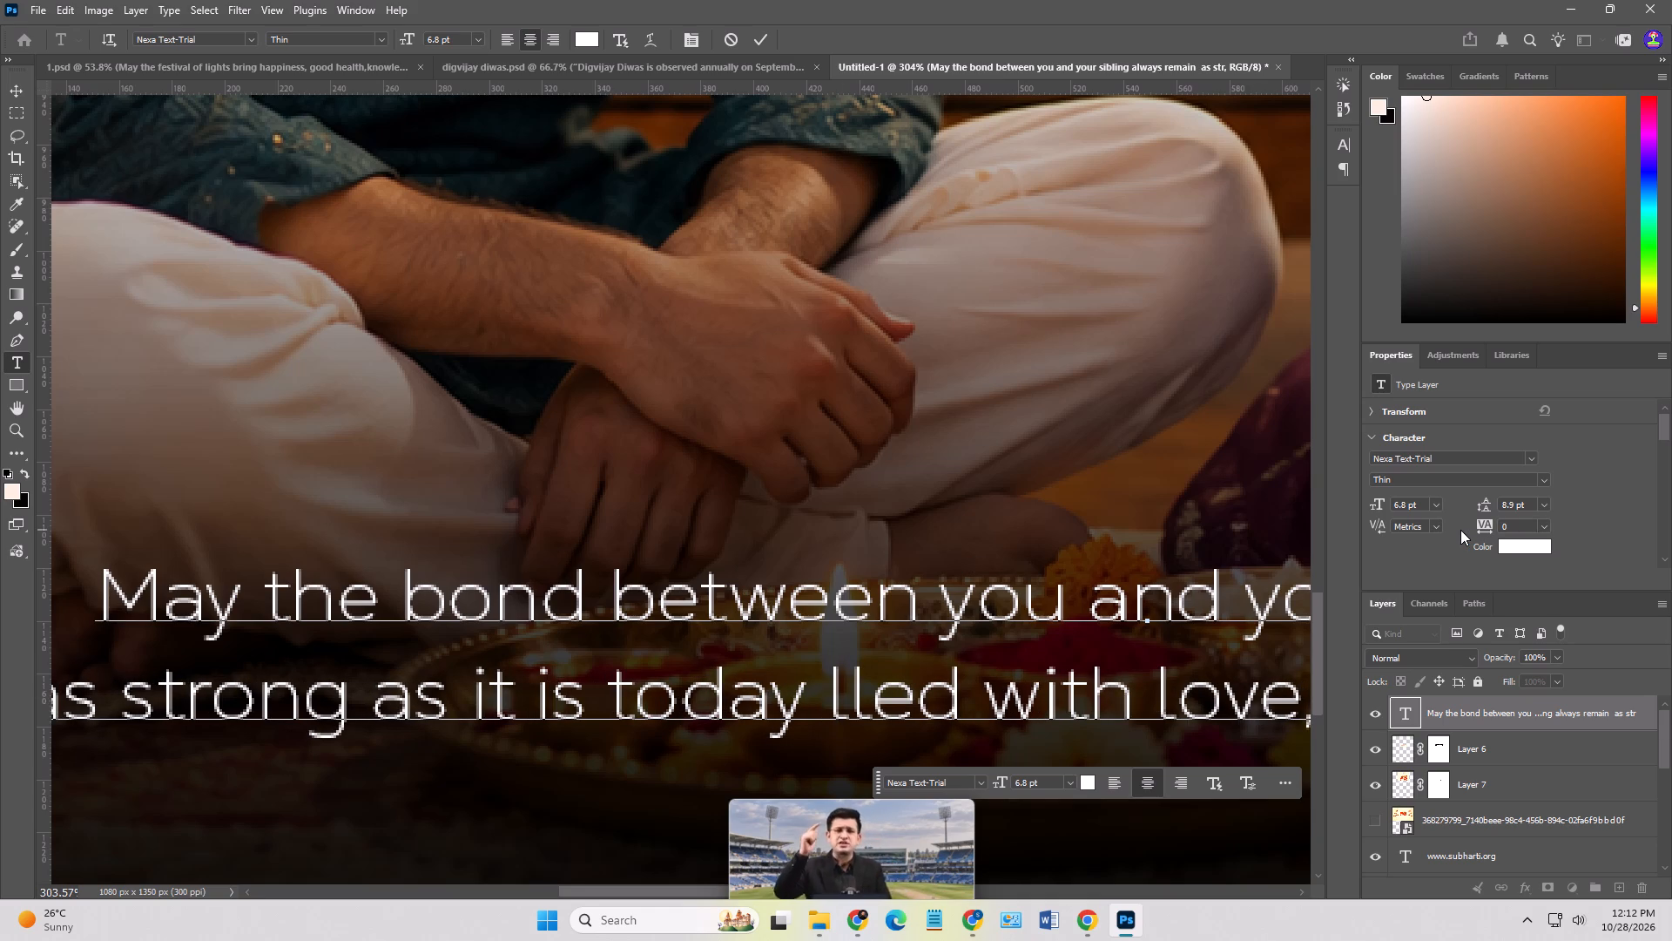
pyautogui.hotkey('shift', 'f')
pyautogui.press('BackSpace')
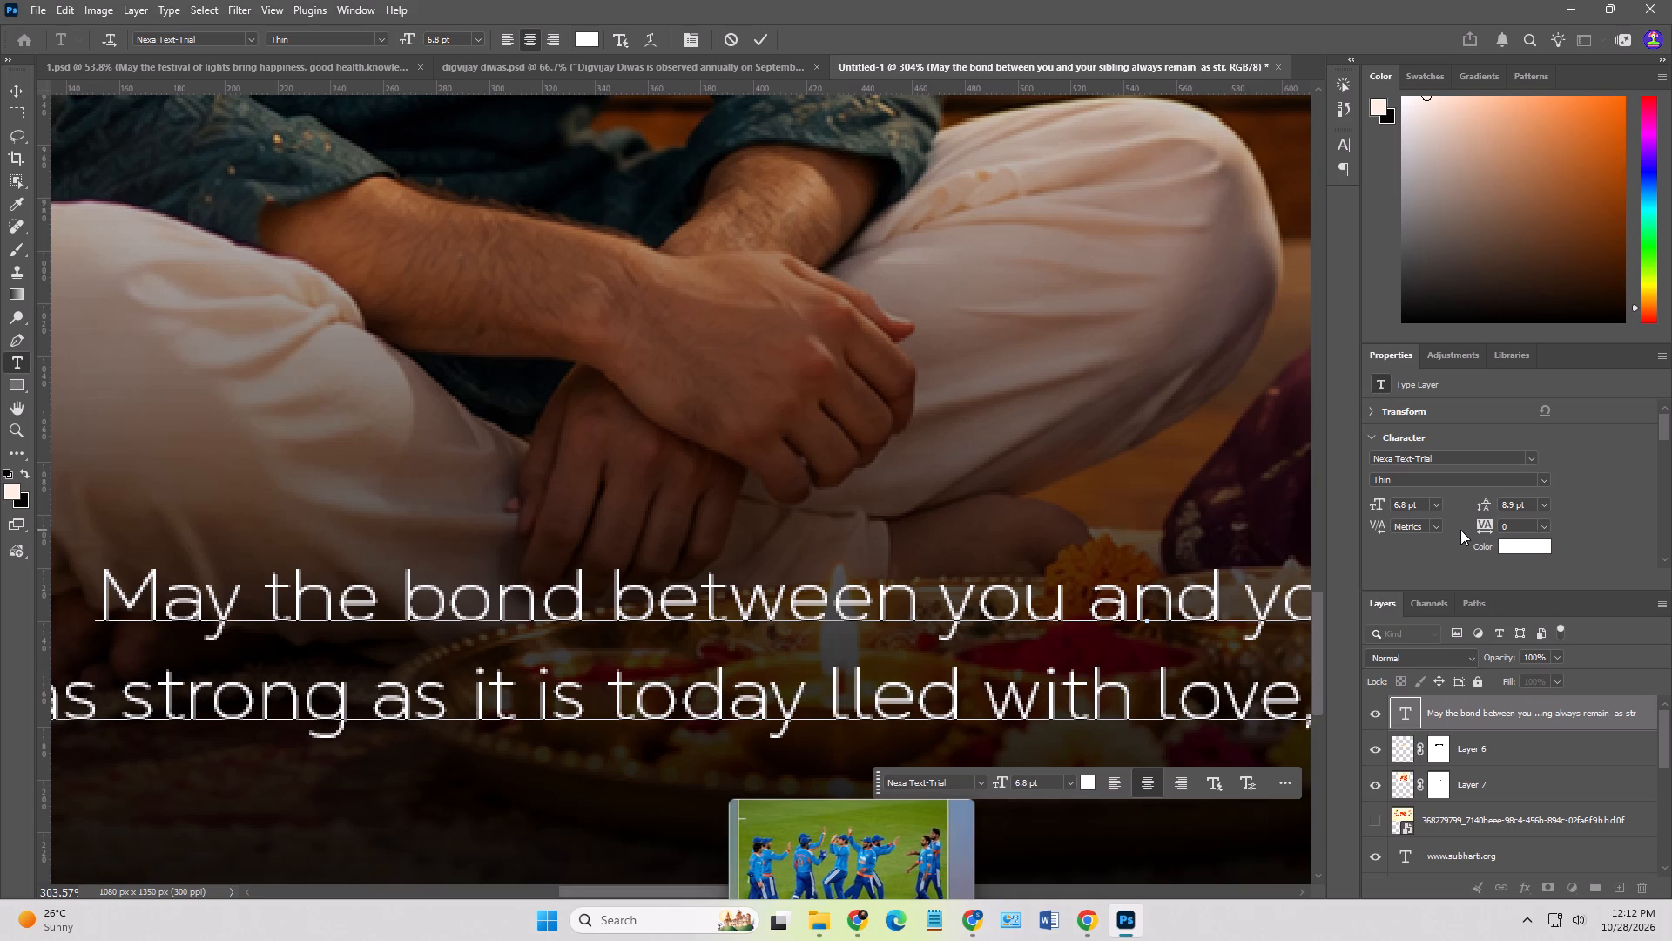
pyautogui.write('fi')
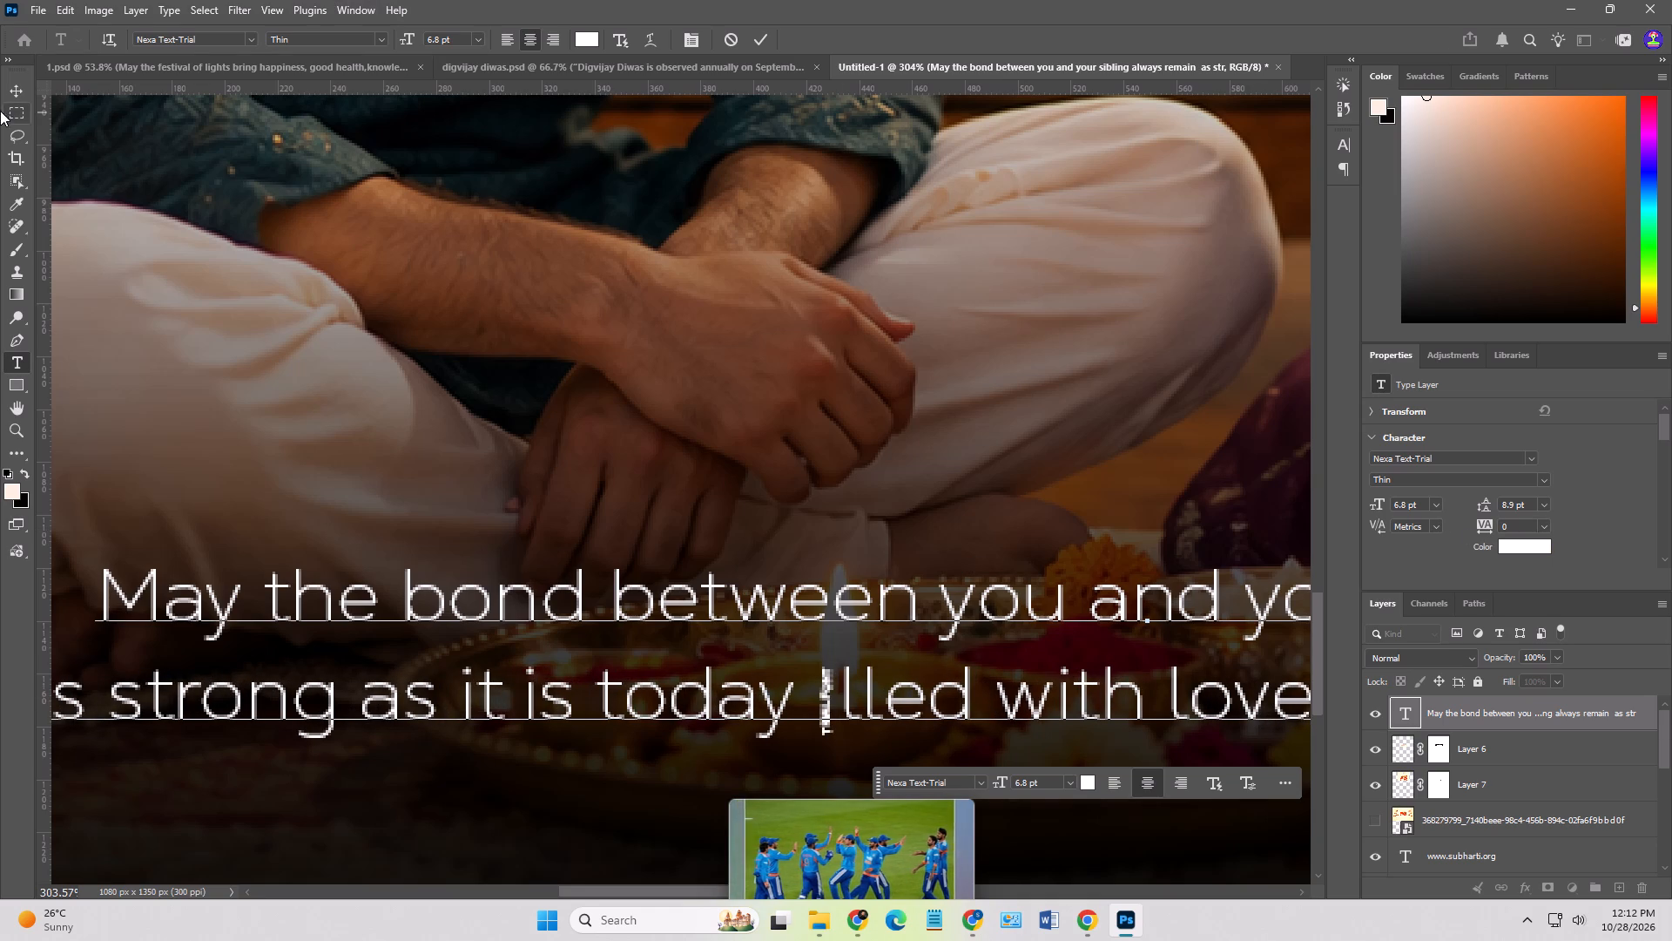
pyautogui.click(20, 95)
# Change the sibling message's font to Aloevera-ExtraLight Regular.
pyautogui.click(1528, 457)
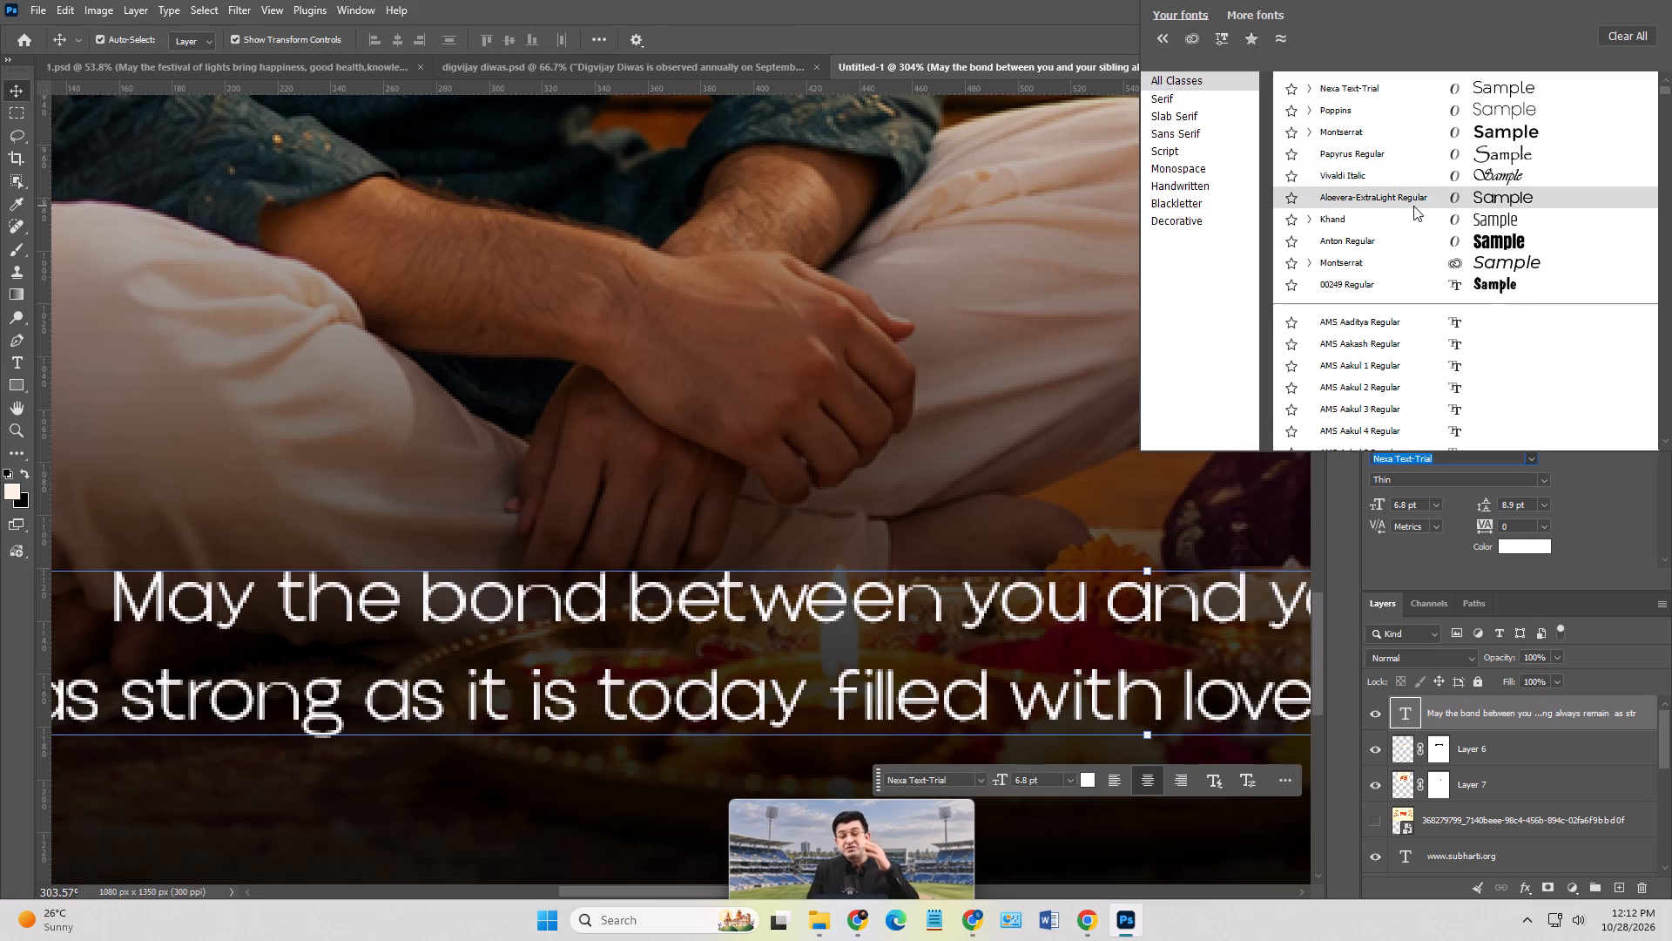
pyautogui.click(1413, 206)
# Move the message slightly down and scale it up proportionally to about 106%, then apply the transform.
pyautogui.keyDown('alt'); pyautogui.scroll(-2, 757, 669); pyautogui.keyUp('alt')
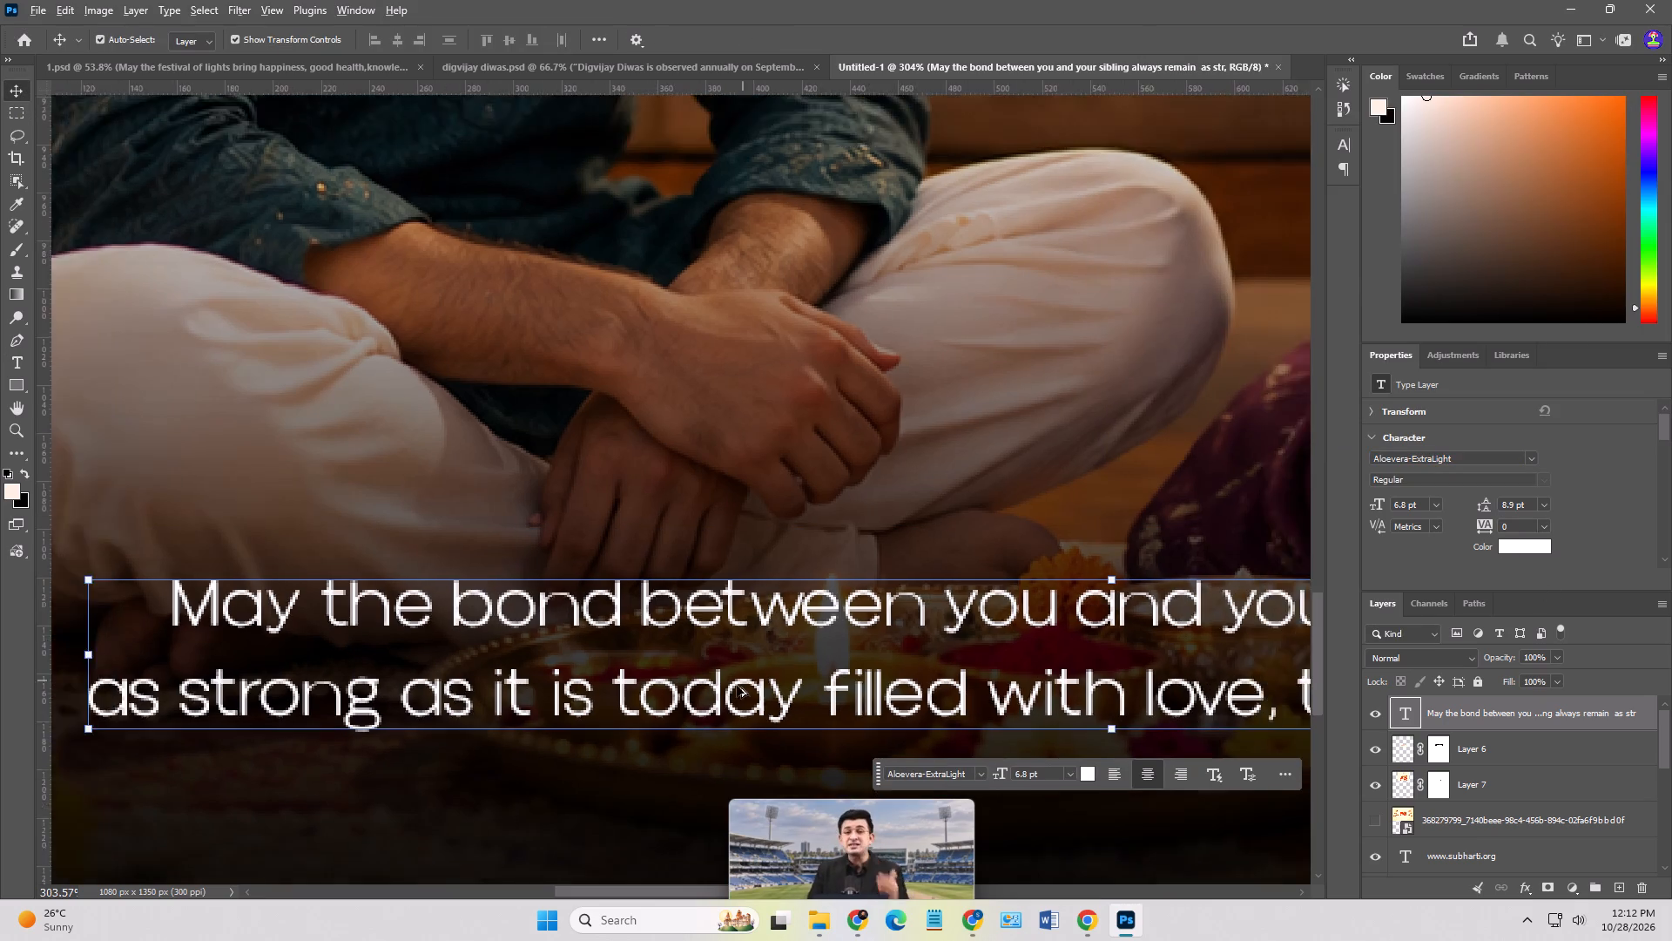
pyautogui.keyDown('alt'); pyautogui.scroll(-11, 737, 686); pyautogui.keyUp('alt')
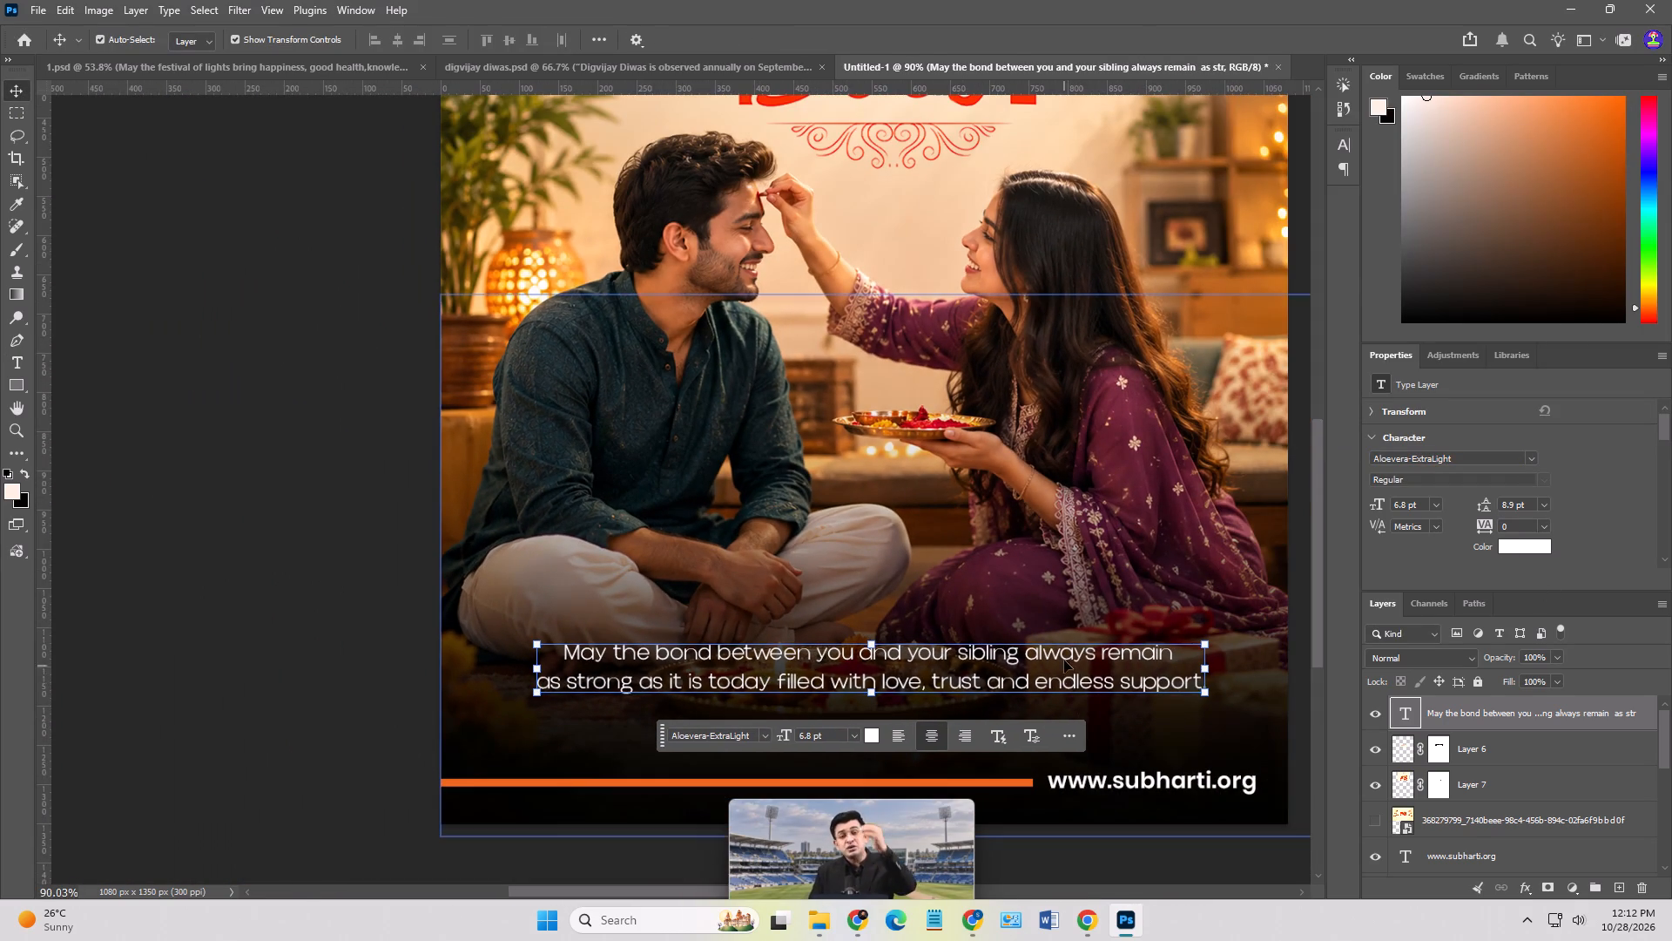
pyautogui.moveTo(1064, 660); pyautogui.dragTo(1067, 687)
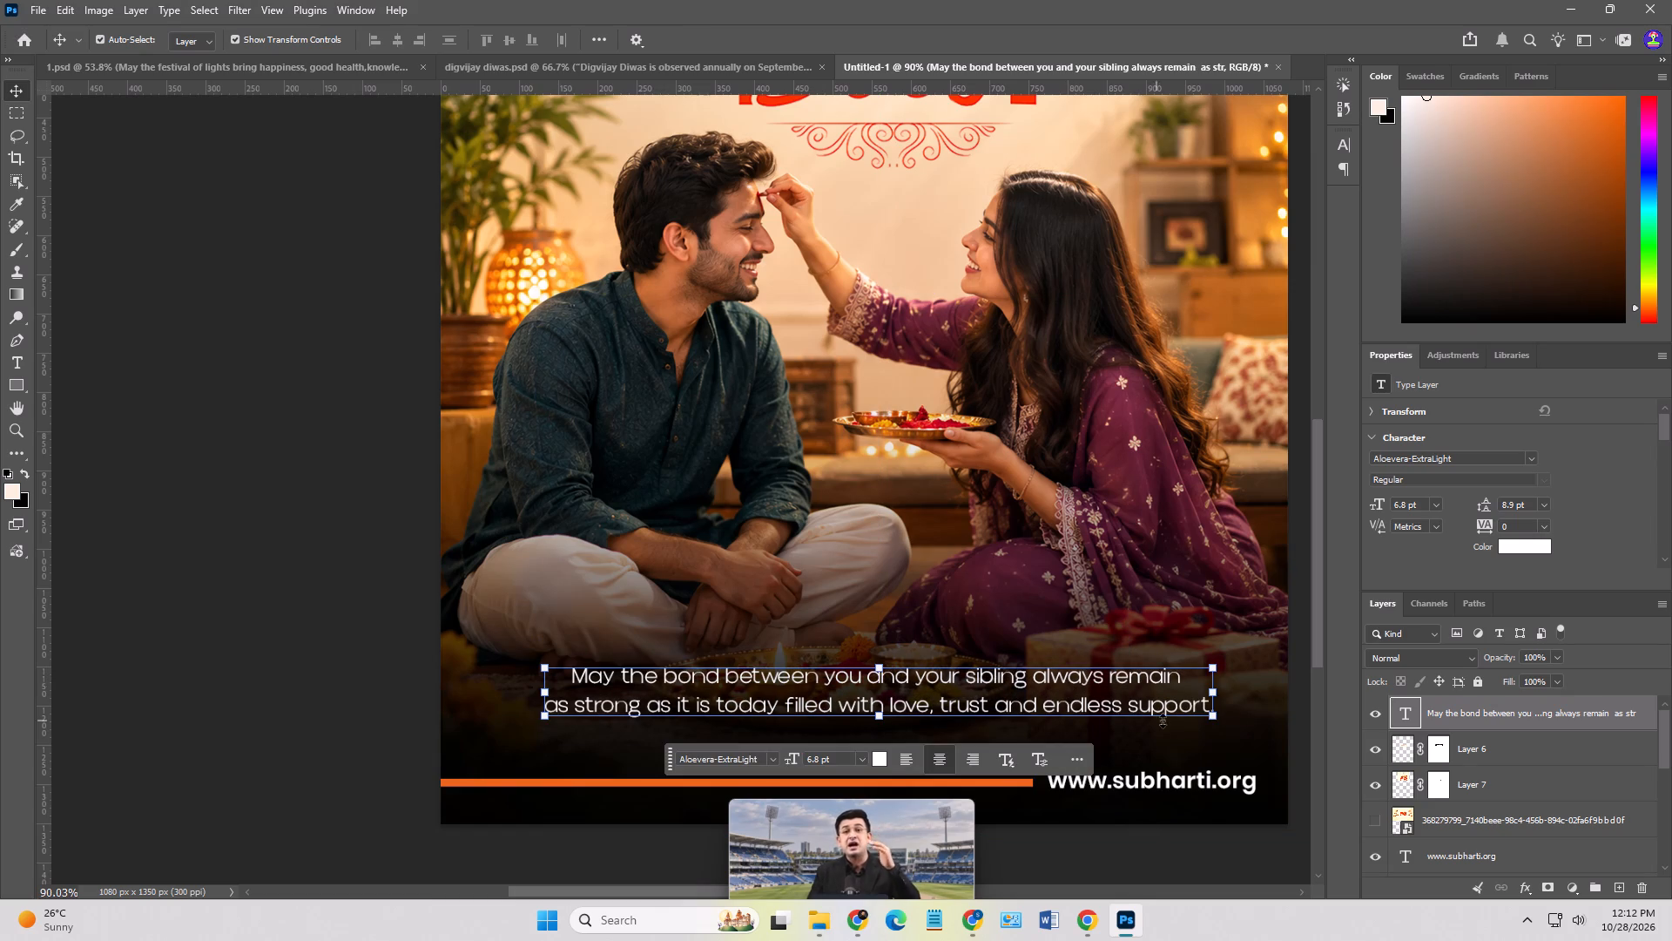
pyautogui.keyDown('alt'); pyautogui.moveTo(1208, 715); pyautogui.dragTo(1240, 719); pyautogui.keyUp('alt')
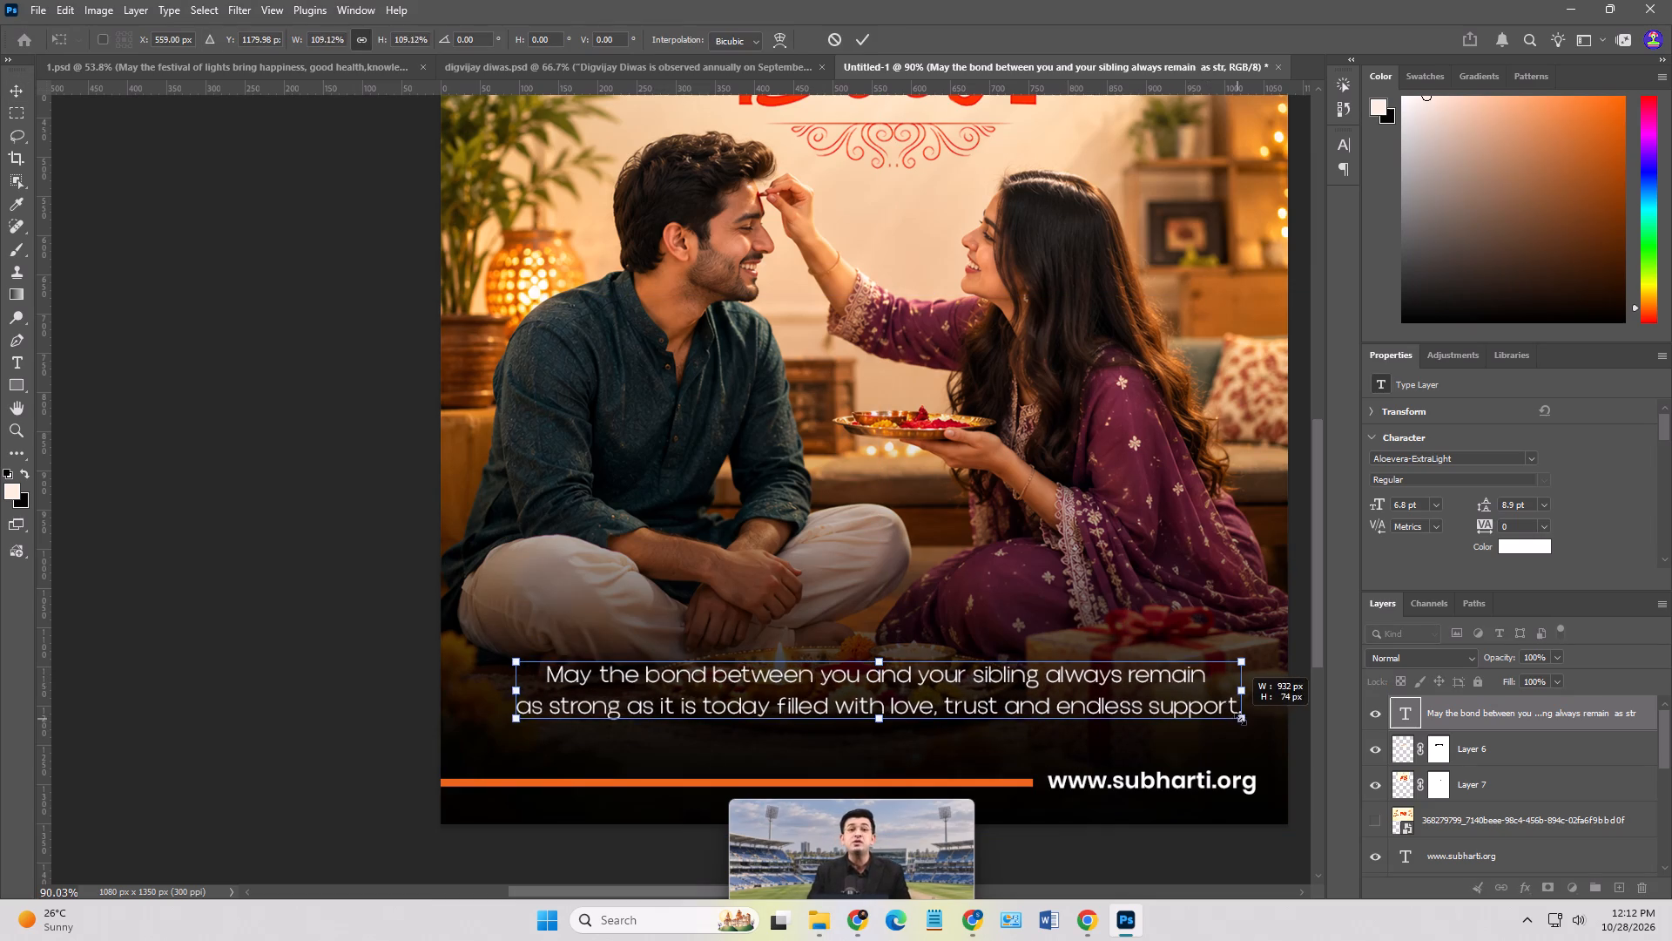
pyautogui.keyDown('alt'); pyautogui.moveTo(1240, 719); pyautogui.dragTo(1229, 720); pyautogui.keyUp('alt')
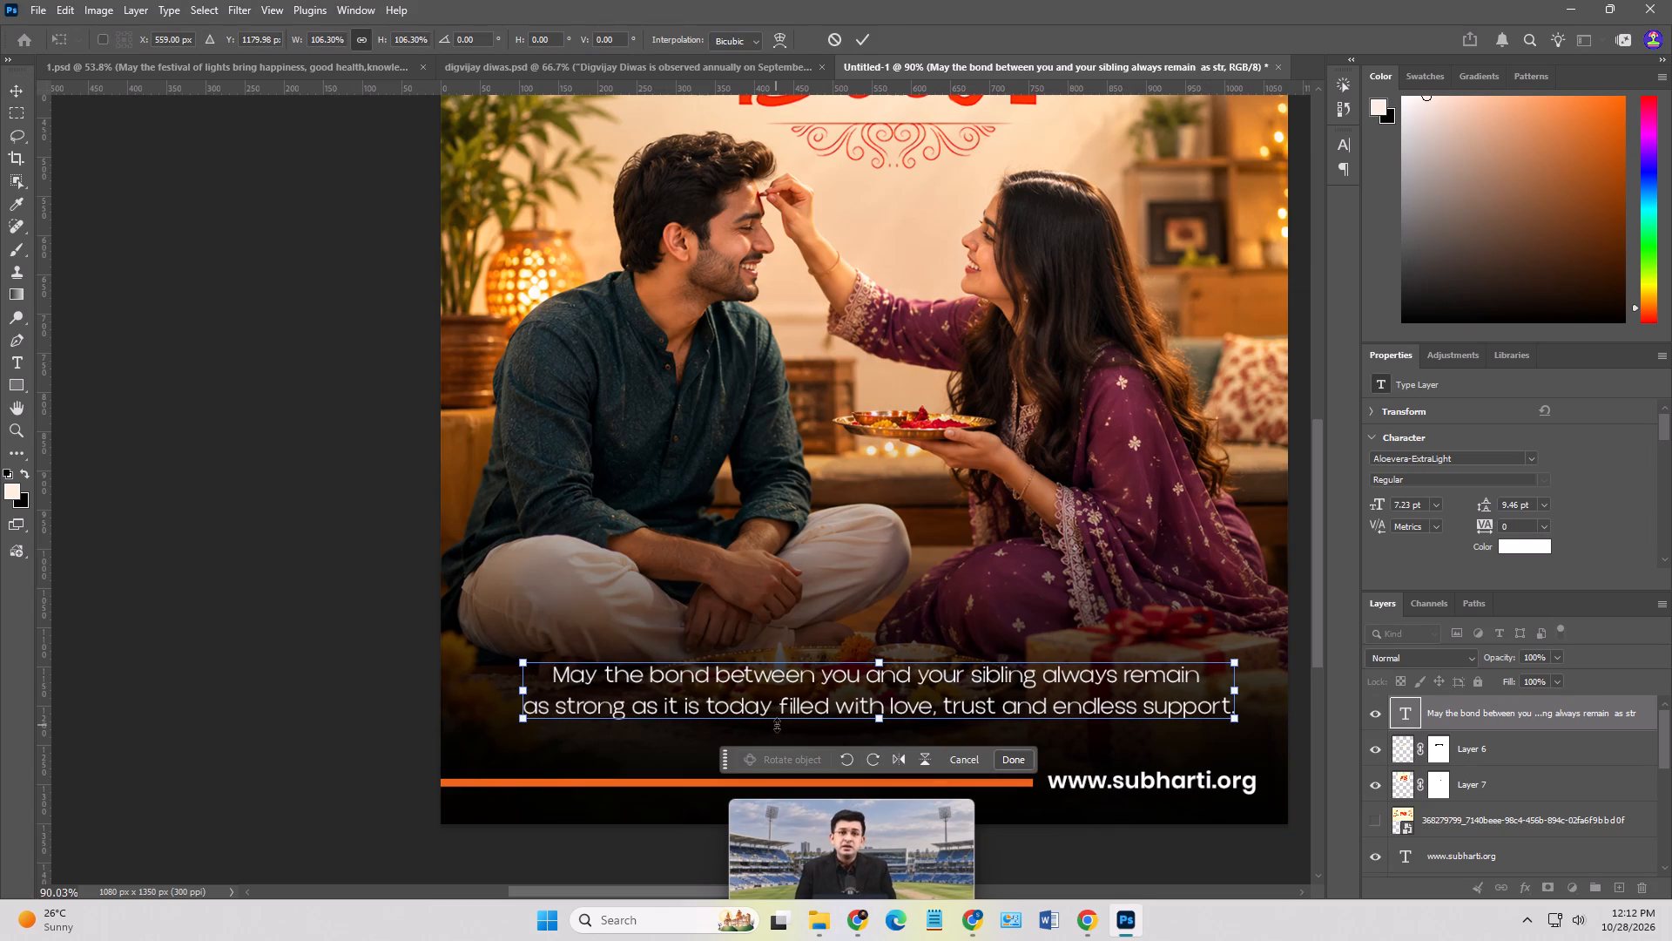
pyautogui.click(782, 722)
pyautogui.tripleClick(788, 720)
pyautogui.click(236, 592)
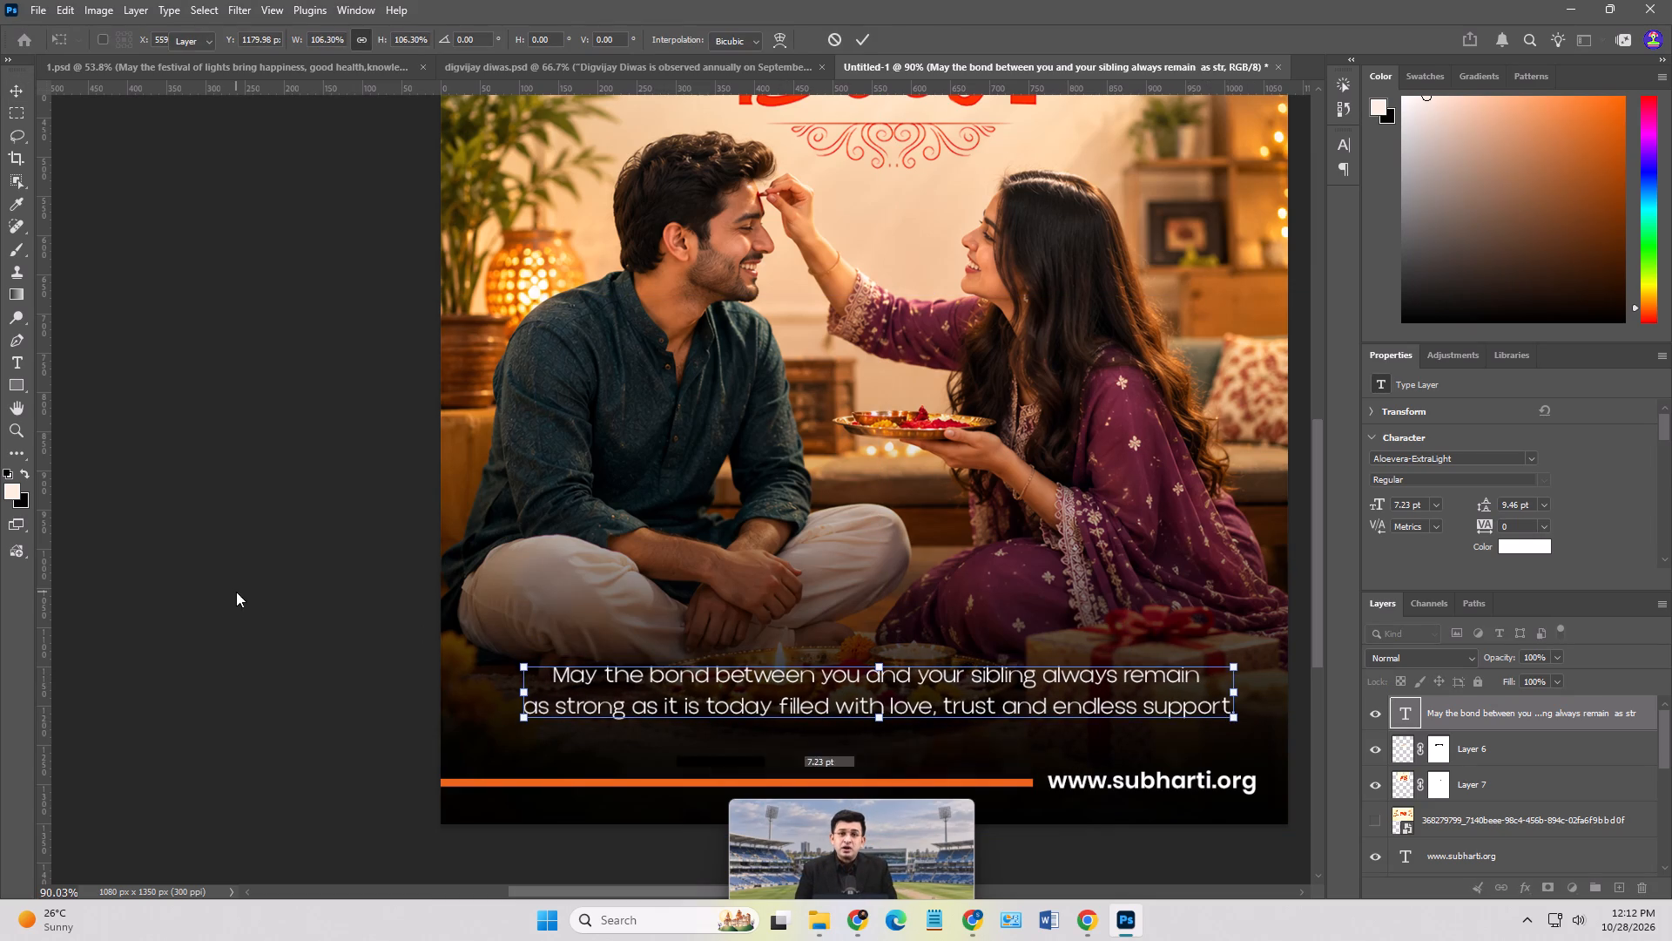
pyautogui.moveTo(252, 595); pyautogui.dragTo(260, 600)
# Move the message's line break so the first line ends with "as strong as" and the second starts with "it is today".
pyautogui.doubleClick(614, 715)
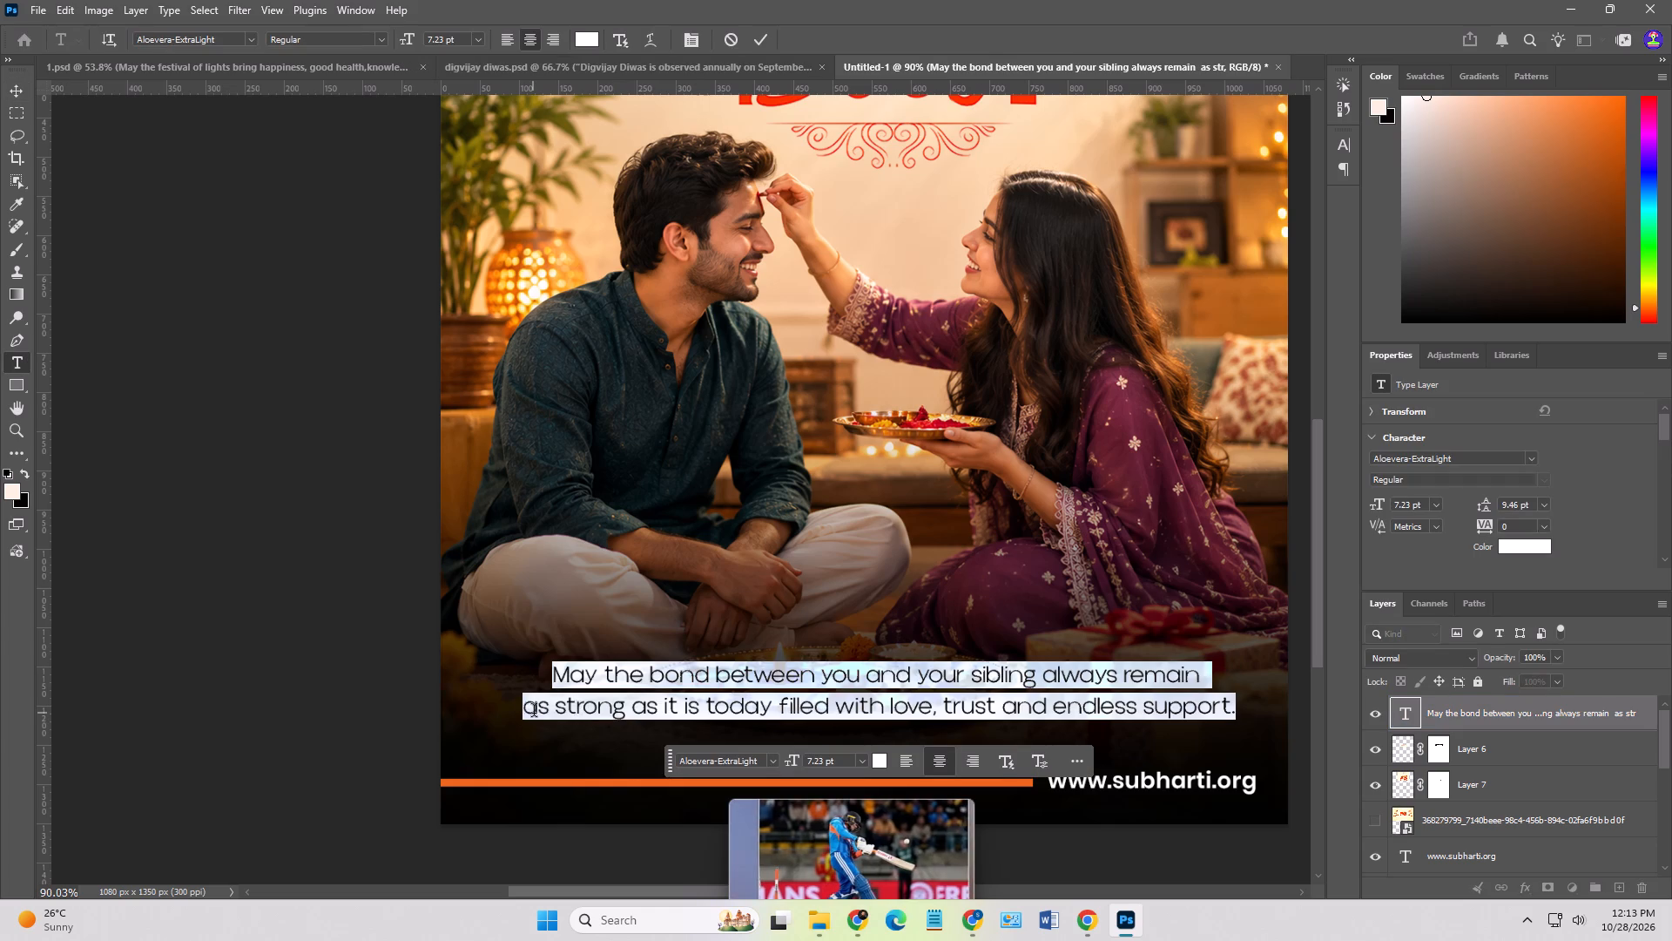
pyautogui.click(534, 713)
pyautogui.click(529, 713)
pyautogui.press('BackSpace')
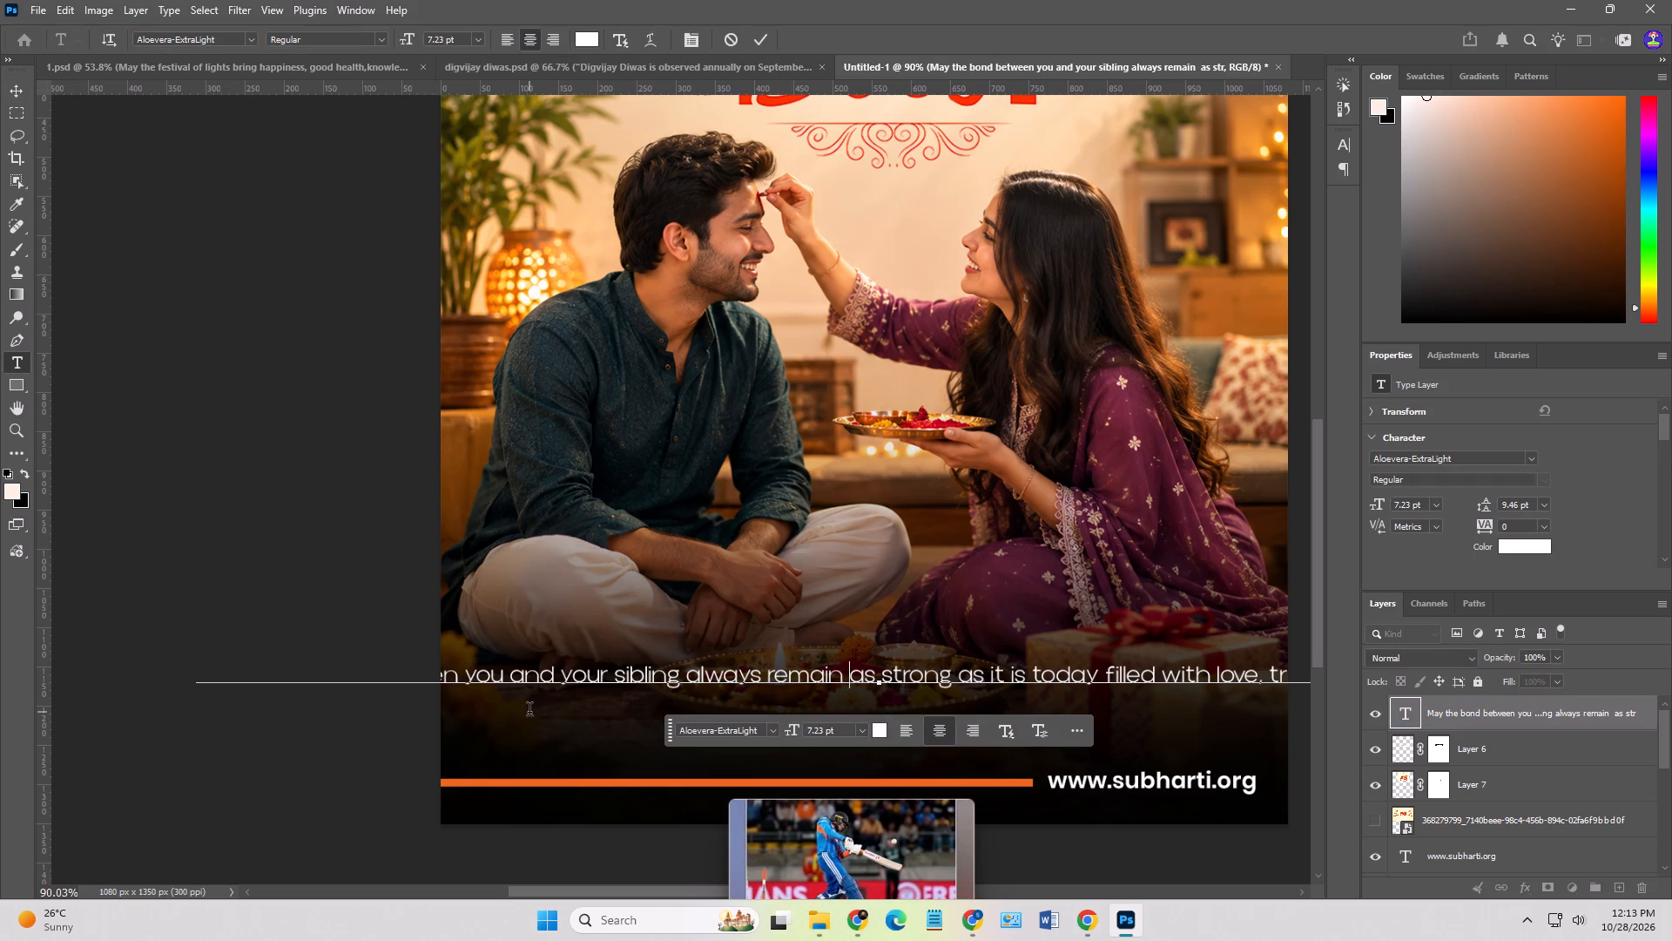
pyautogui.click(988, 681)
pyautogui.press('Return')
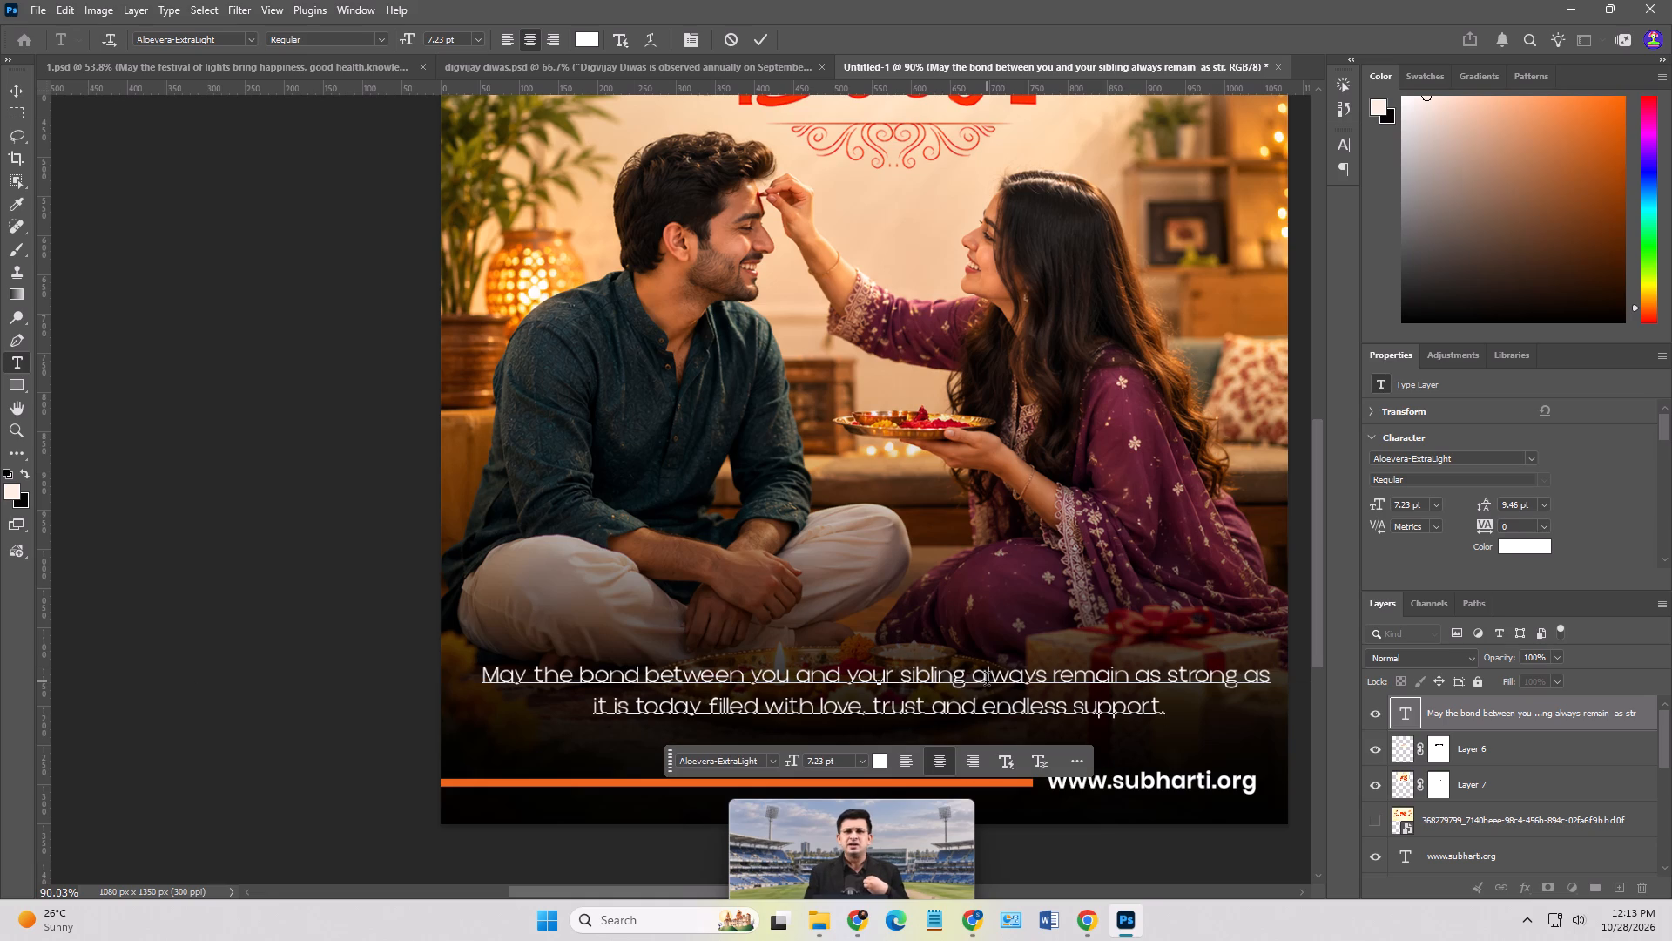
pyautogui.click(20, 90)
# Shift the two-line message slightly down and left to centre it above the orange bar, and deselect it.
pyautogui.scroll(-2, 278, 462)
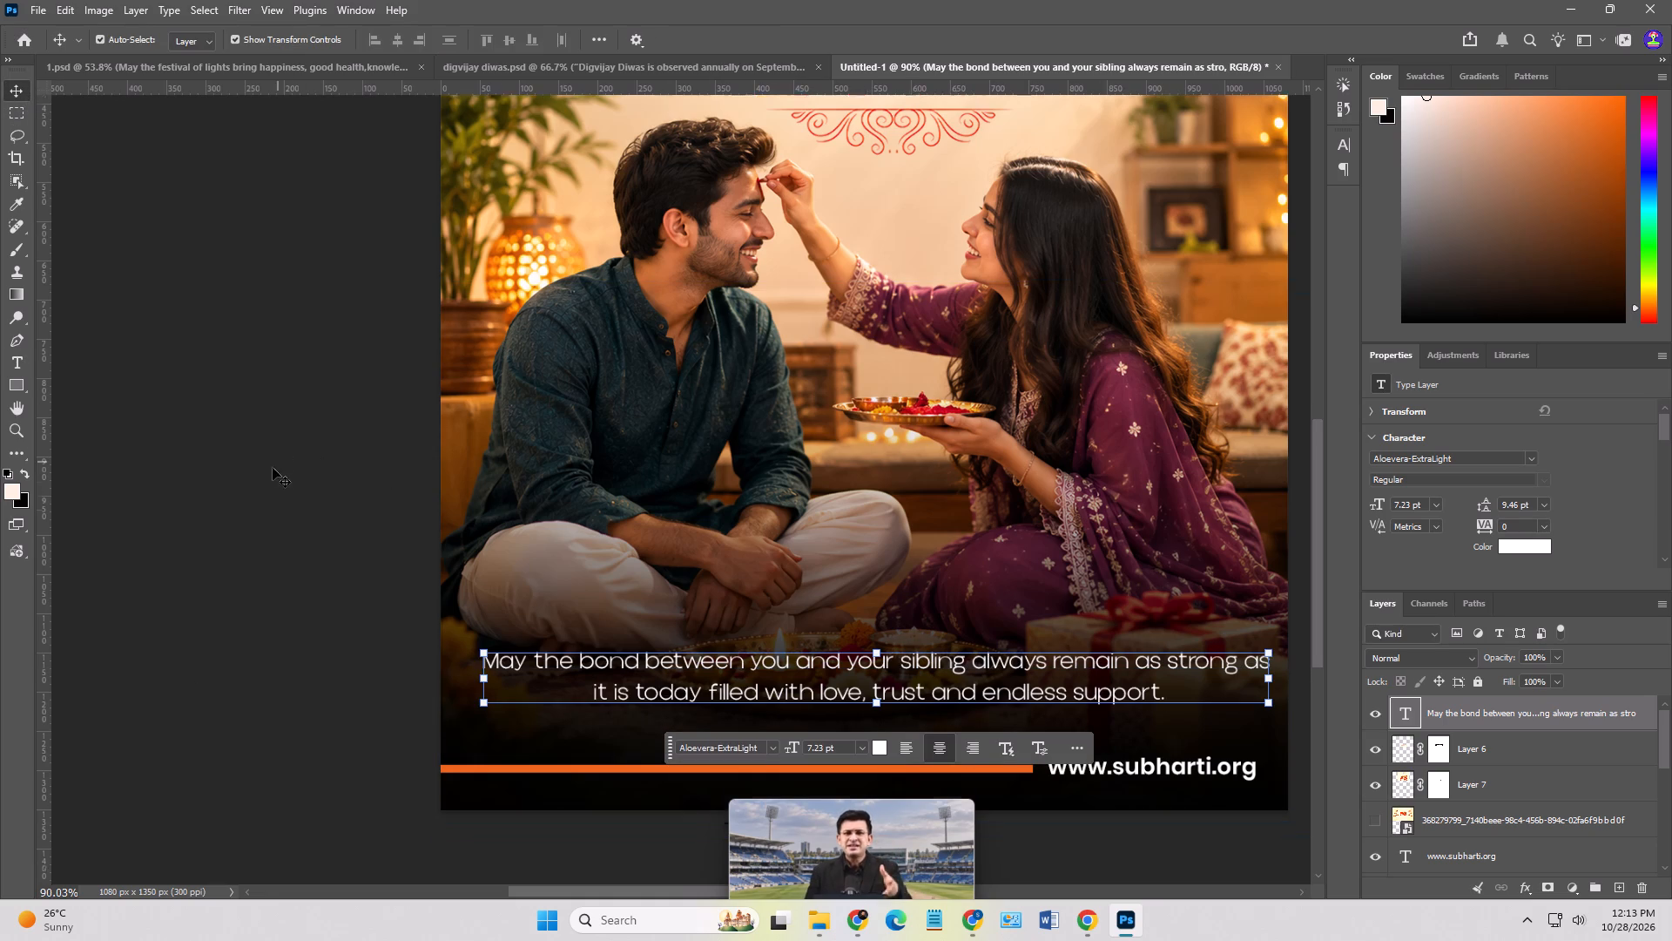
pyautogui.scroll(-5, 273, 468)
pyautogui.keyDown('alt'); pyautogui.scroll(-2, 197, 473); pyautogui.keyUp('alt')
pyautogui.keyDown('alt'); pyautogui.scroll(3, 866, 587); pyautogui.keyUp('alt')
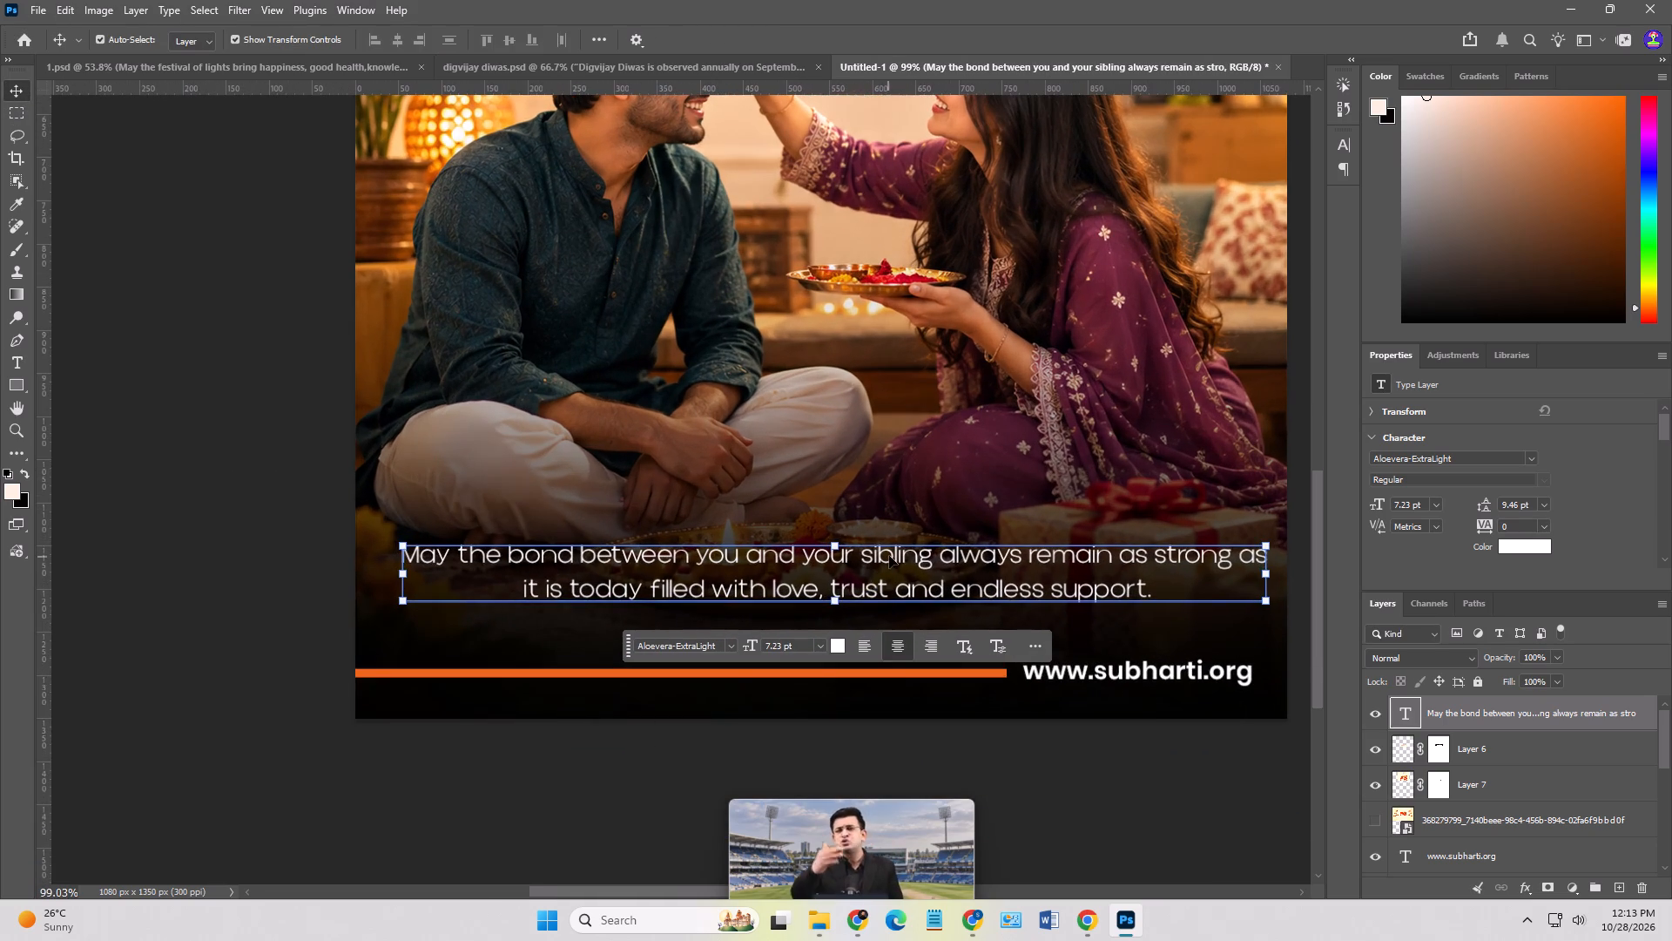
pyautogui.moveTo(889, 556); pyautogui.dragTo(884, 565)
pyautogui.keyDown('alt'); pyautogui.scroll(-2, 827, 581); pyautogui.keyUp('alt')
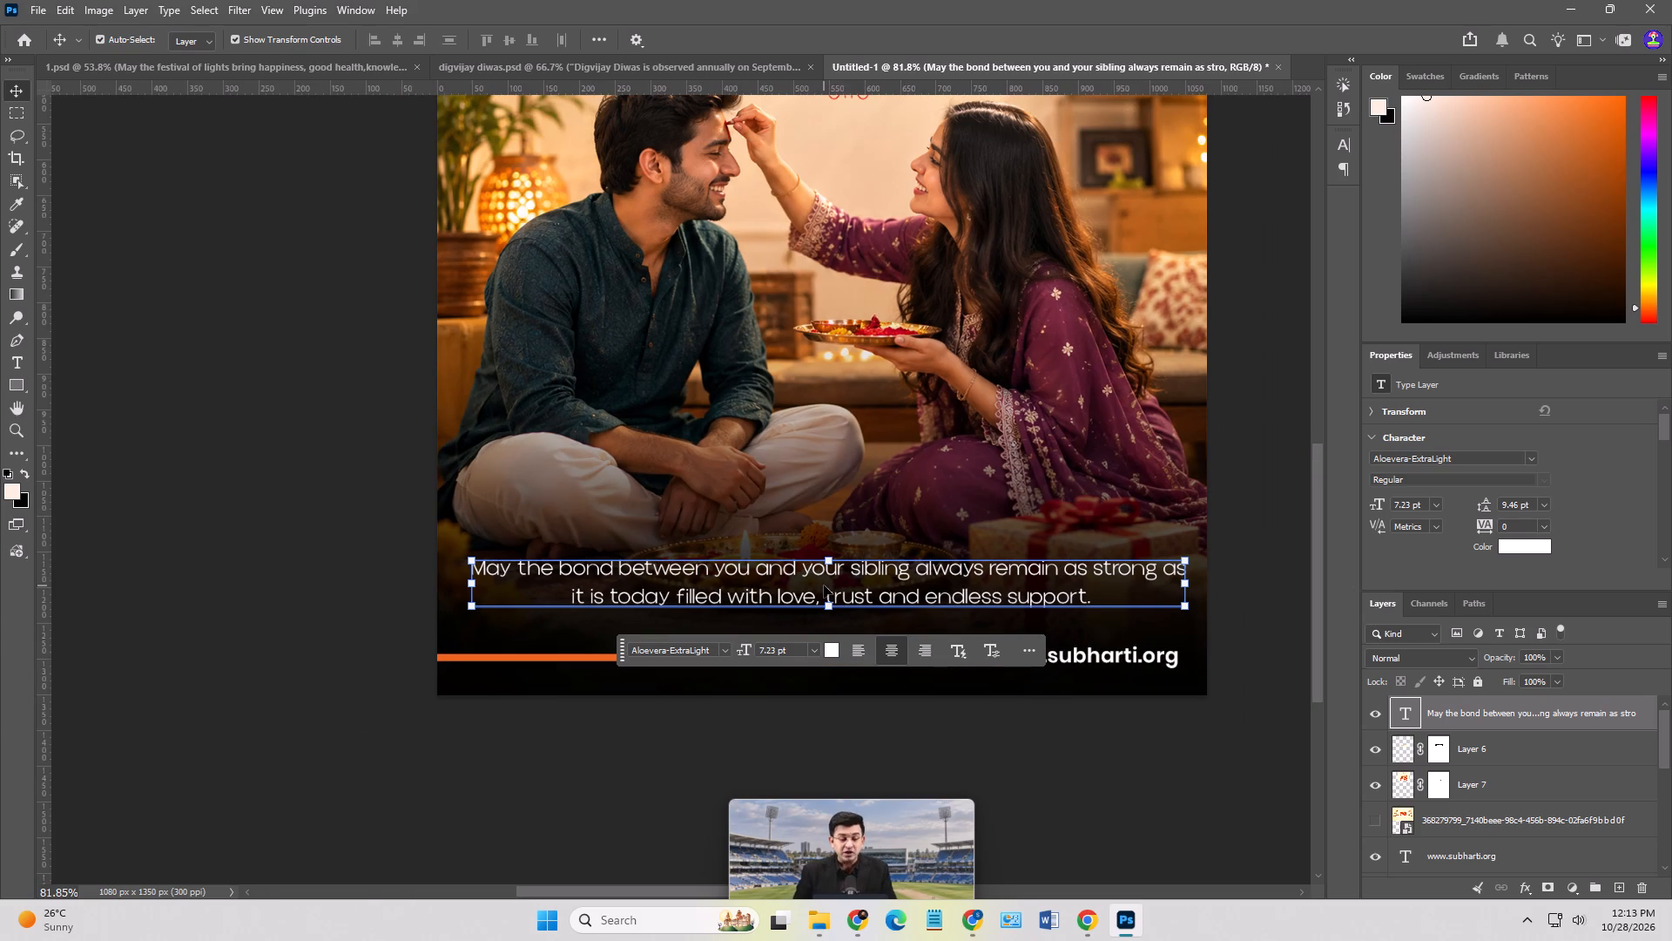
pyautogui.press('Left')
pyautogui.press('Left')
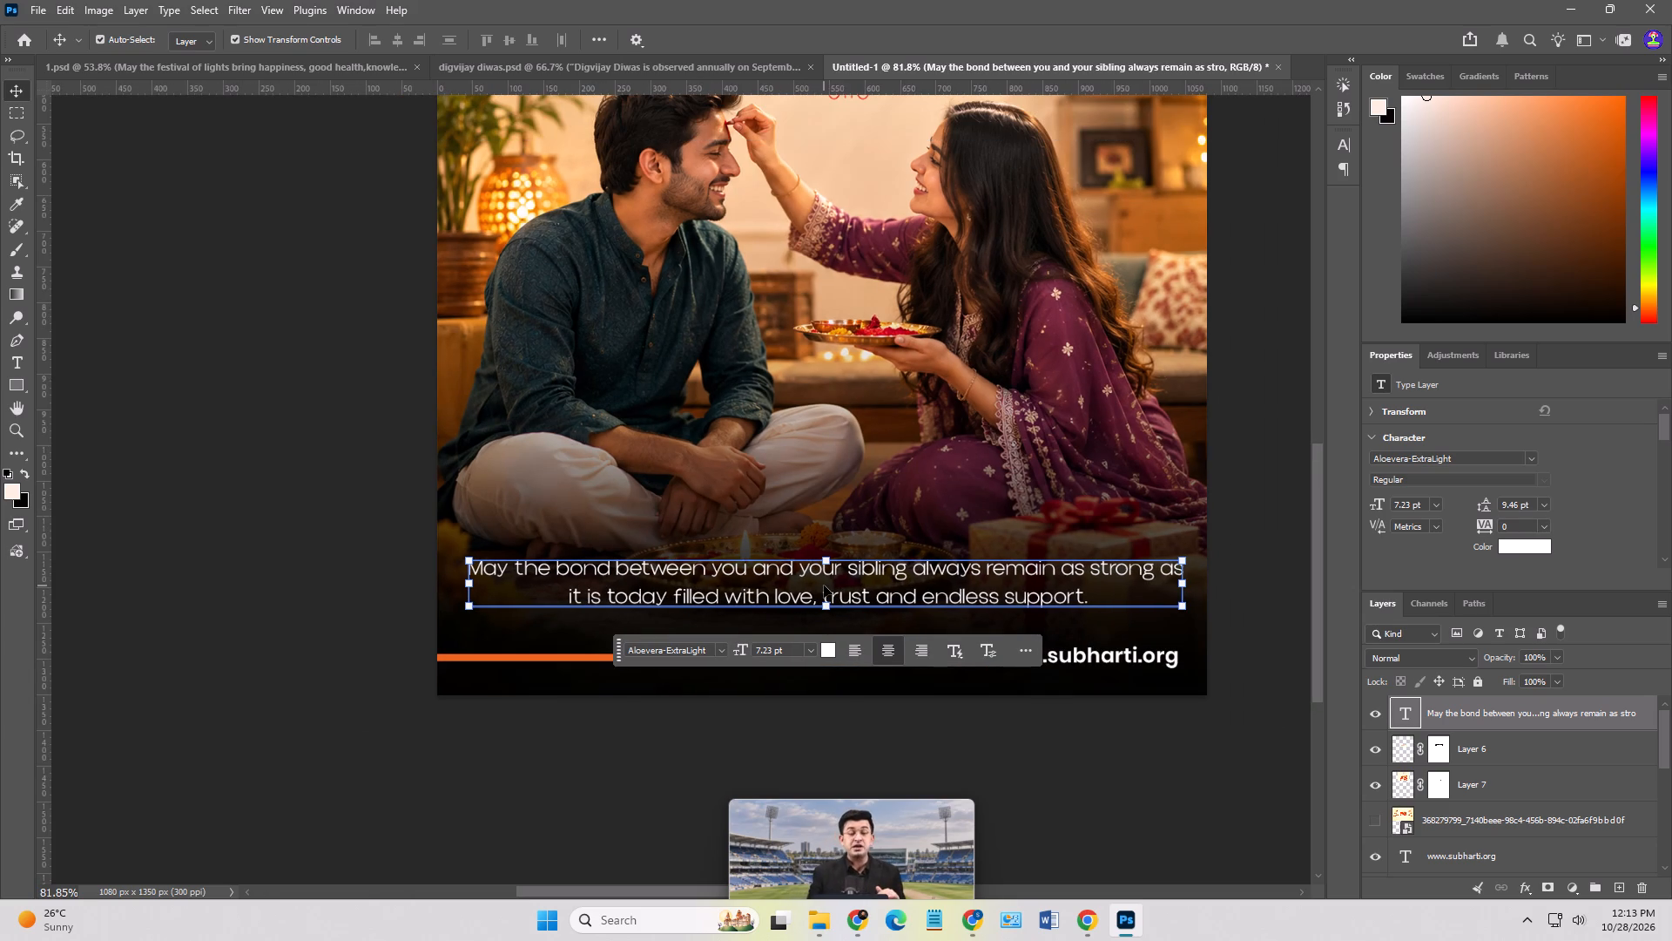
pyautogui.press('Down')
pyautogui.press('Down')
pyautogui.press('Down')
pyautogui.press('Down')
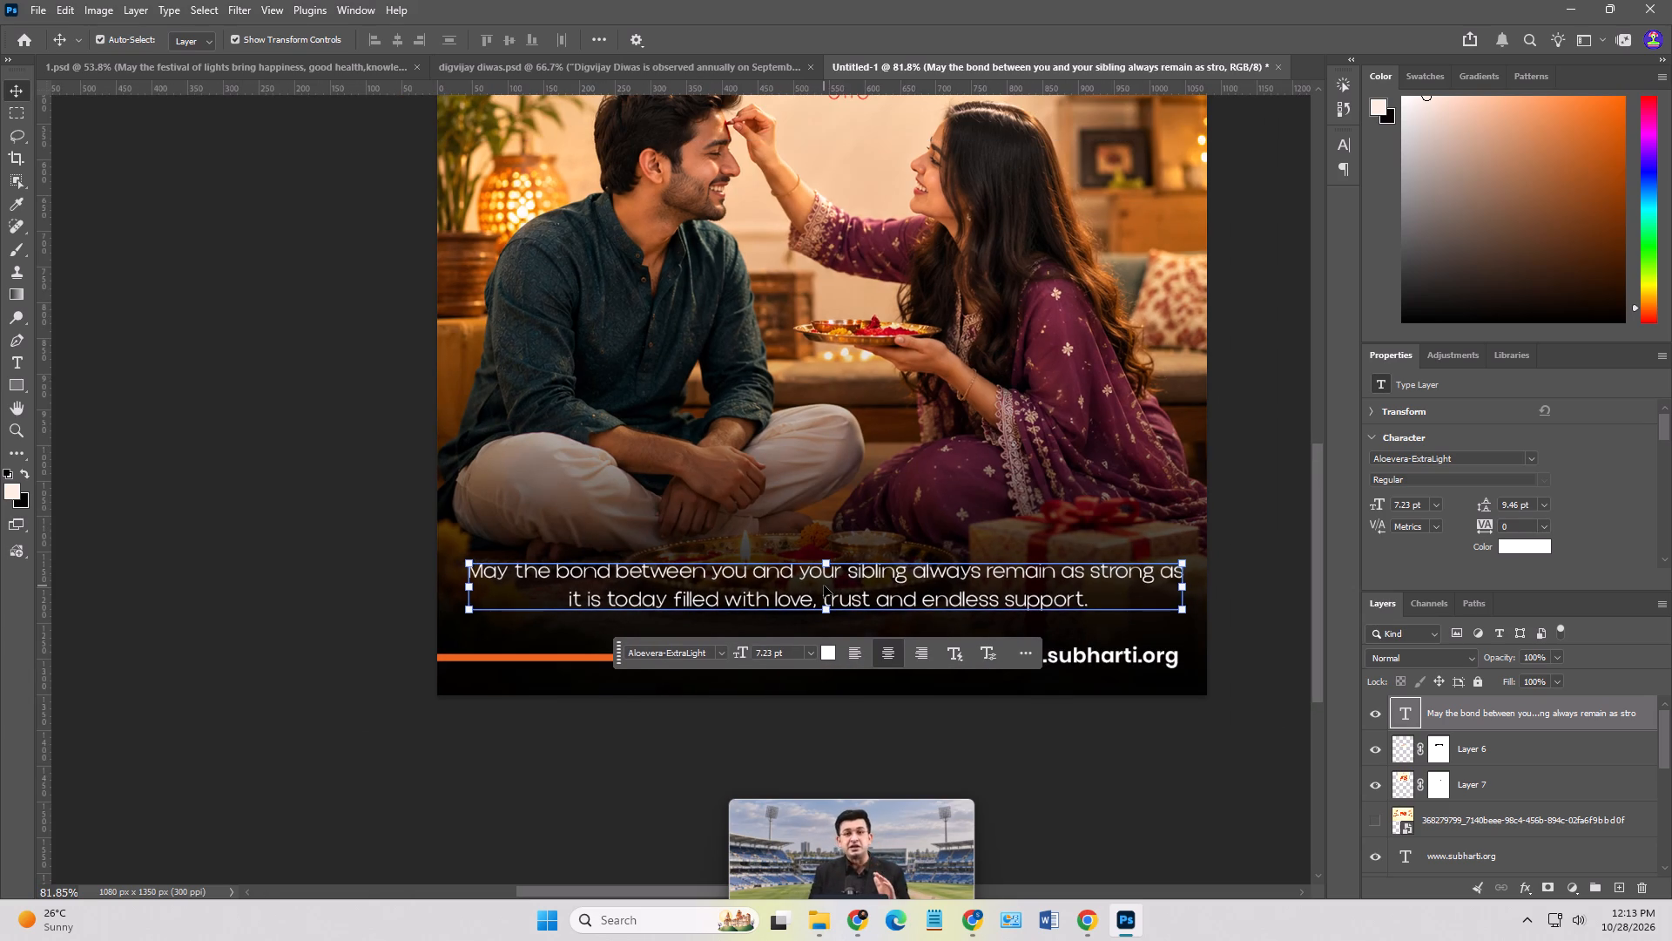
pyautogui.press('Up')
pyautogui.press('Right')
pyautogui.press('Left')
pyautogui.press('Down')
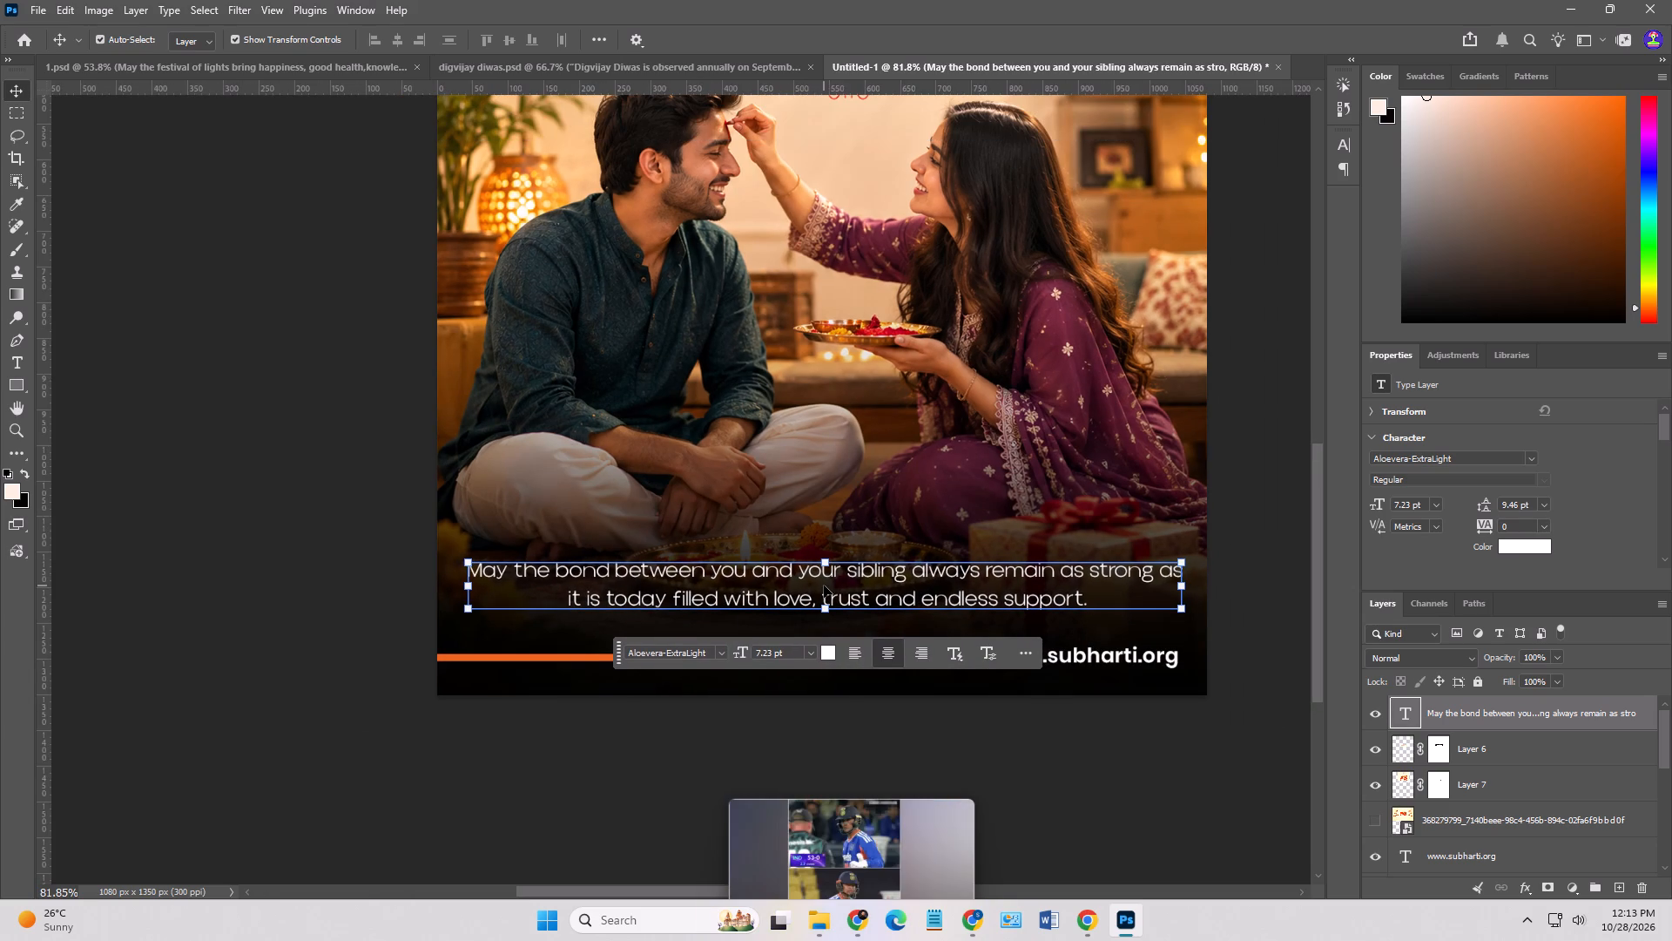
pyautogui.click(205, 481)
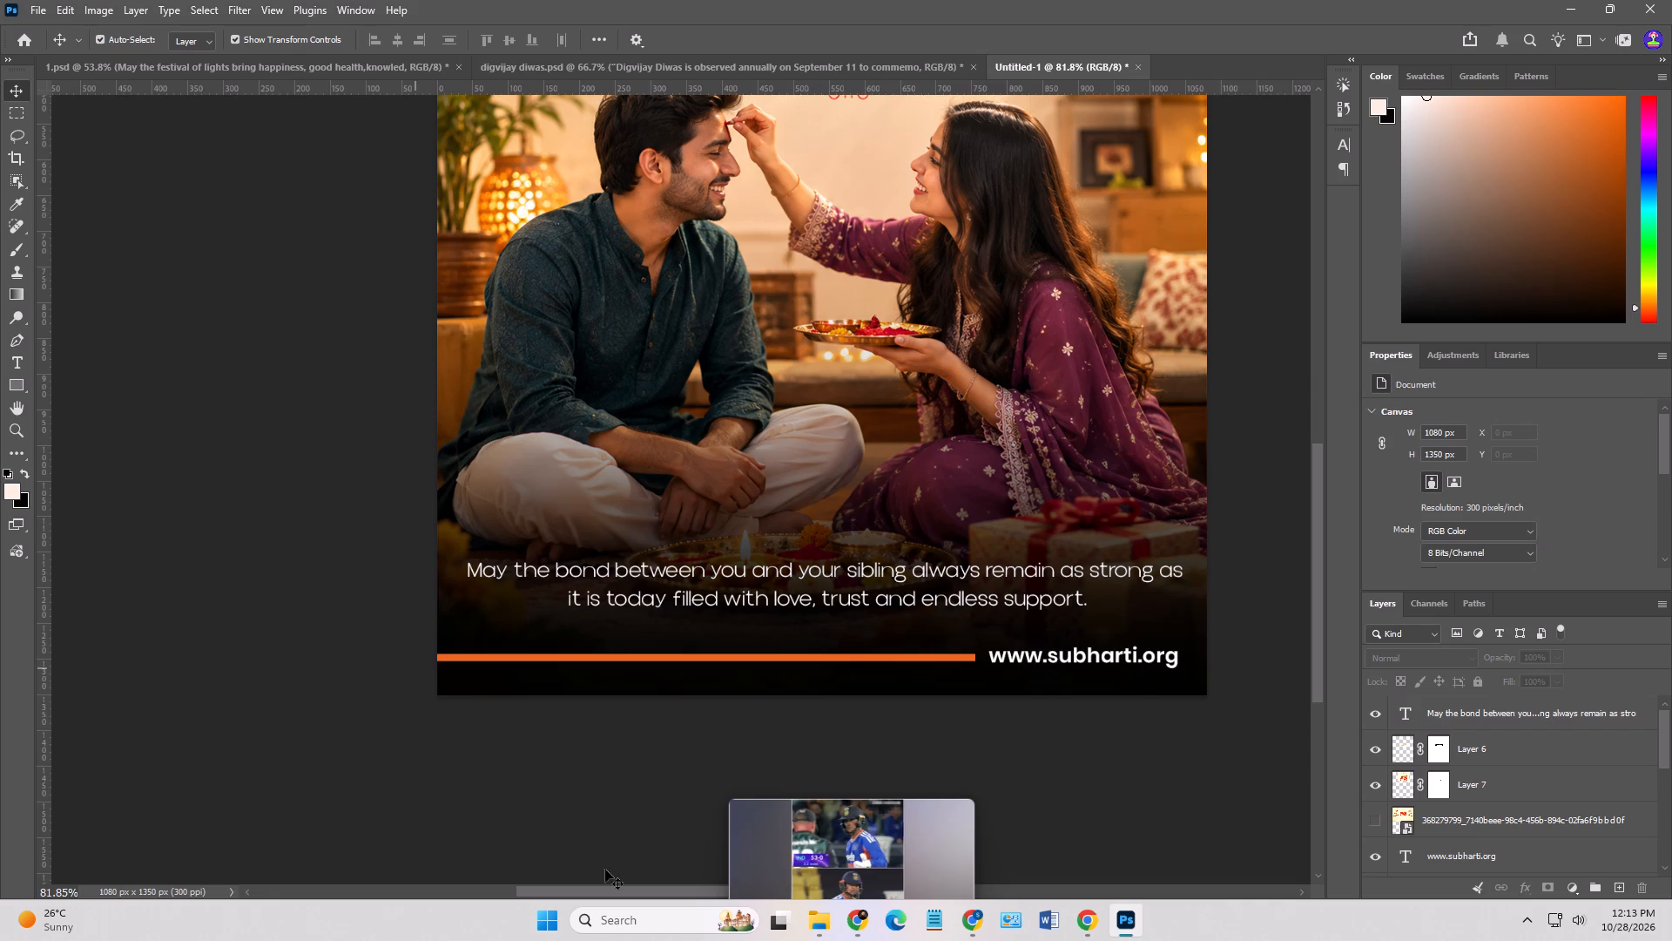
# Move the floating video player slightly up, clear of the taskbar, and return to the poster.
pyautogui.moveTo(934, 850); pyautogui.dragTo(916, 800)
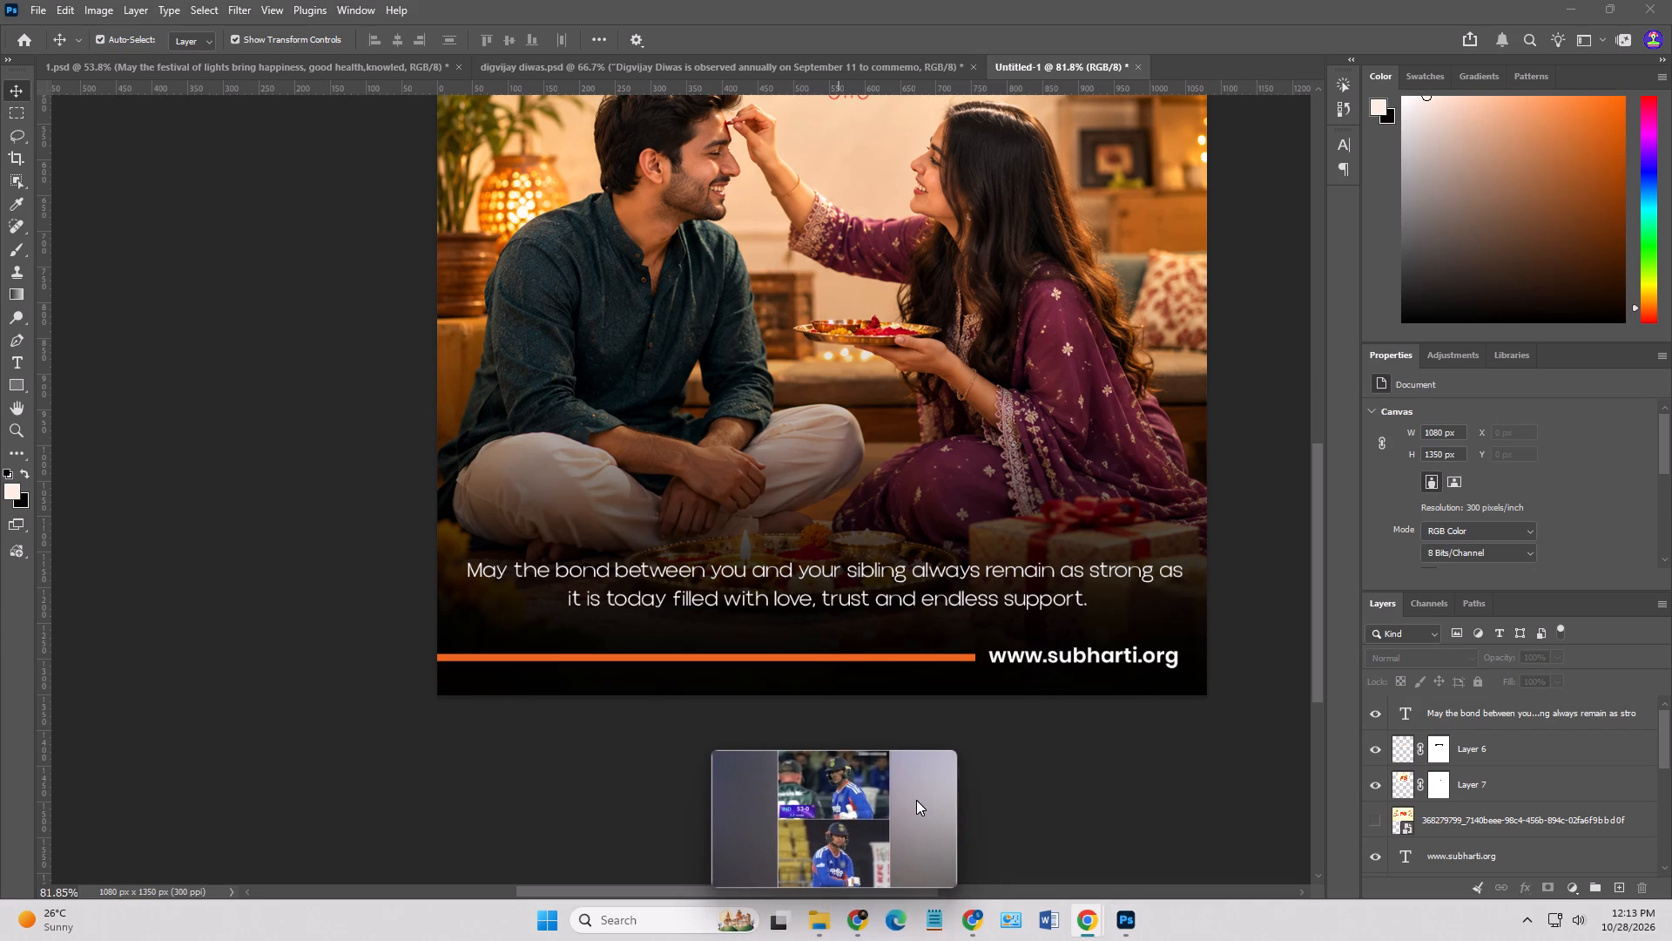
pyautogui.moveTo(916, 800); pyautogui.dragTo(915, 799)
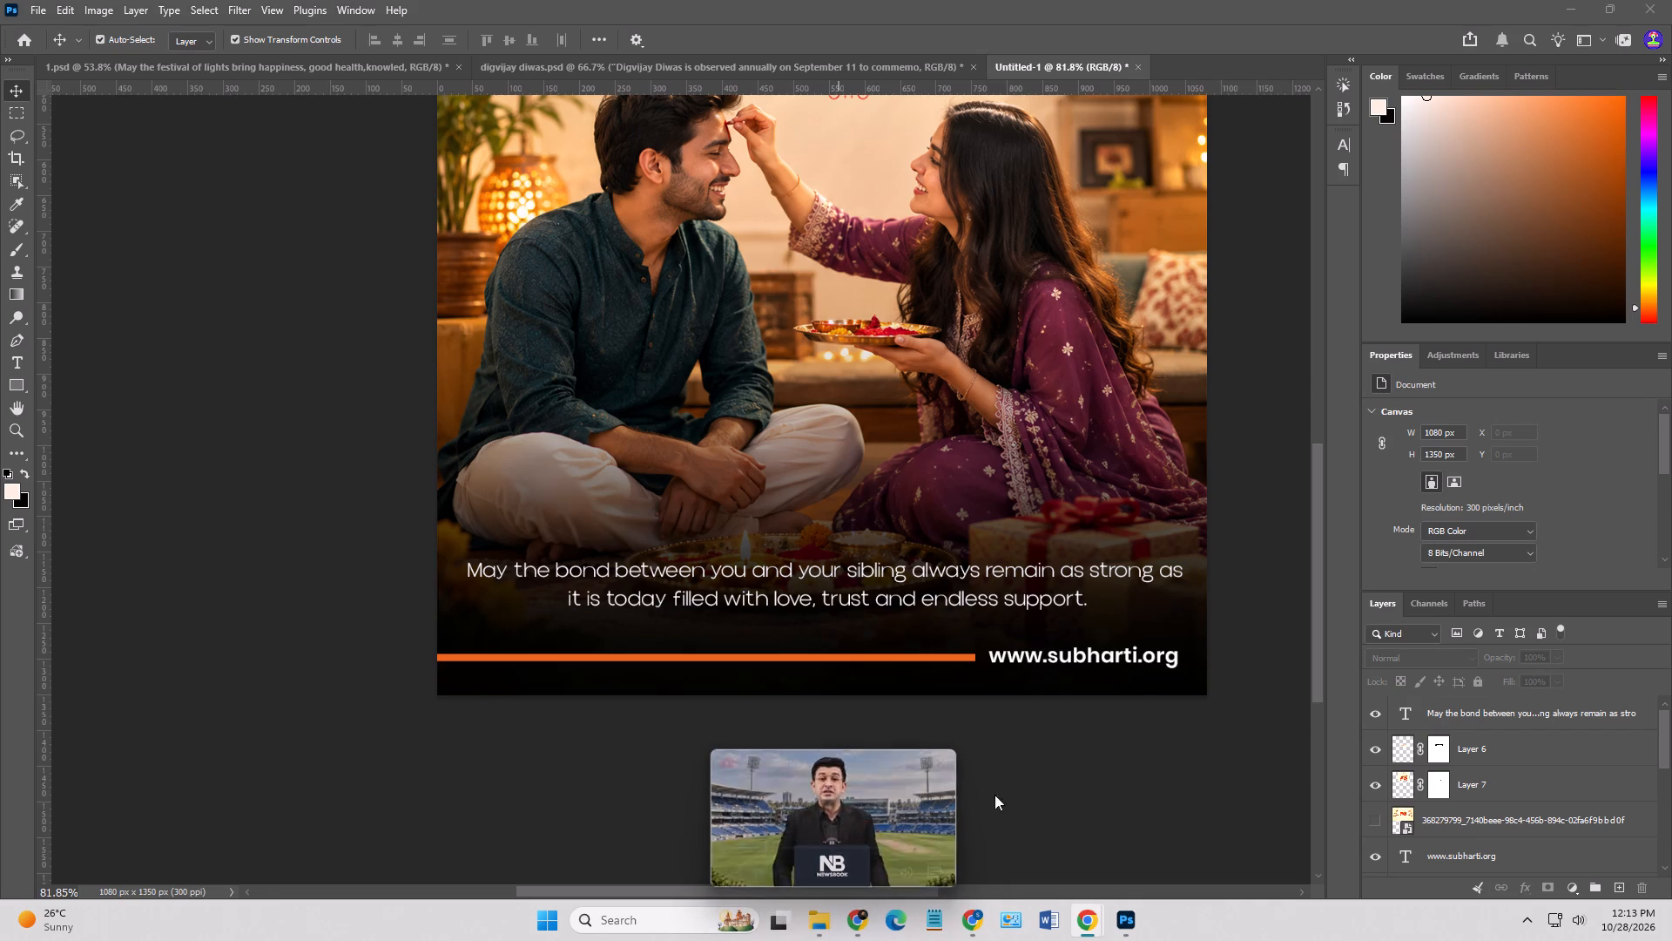
pyautogui.click(1108, 792)
pyautogui.click(585, 762)
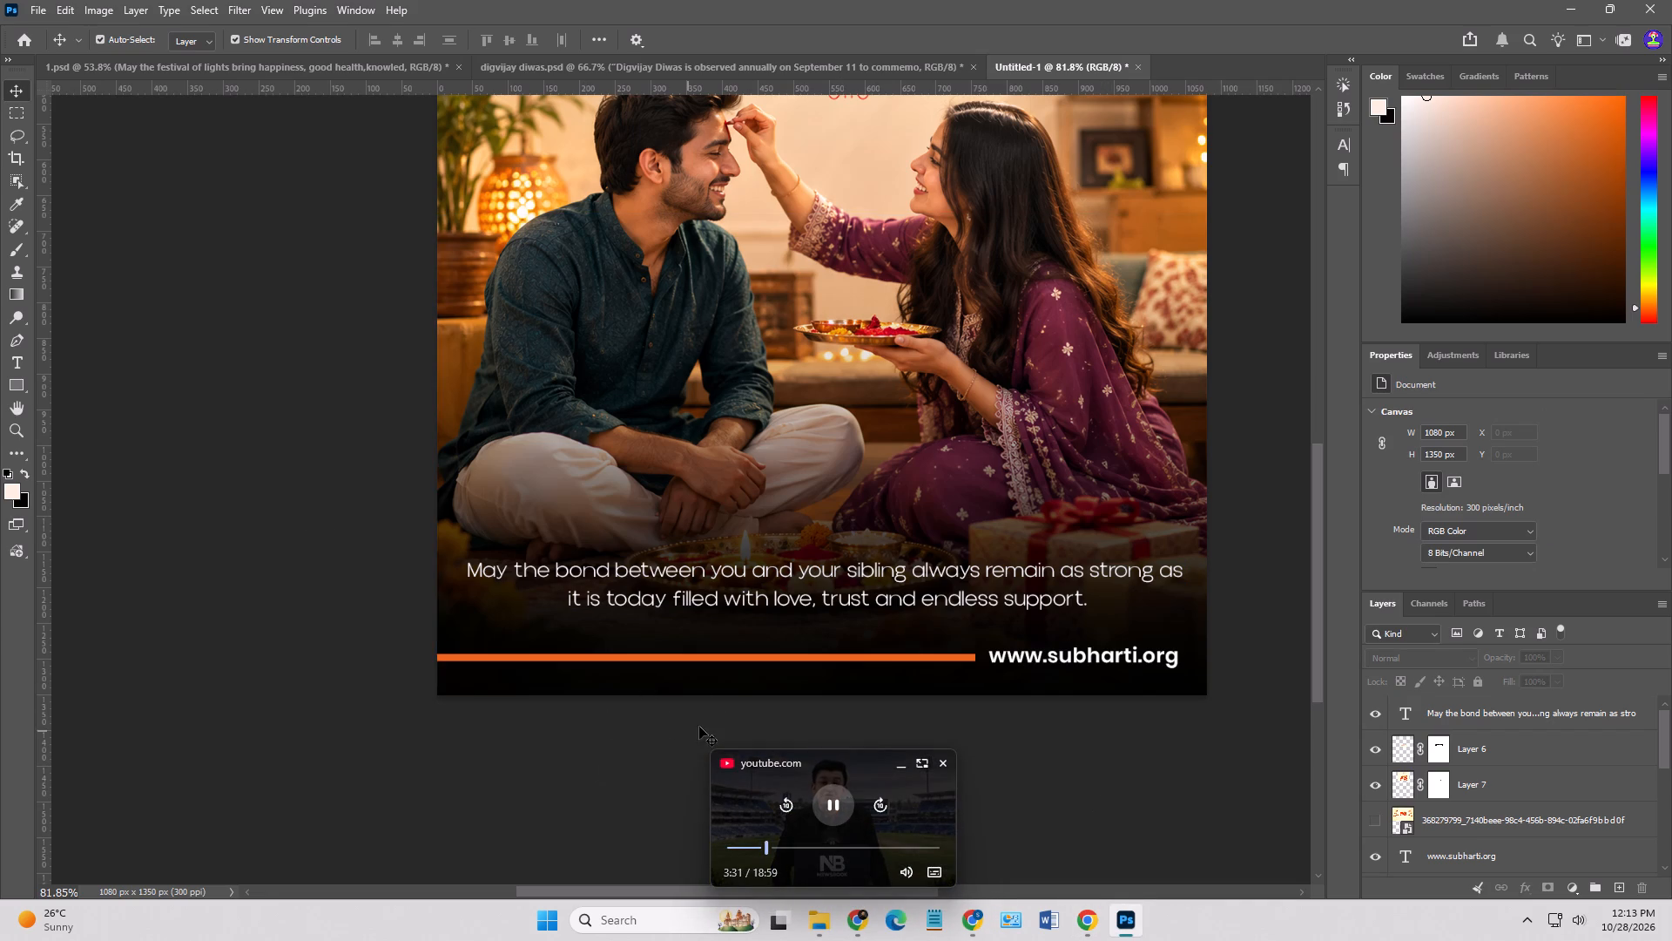
# Select the word "love," including its comma in the message's second line for editing.
pyautogui.keyDown('alt'); pyautogui.scroll(2, 814, 666); pyautogui.keyUp('alt')
pyautogui.doubleClick(778, 589)
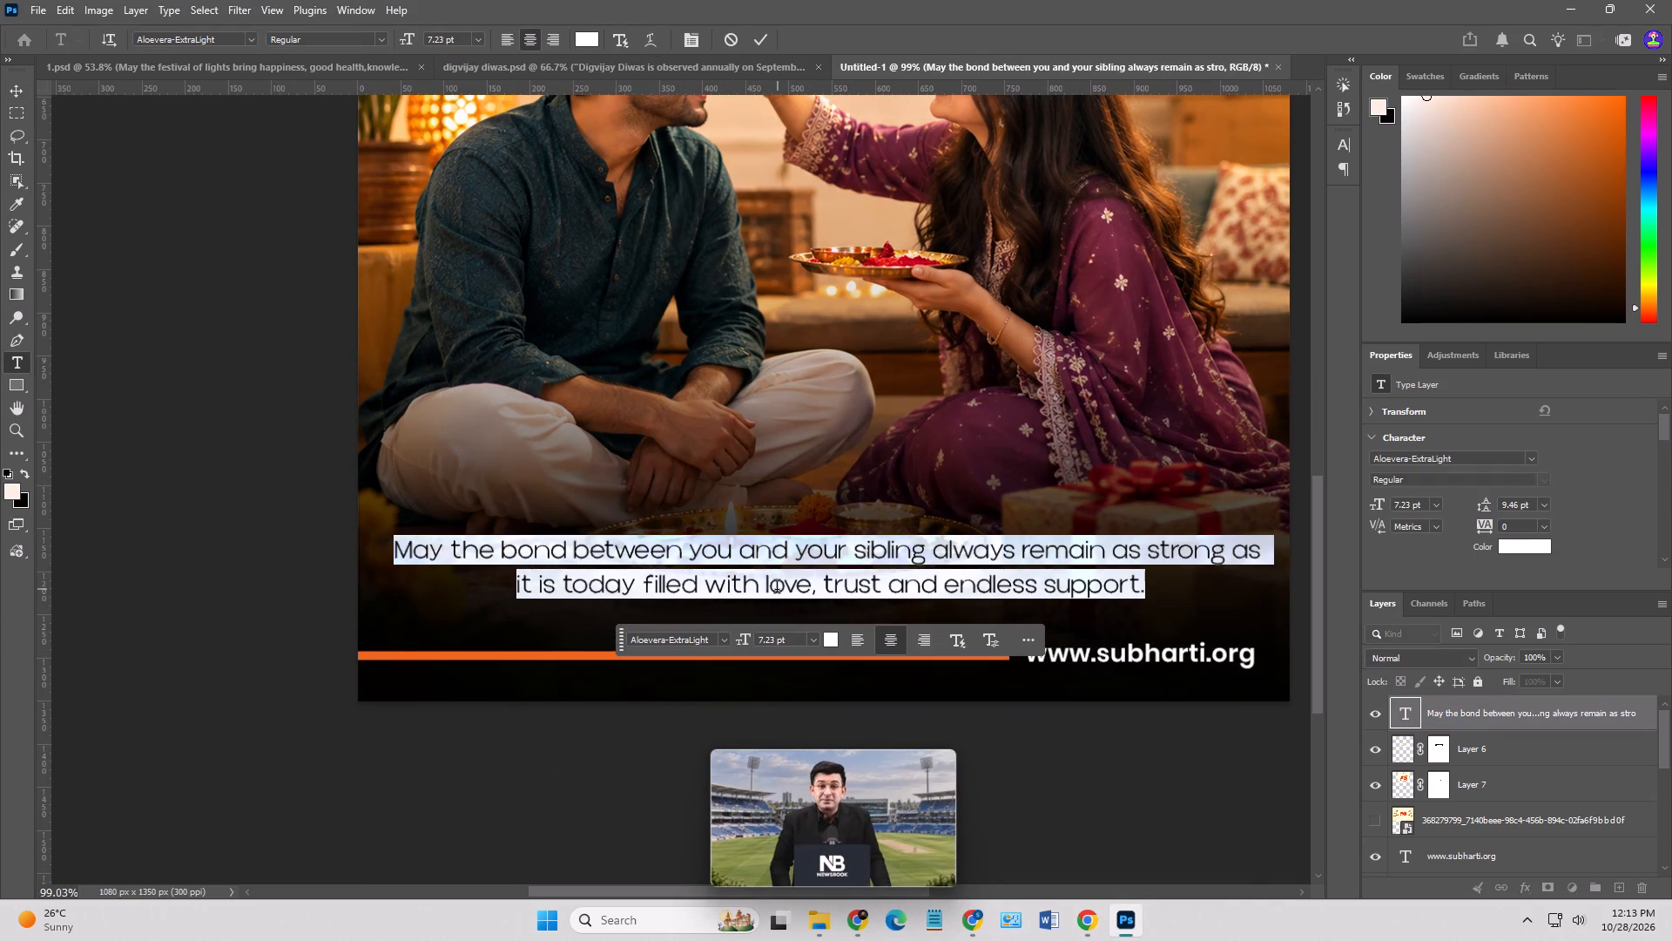
pyautogui.moveTo(767, 589); pyautogui.dragTo(814, 593)
pyautogui.moveTo(763, 588); pyautogui.dragTo(816, 591)
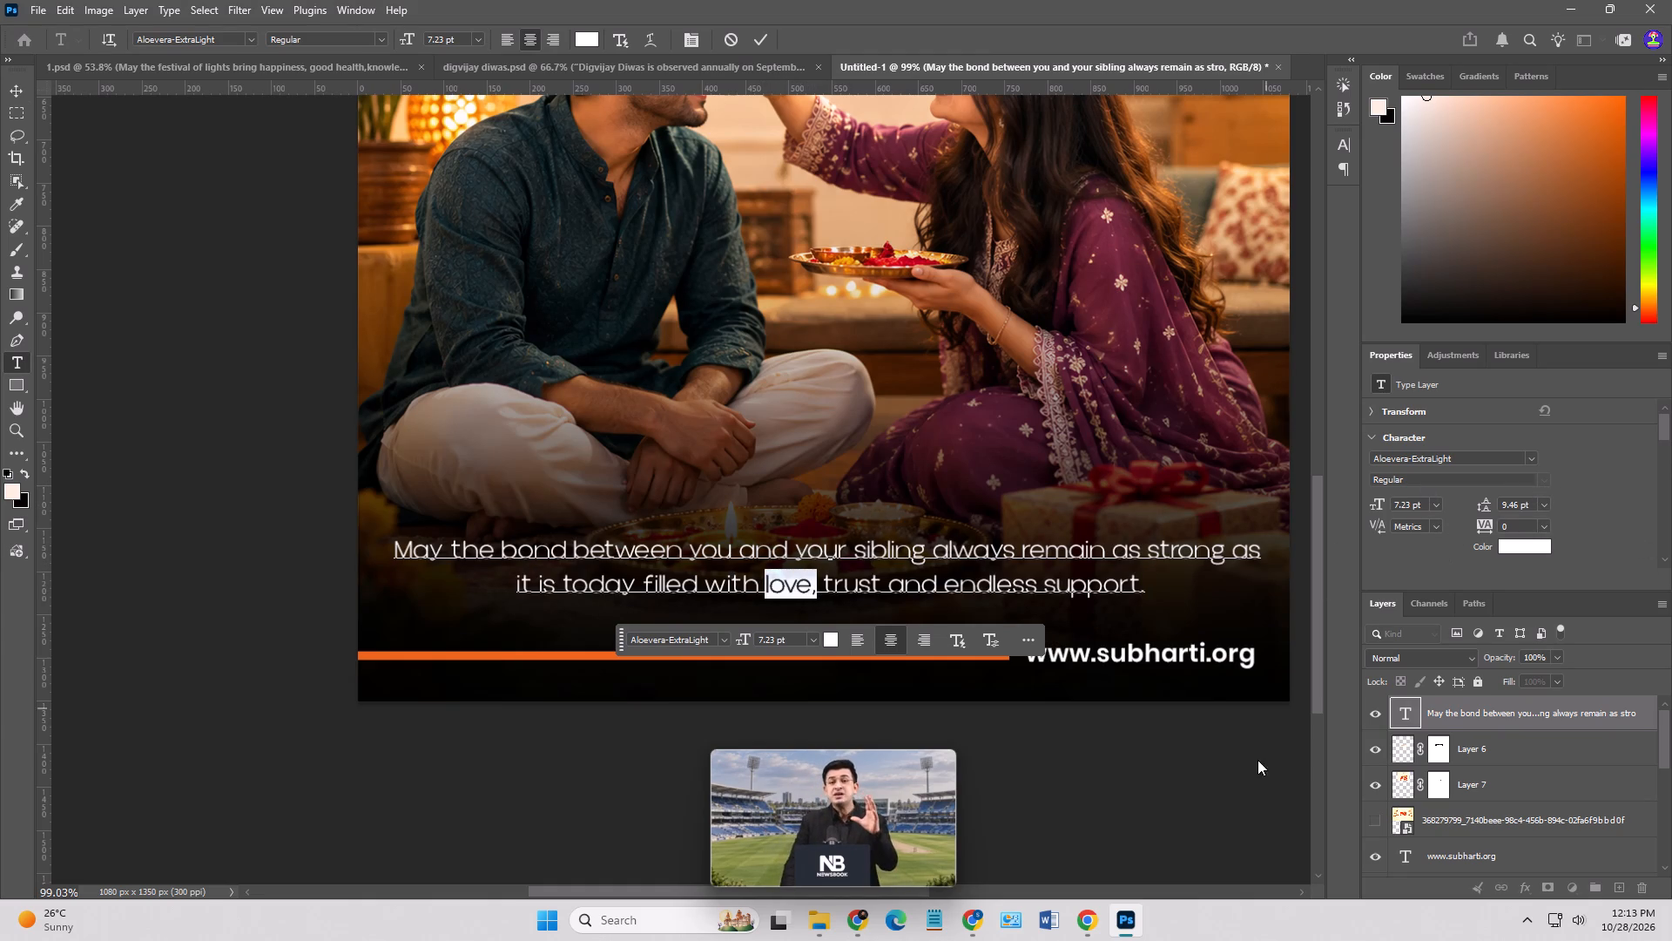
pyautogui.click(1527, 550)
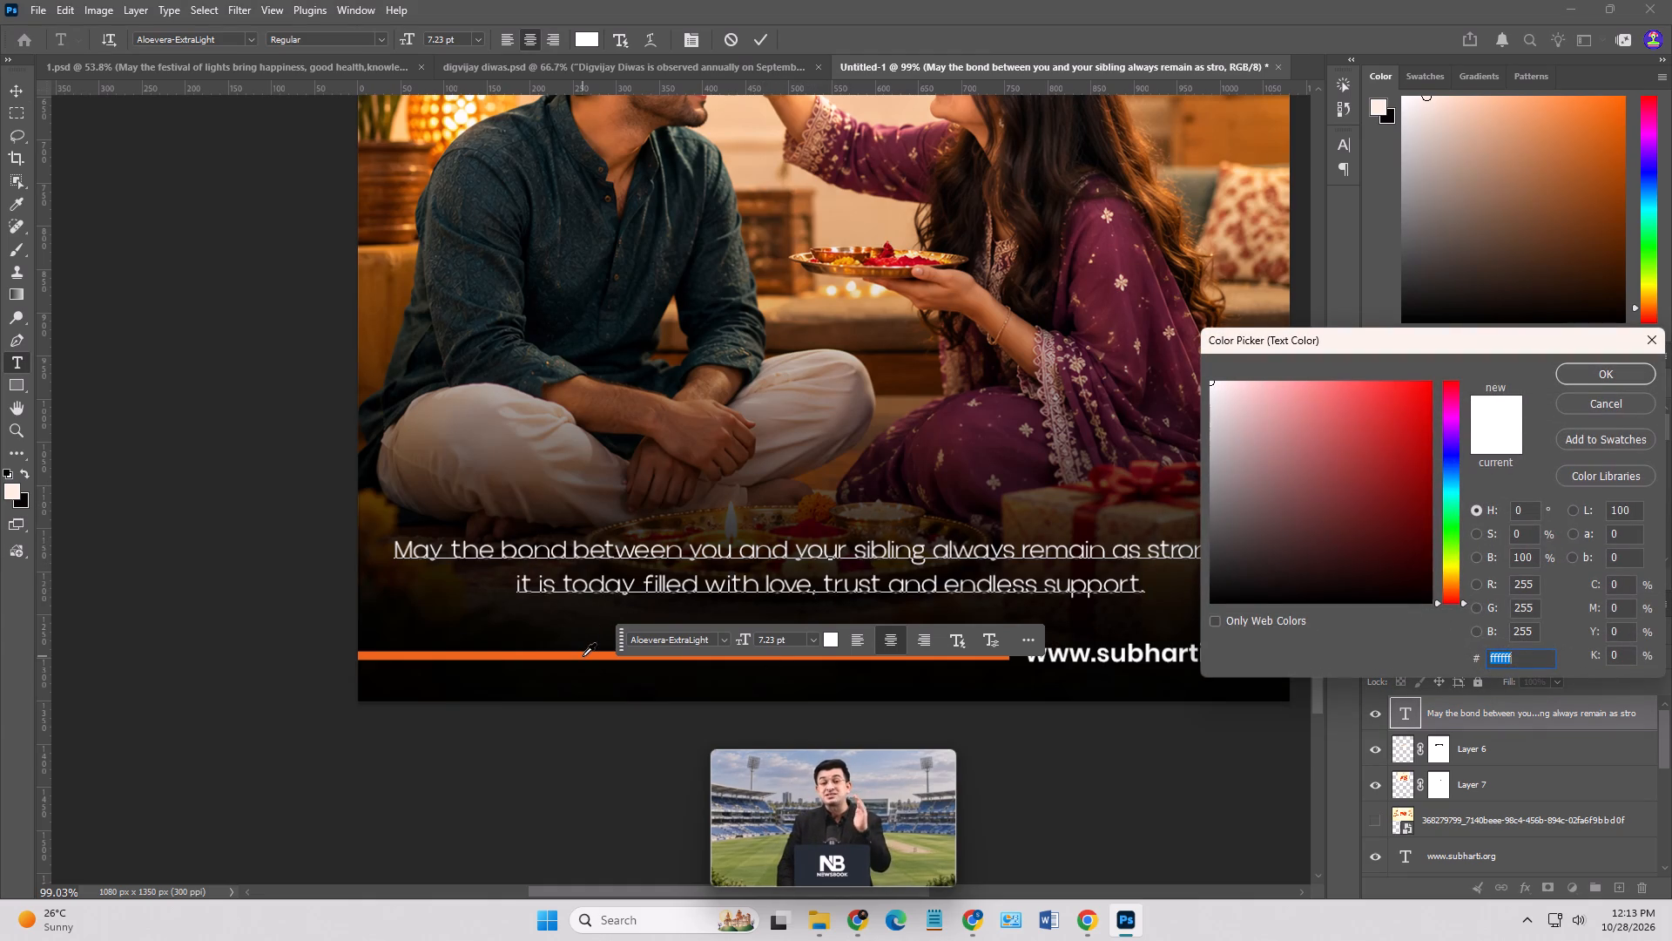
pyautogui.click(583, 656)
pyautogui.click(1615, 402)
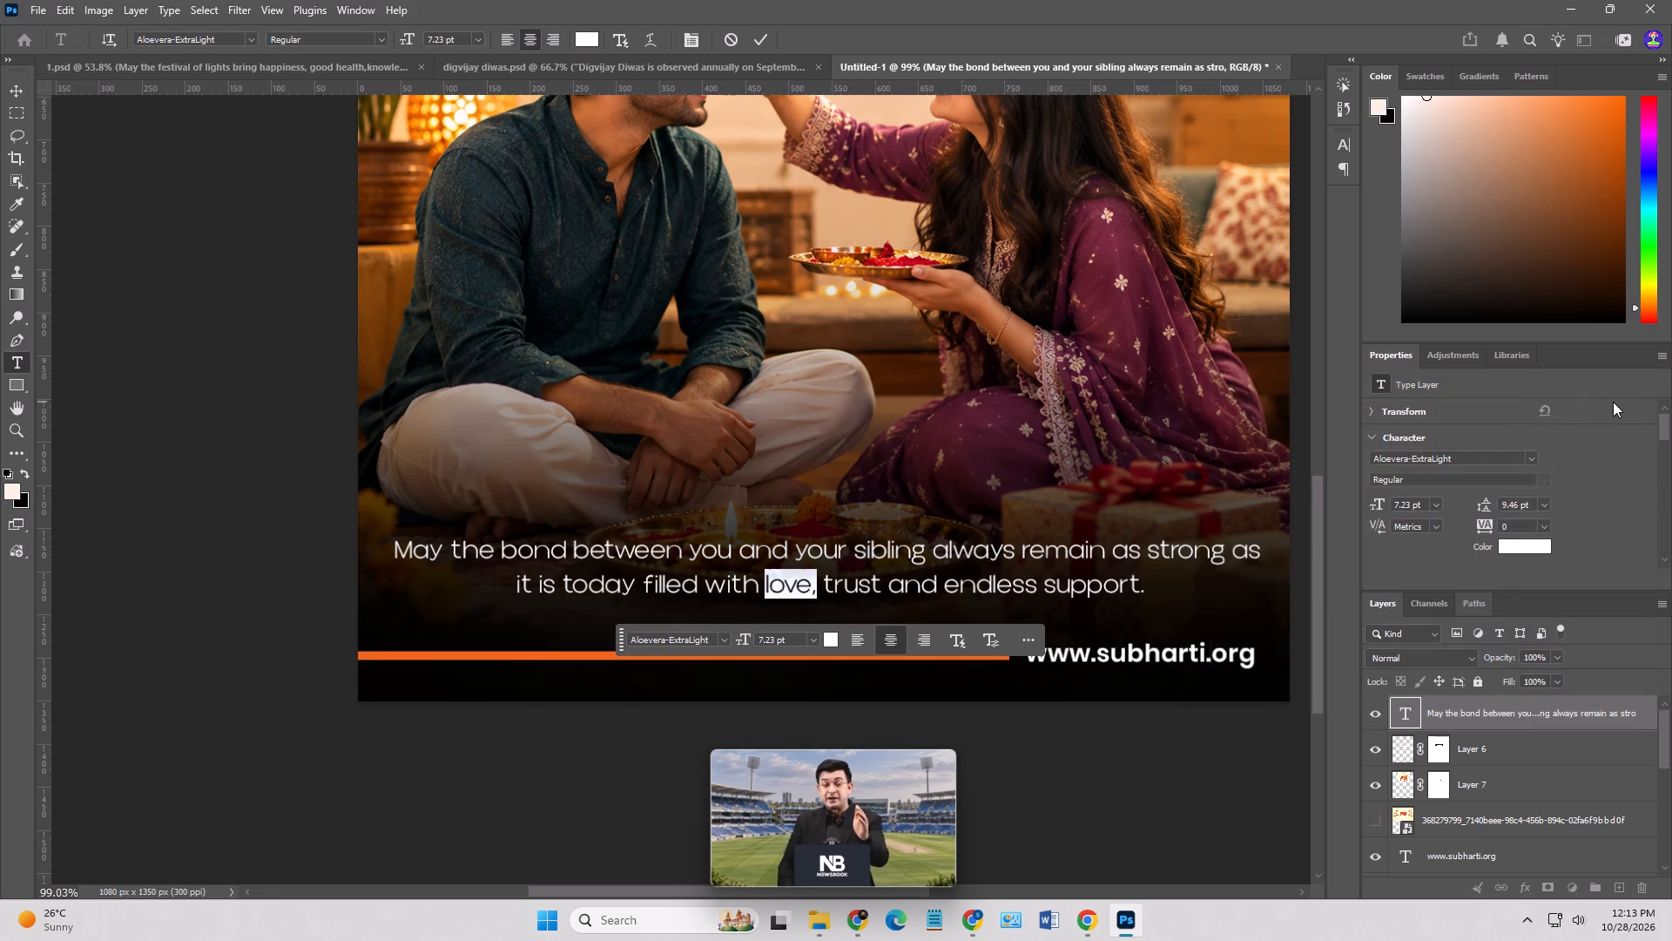
# Change the font of the selected word "love," to Aloevera-Medium.
pyautogui.click(1533, 457)
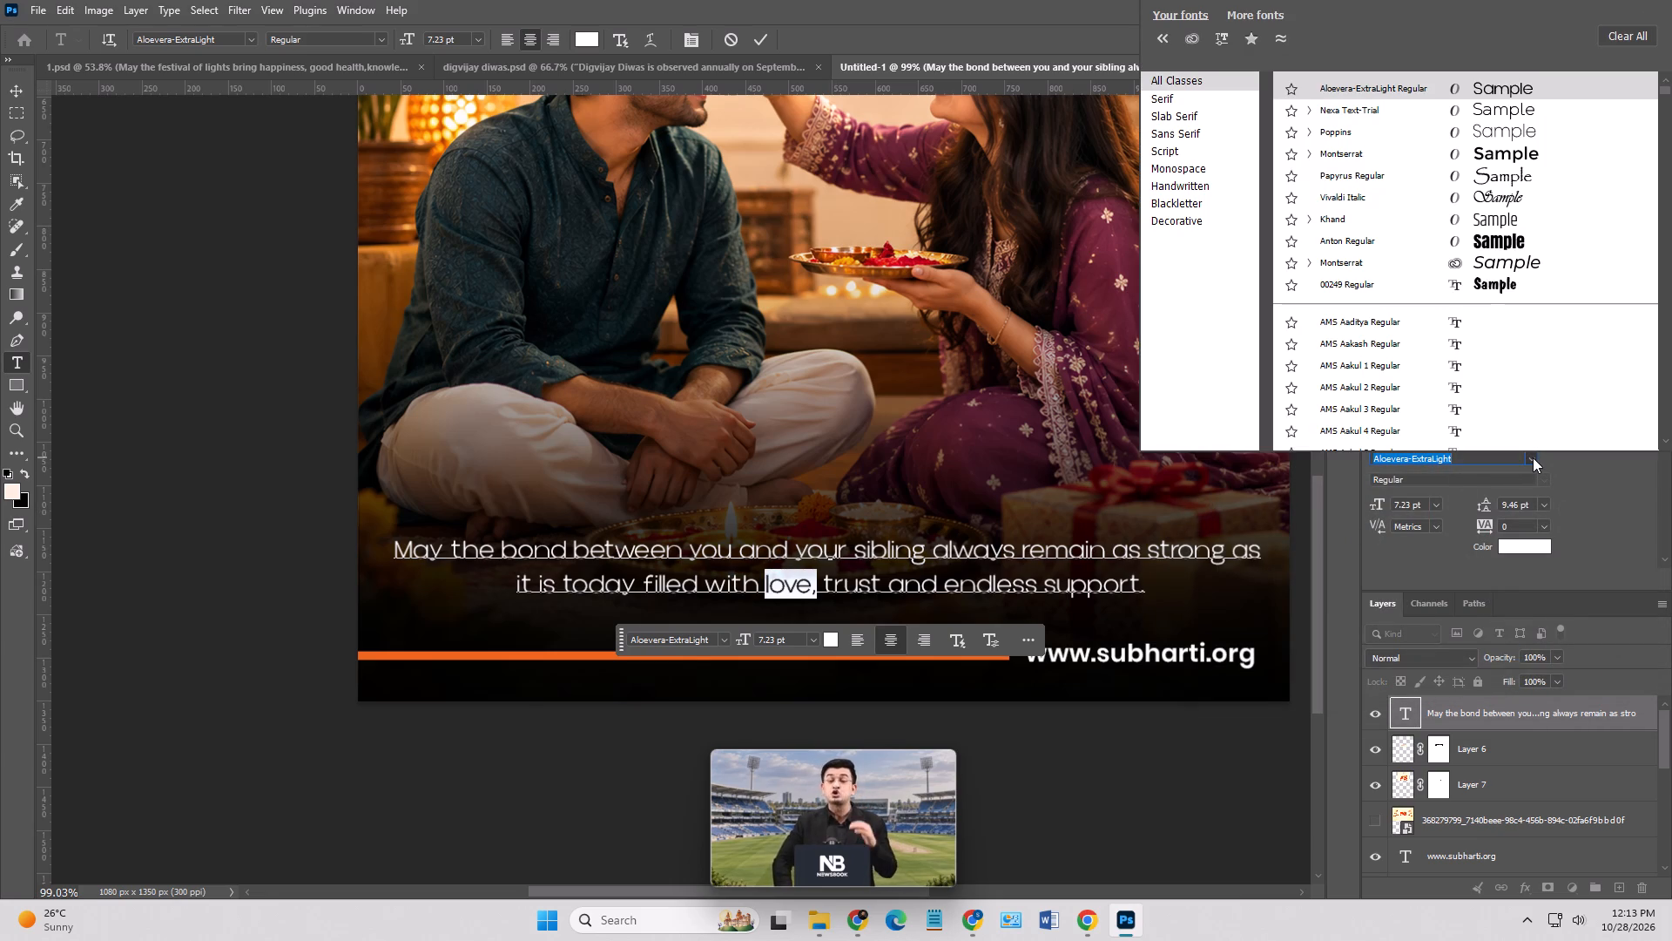
pyautogui.click(1476, 461)
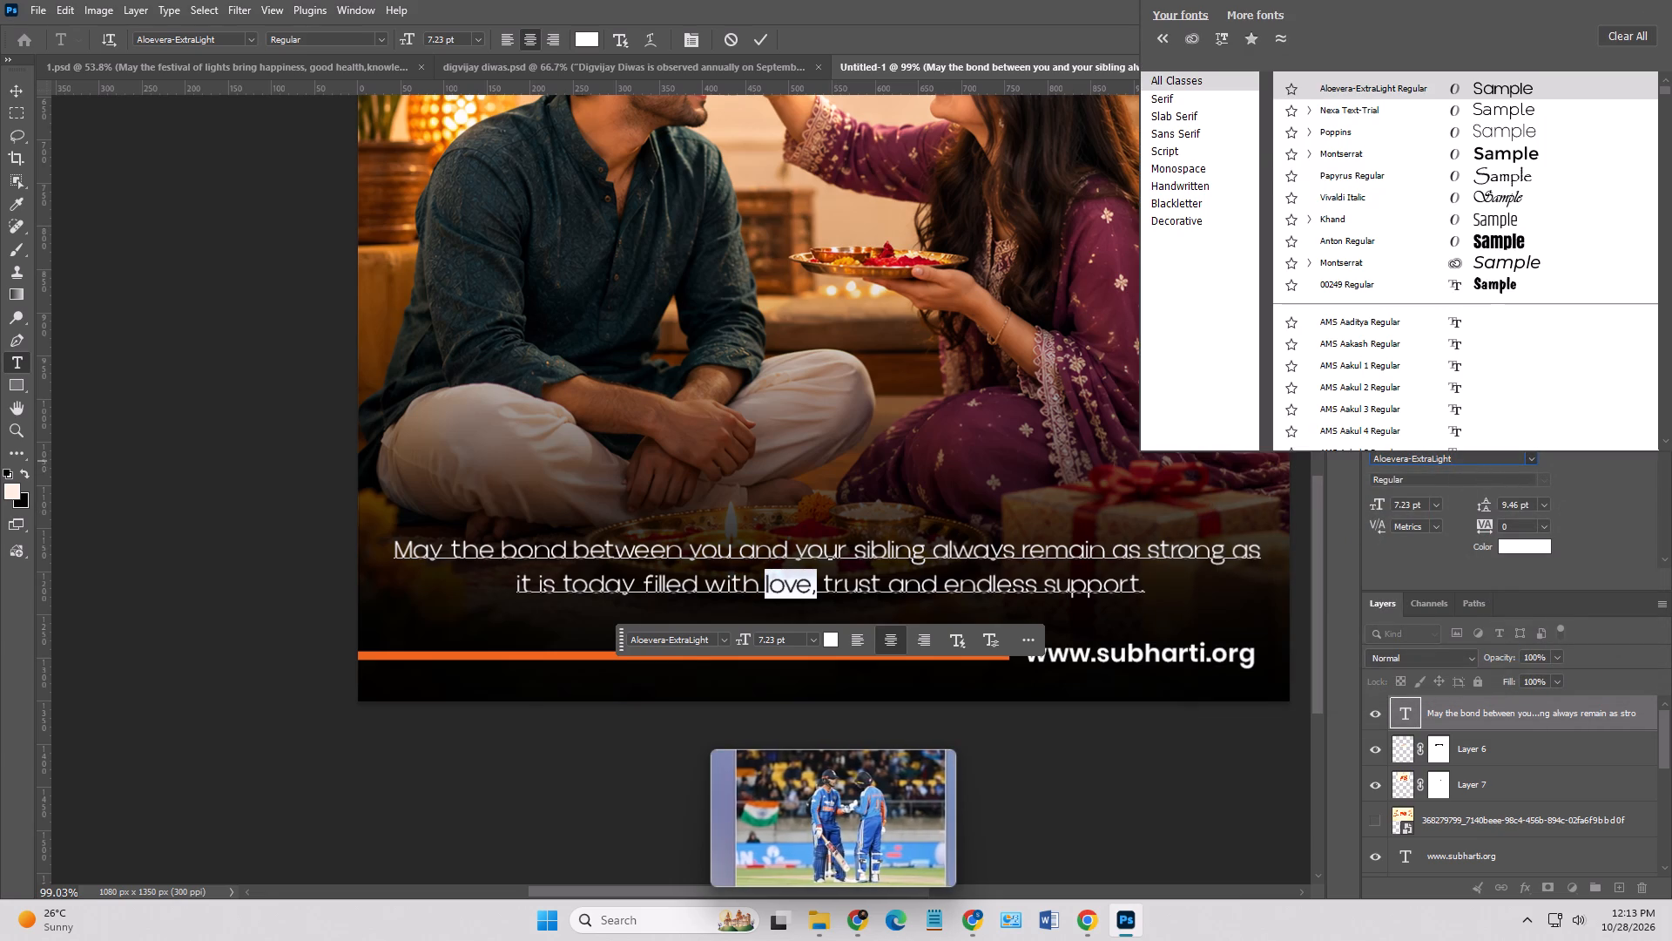
pyautogui.press('space')
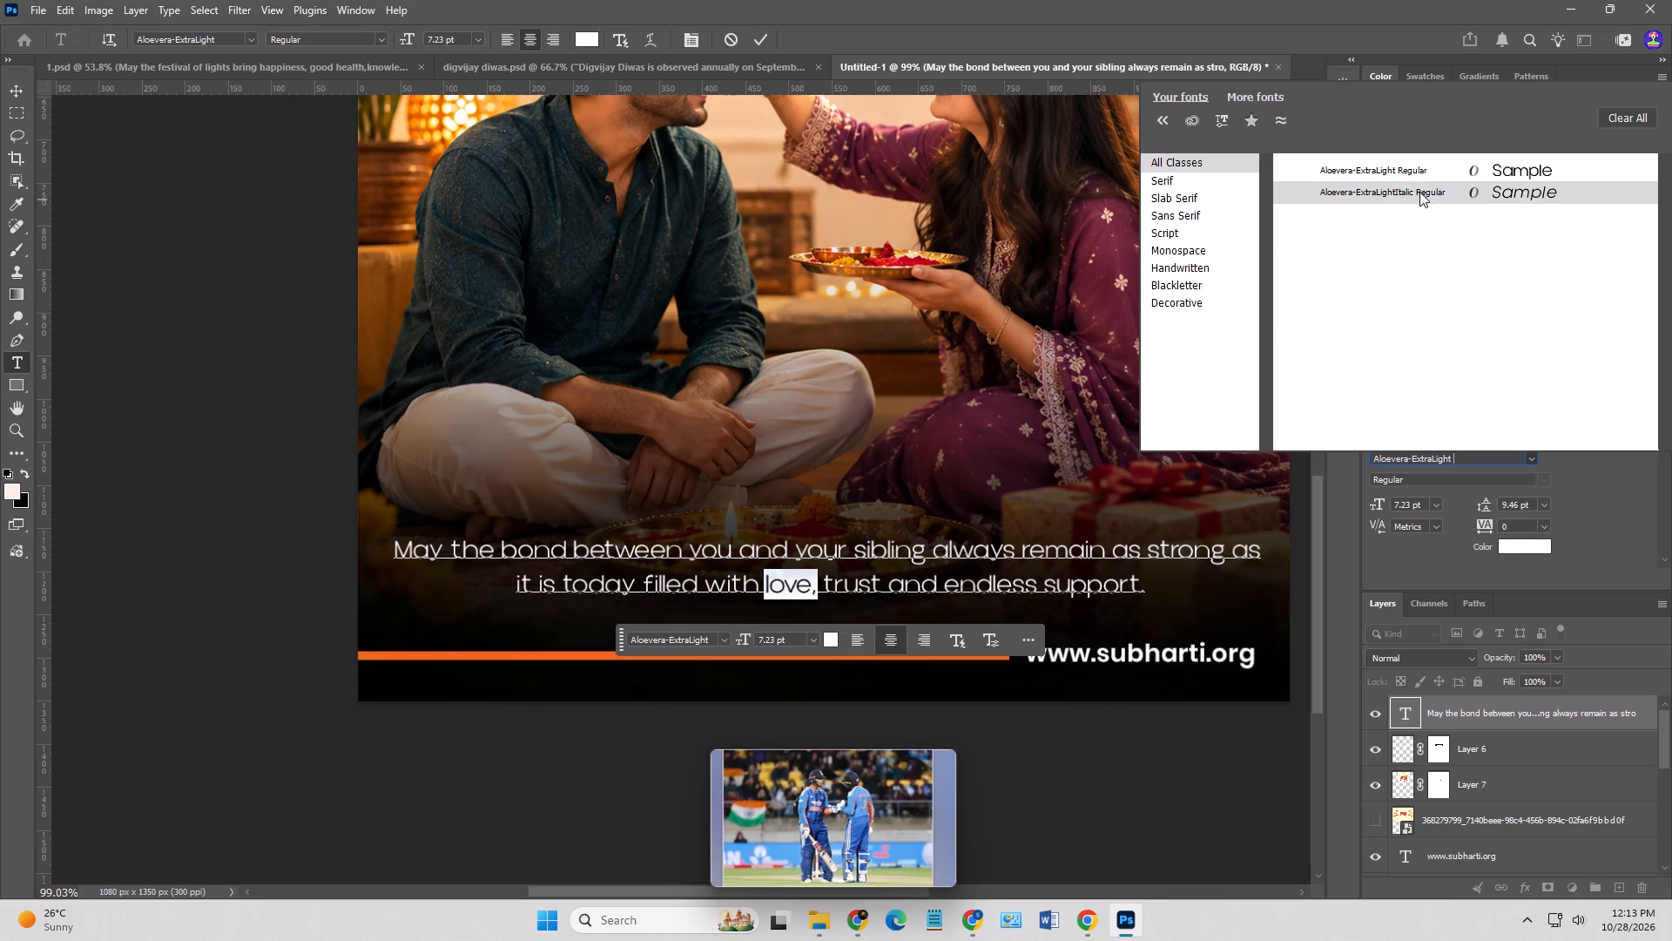
pyautogui.click(1463, 462)
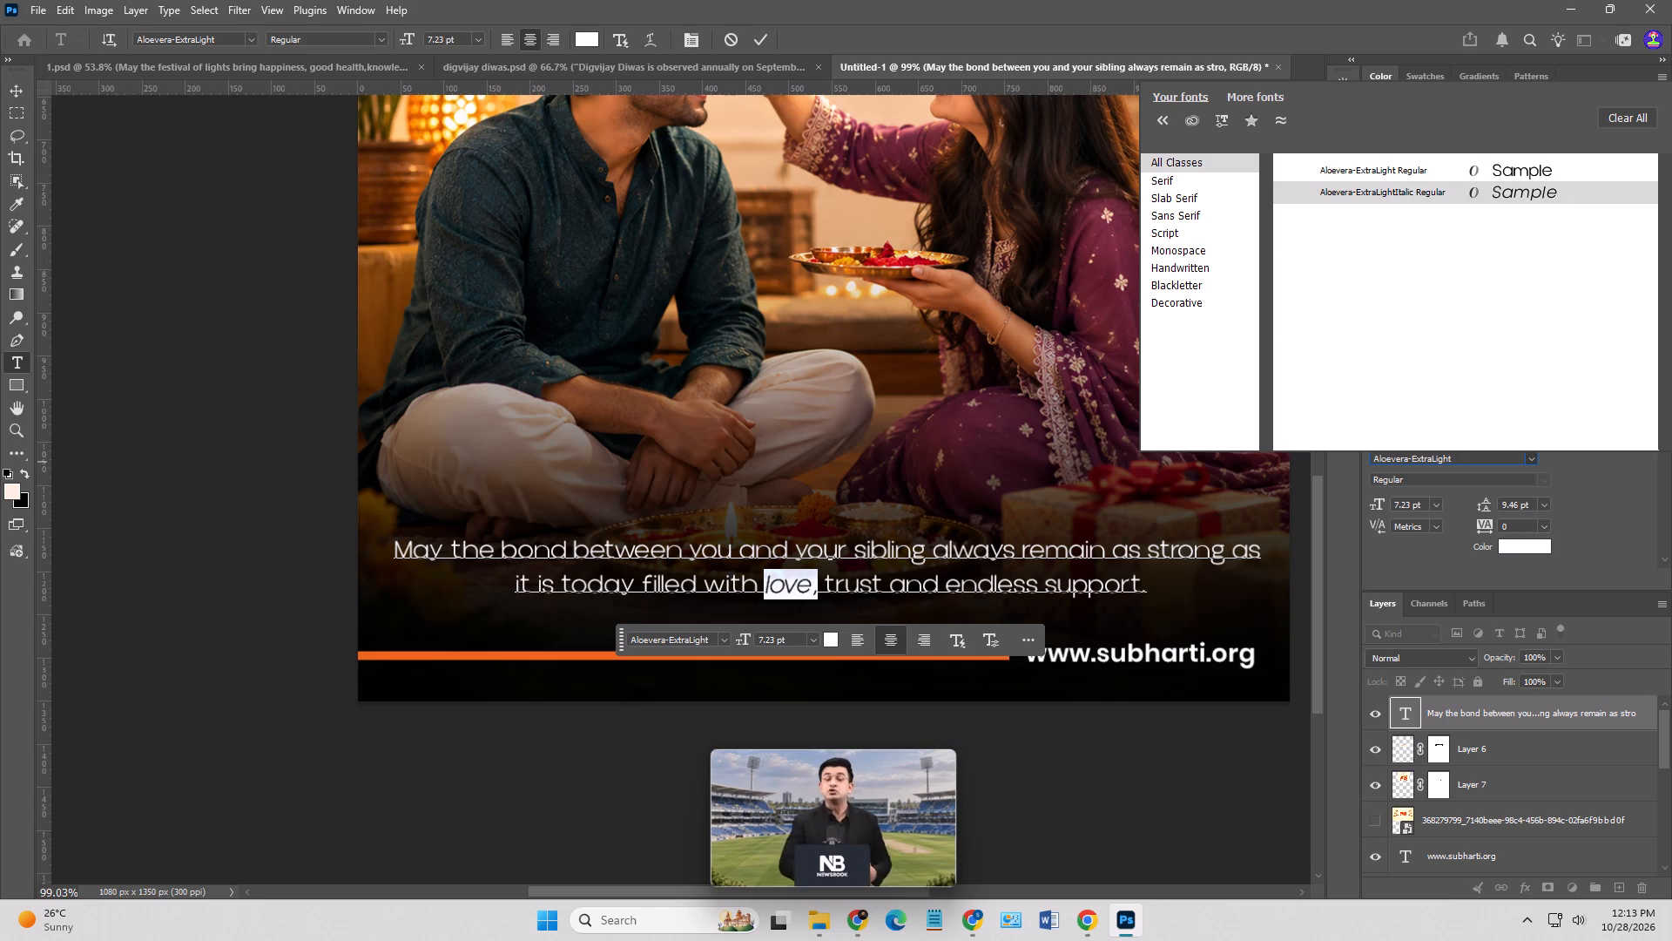
pyautogui.press('BackSpace')
pyautogui.press('BackSpace')
pyautogui.press('BackSpace')
pyautogui.press('BackSpace')
pyautogui.press('BackSpace')
pyautogui.press('BackSpace')
pyautogui.press('BackSpace')
pyautogui.press('BackSpace')
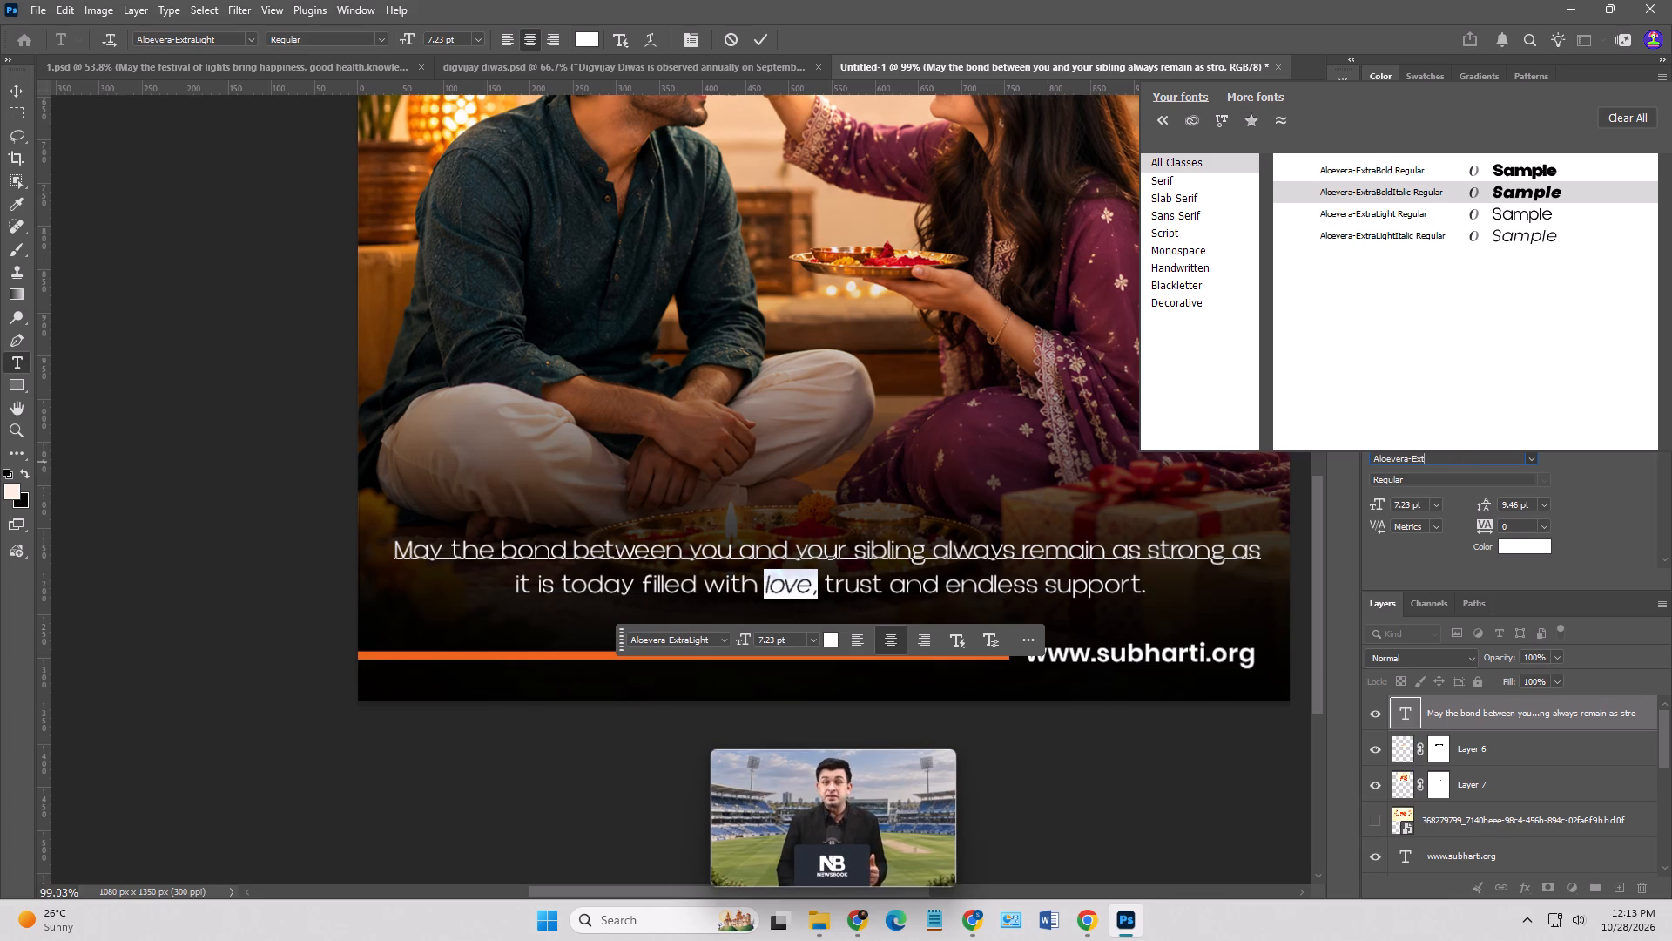
pyautogui.press('BackSpace')
pyautogui.press('BackSpace')
pyautogui.press('BackSpace')
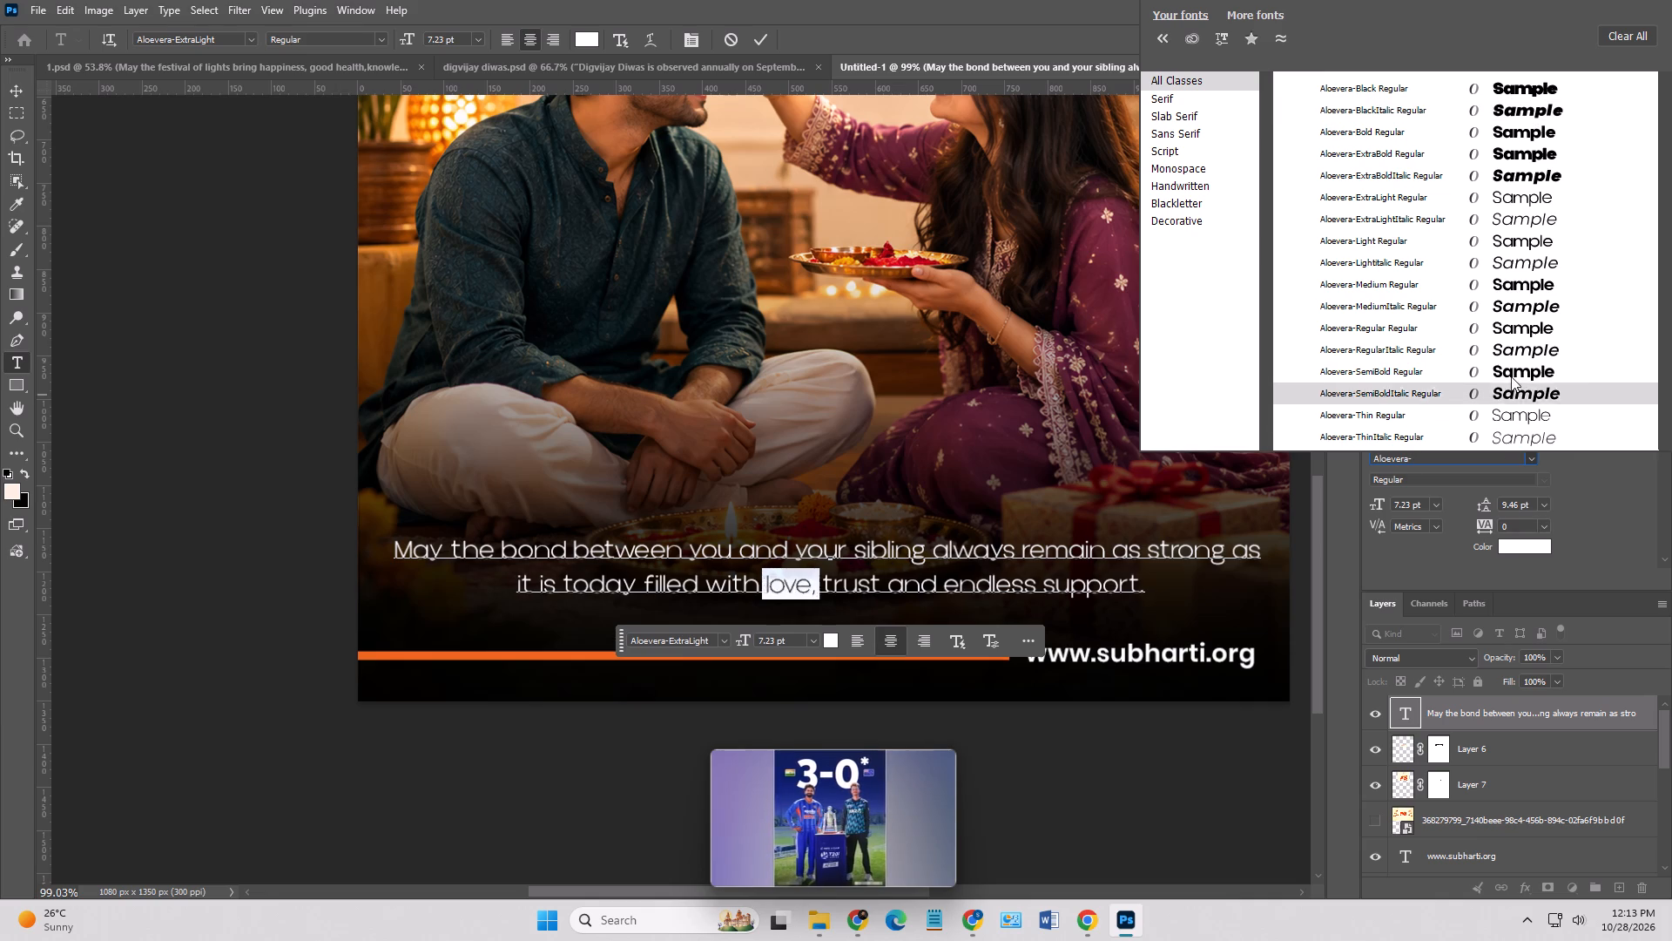
pyautogui.click(1512, 288)
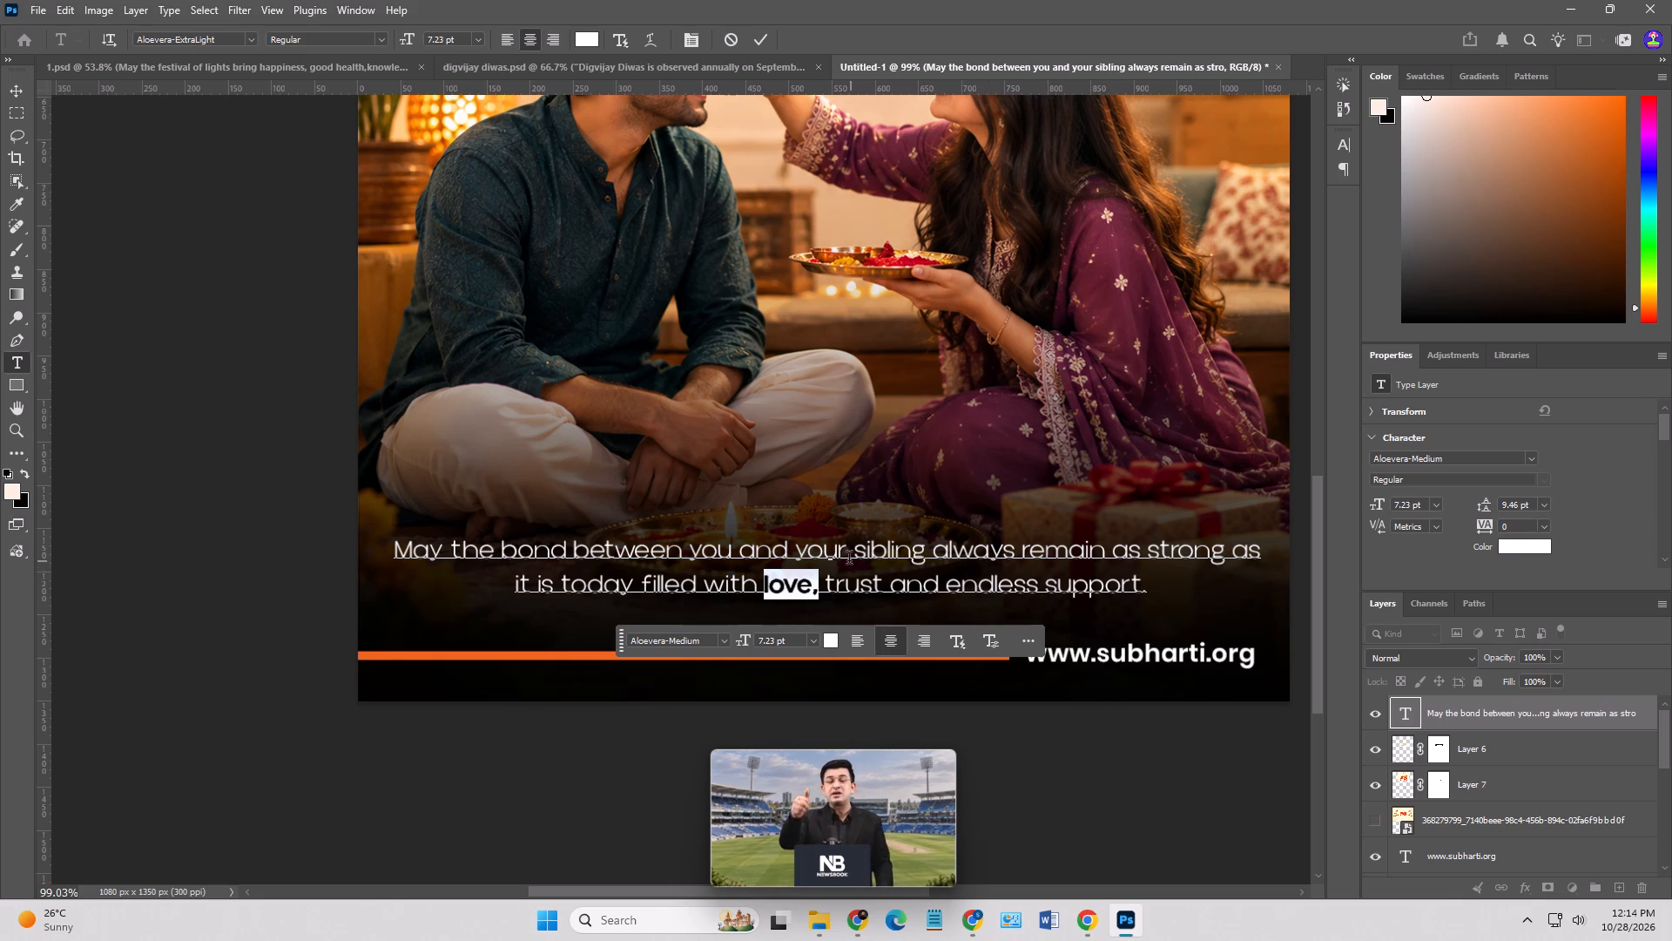
# Set the words "sibling", "trust" and "endless" in the message to the Aloevera-Medium font as well.
pyautogui.moveTo(859, 553); pyautogui.dragTo(923, 552)
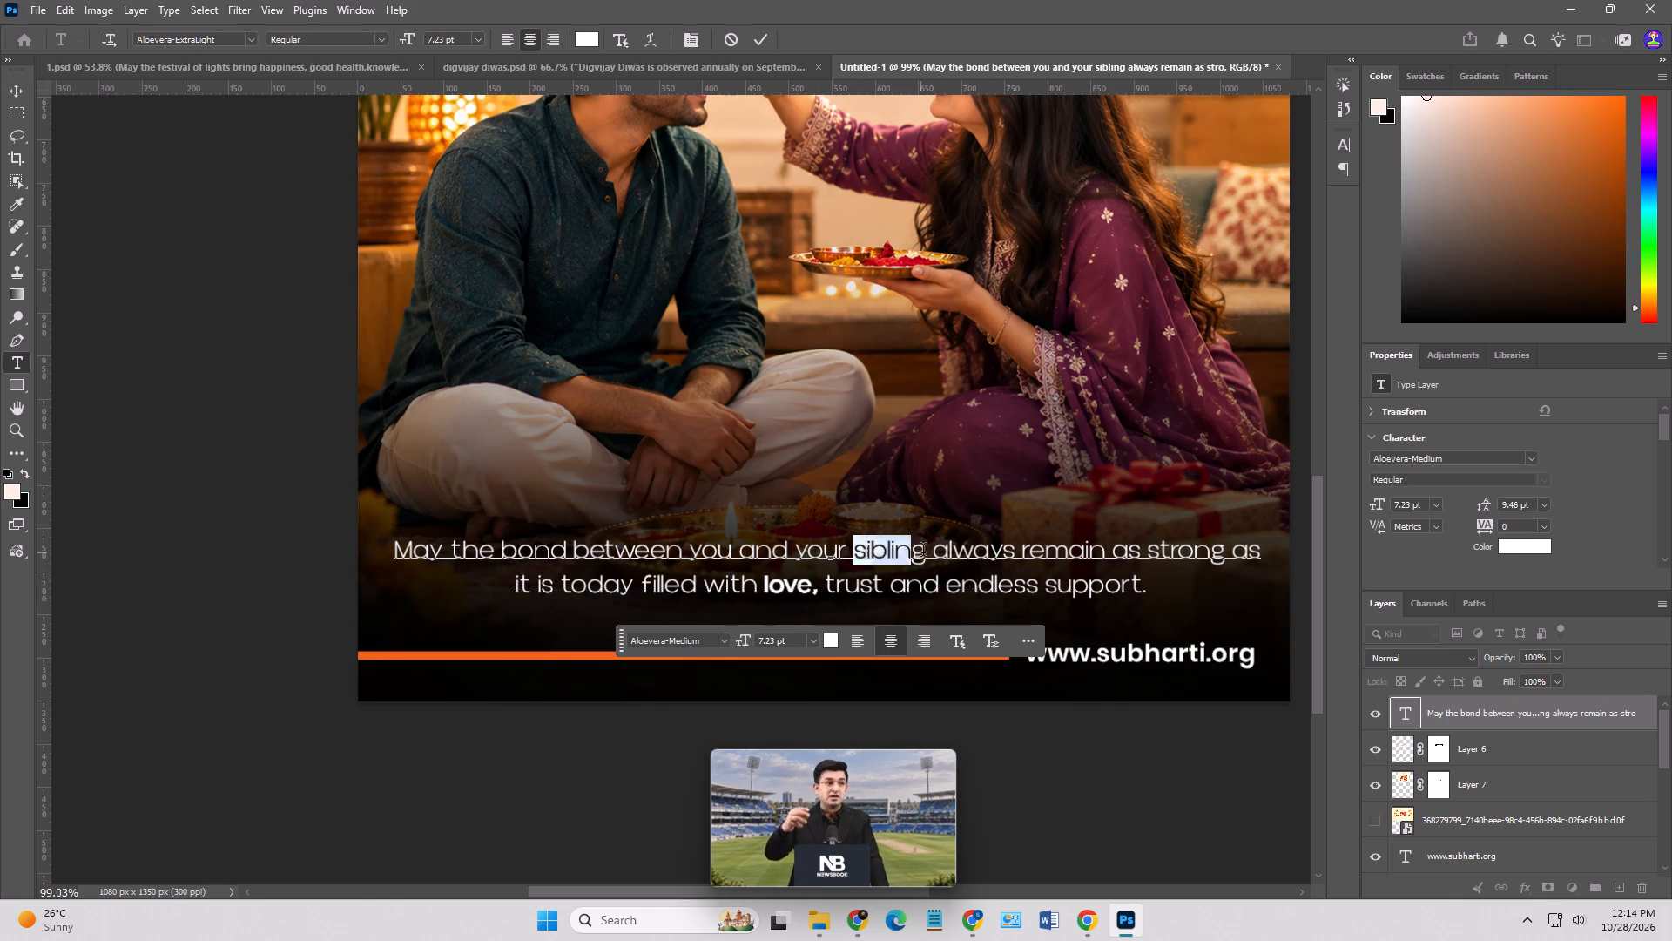
pyautogui.moveTo(923, 552); pyautogui.dragTo(925, 555)
pyautogui.click(1527, 456)
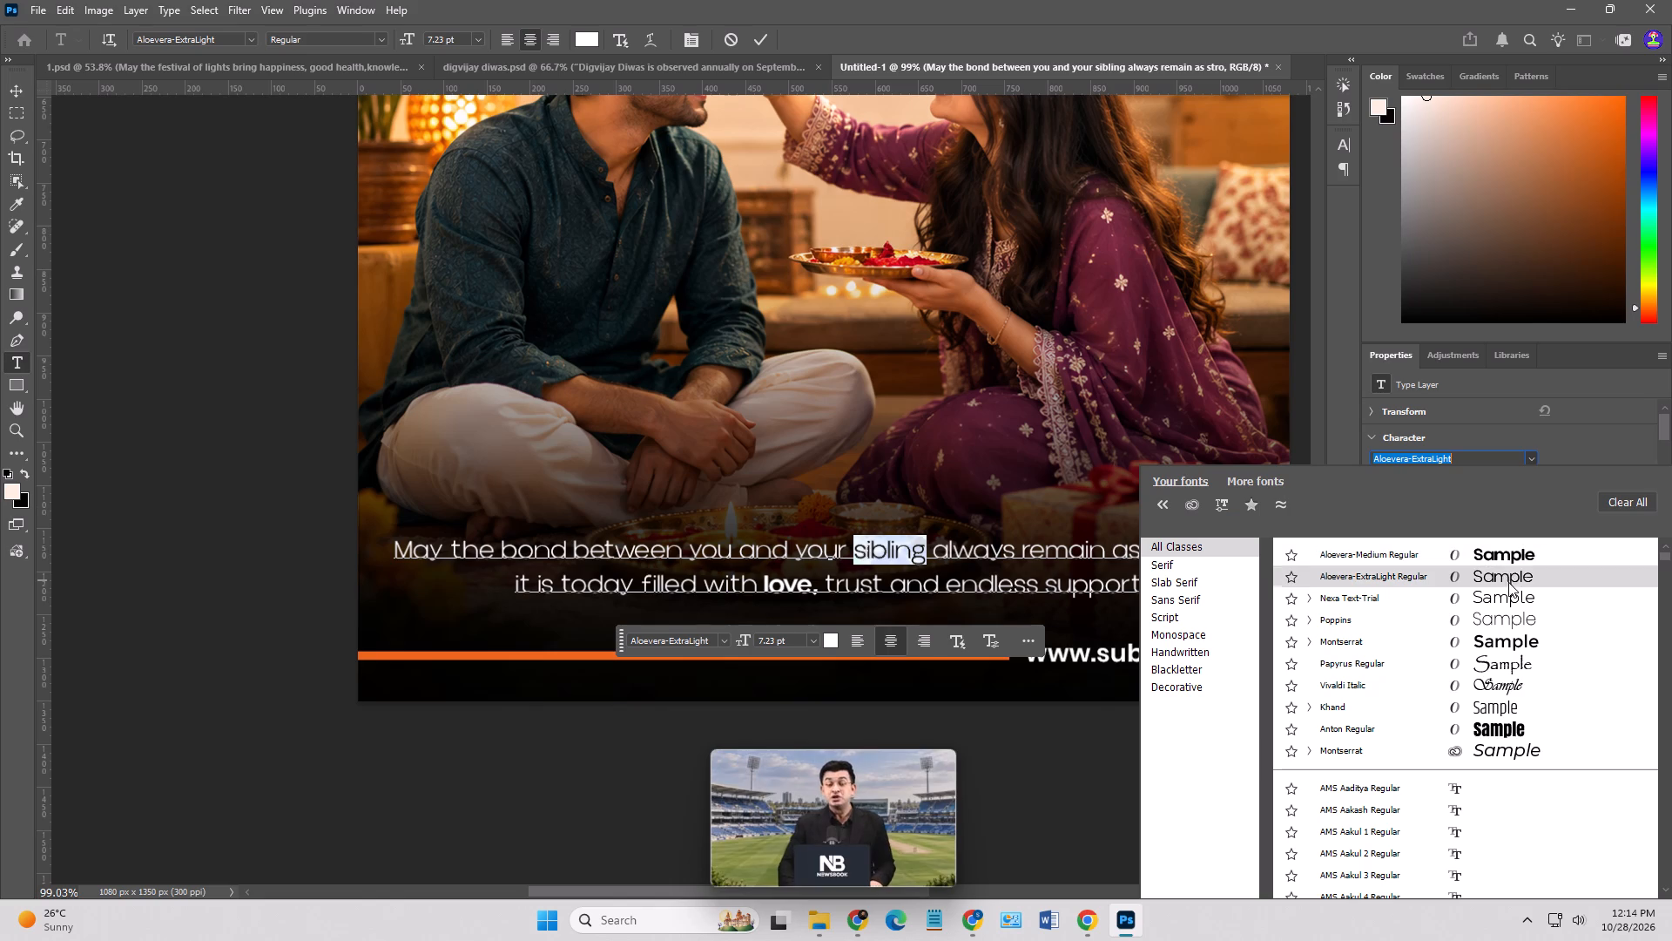
pyautogui.click(1508, 554)
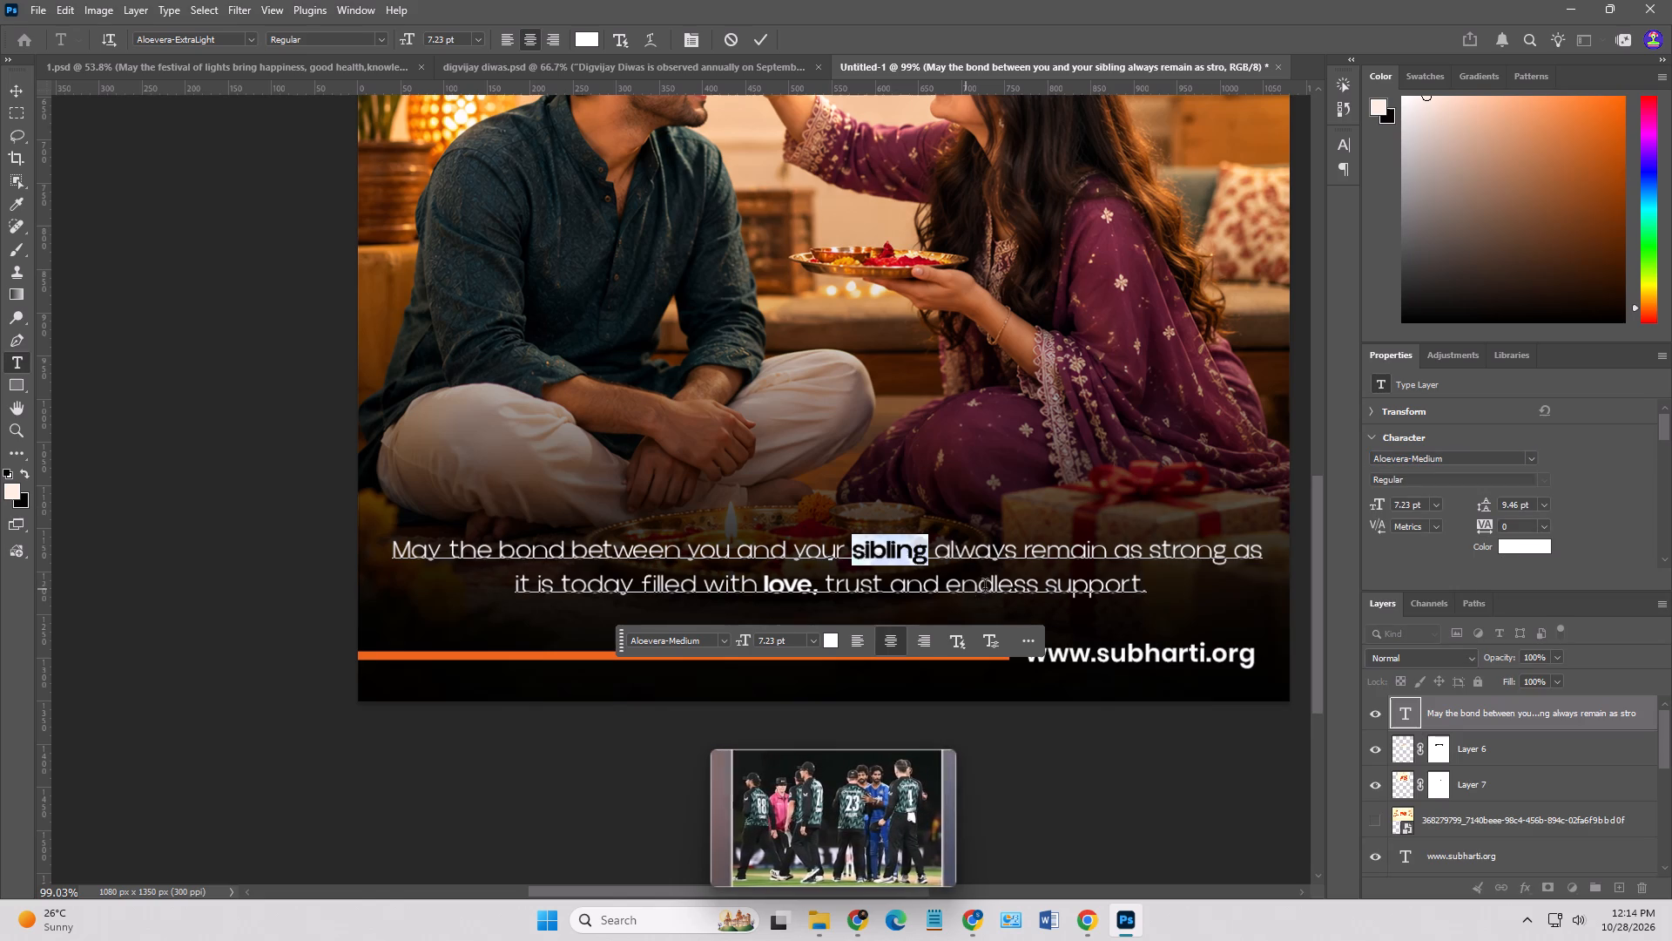
pyautogui.moveTo(950, 588); pyautogui.dragTo(963, 588)
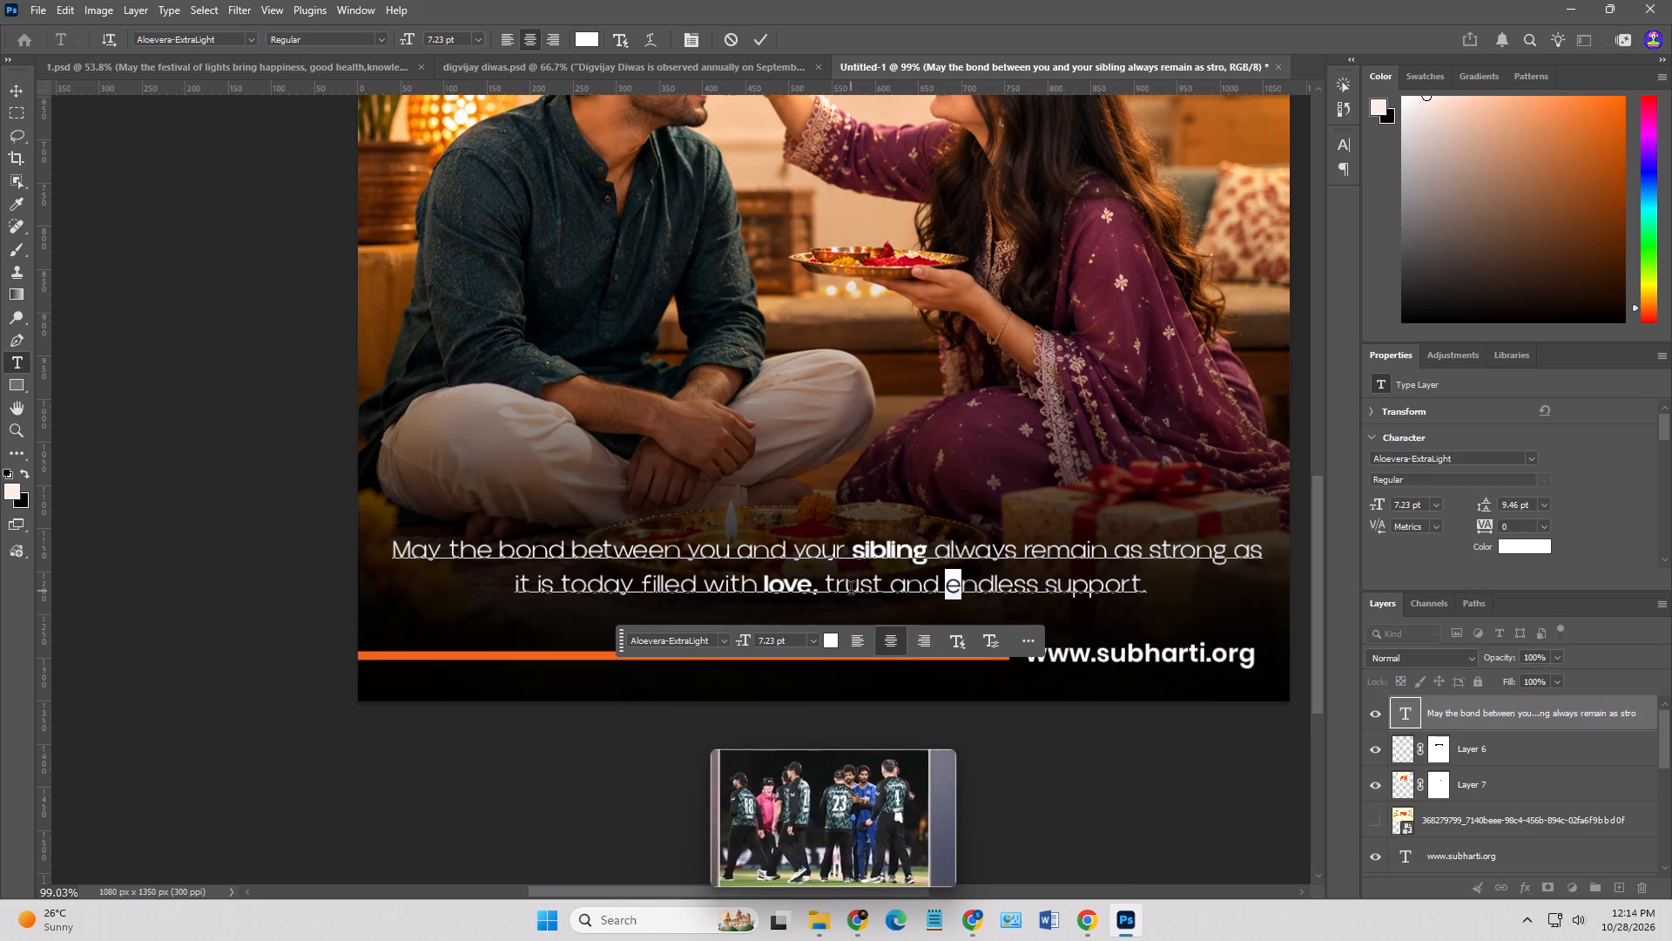
pyautogui.moveTo(826, 589); pyautogui.dragTo(885, 590)
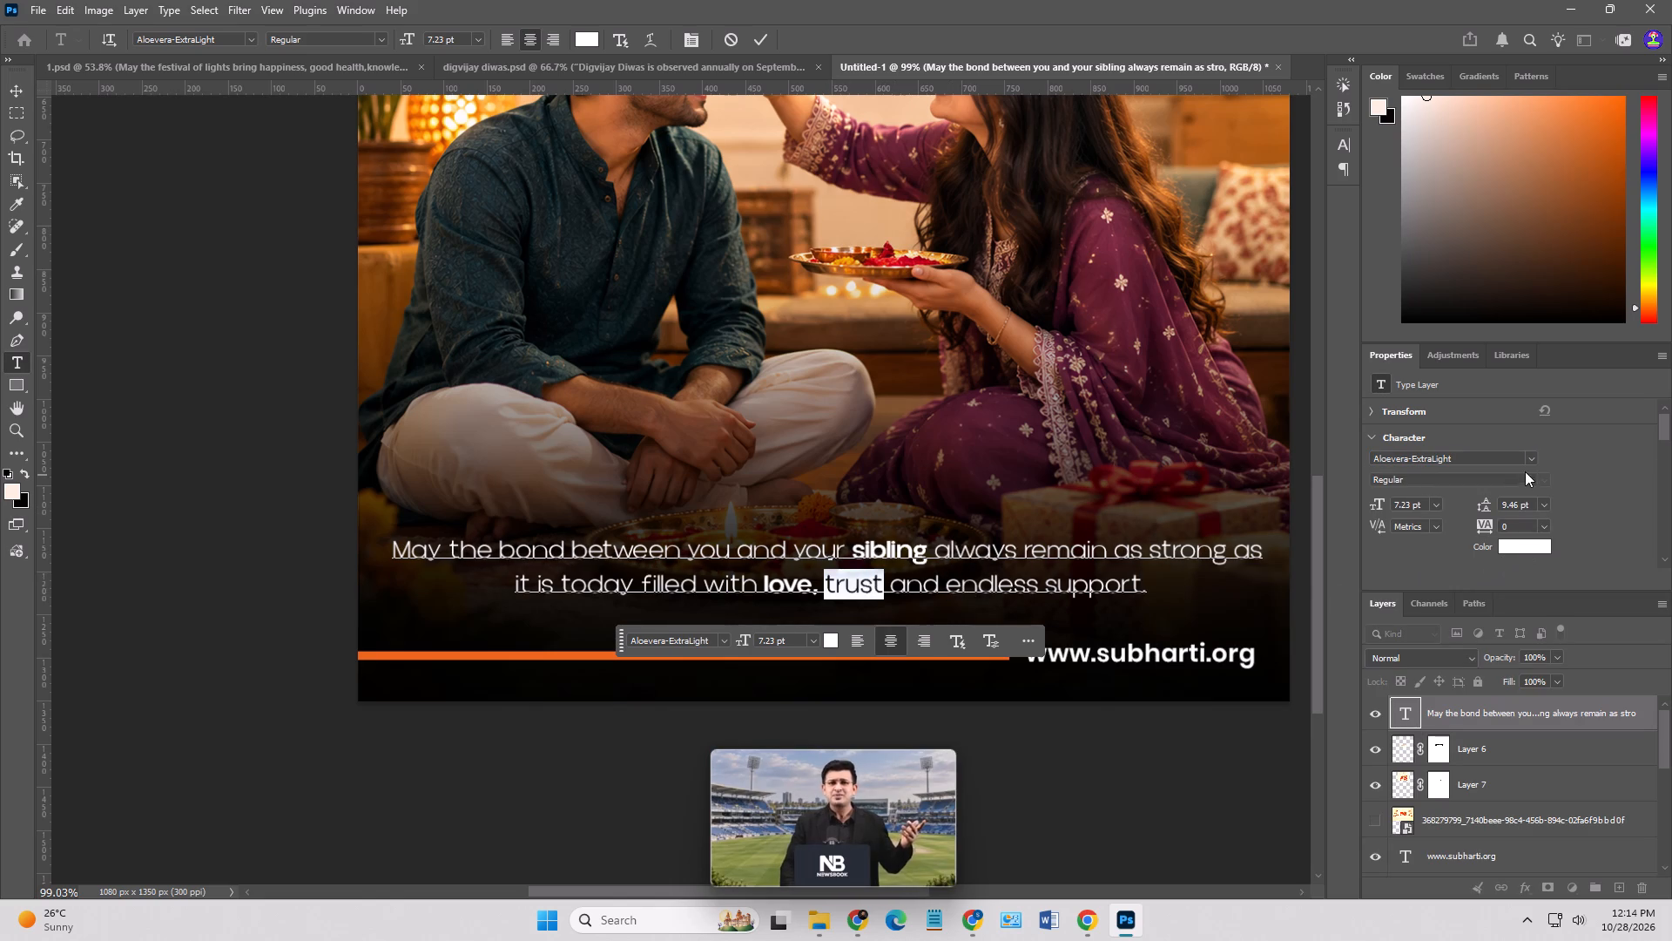
pyautogui.click(1535, 457)
pyautogui.click(1500, 88)
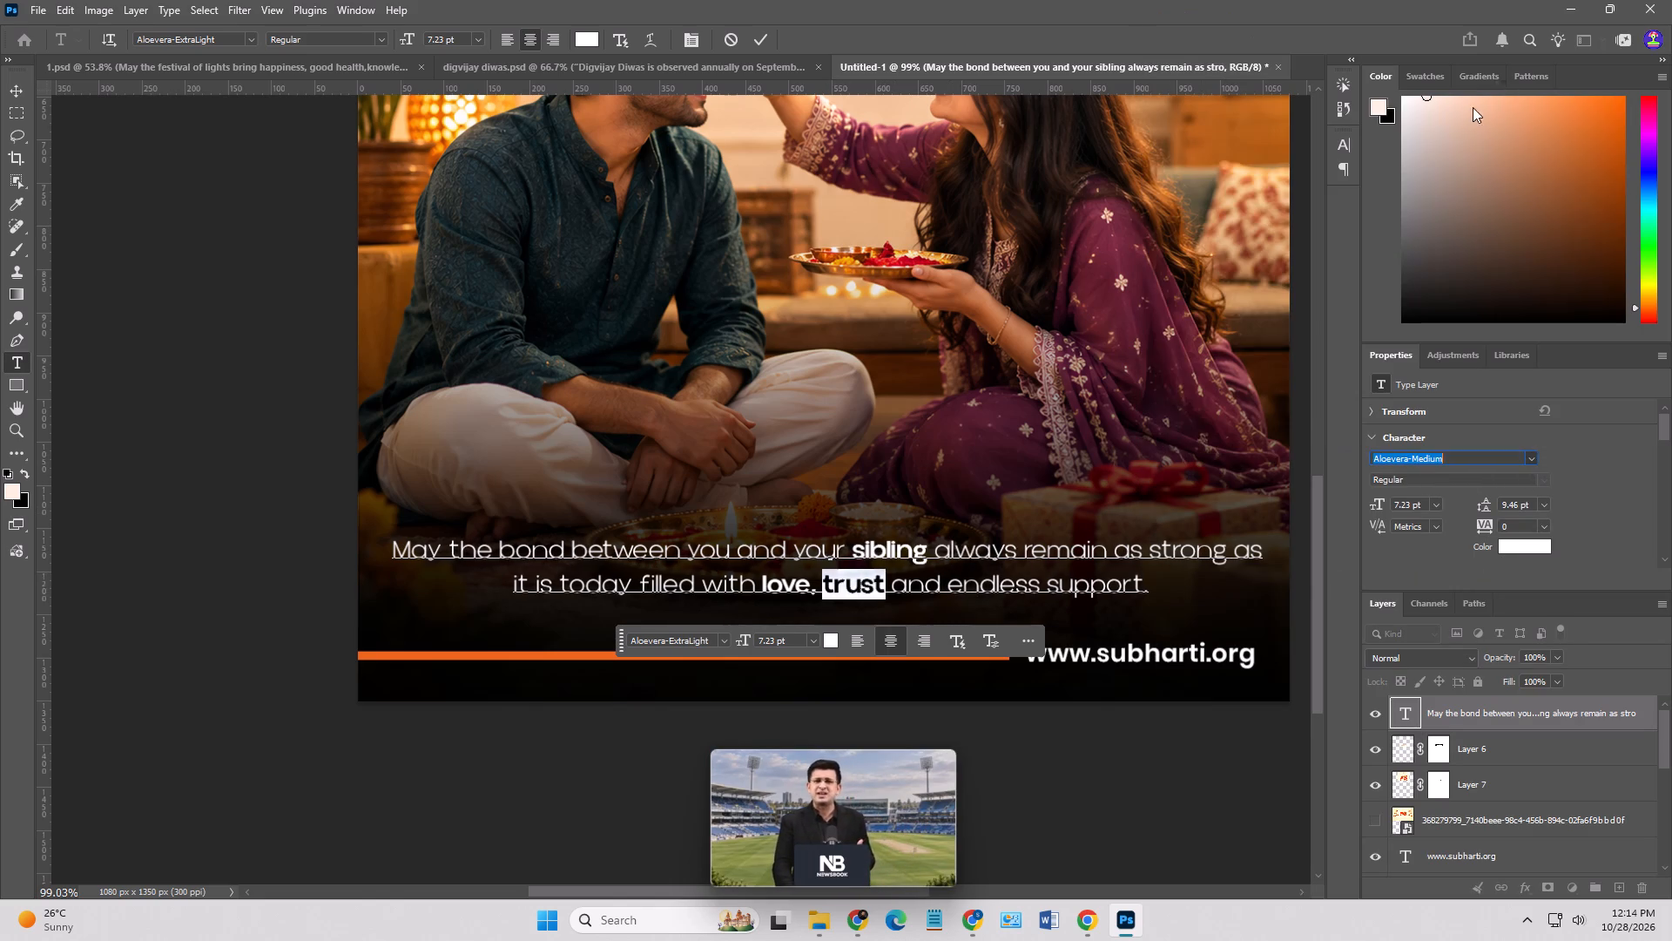
pyautogui.moveTo(952, 581); pyautogui.dragTo(1046, 583)
pyautogui.click(1533, 457)
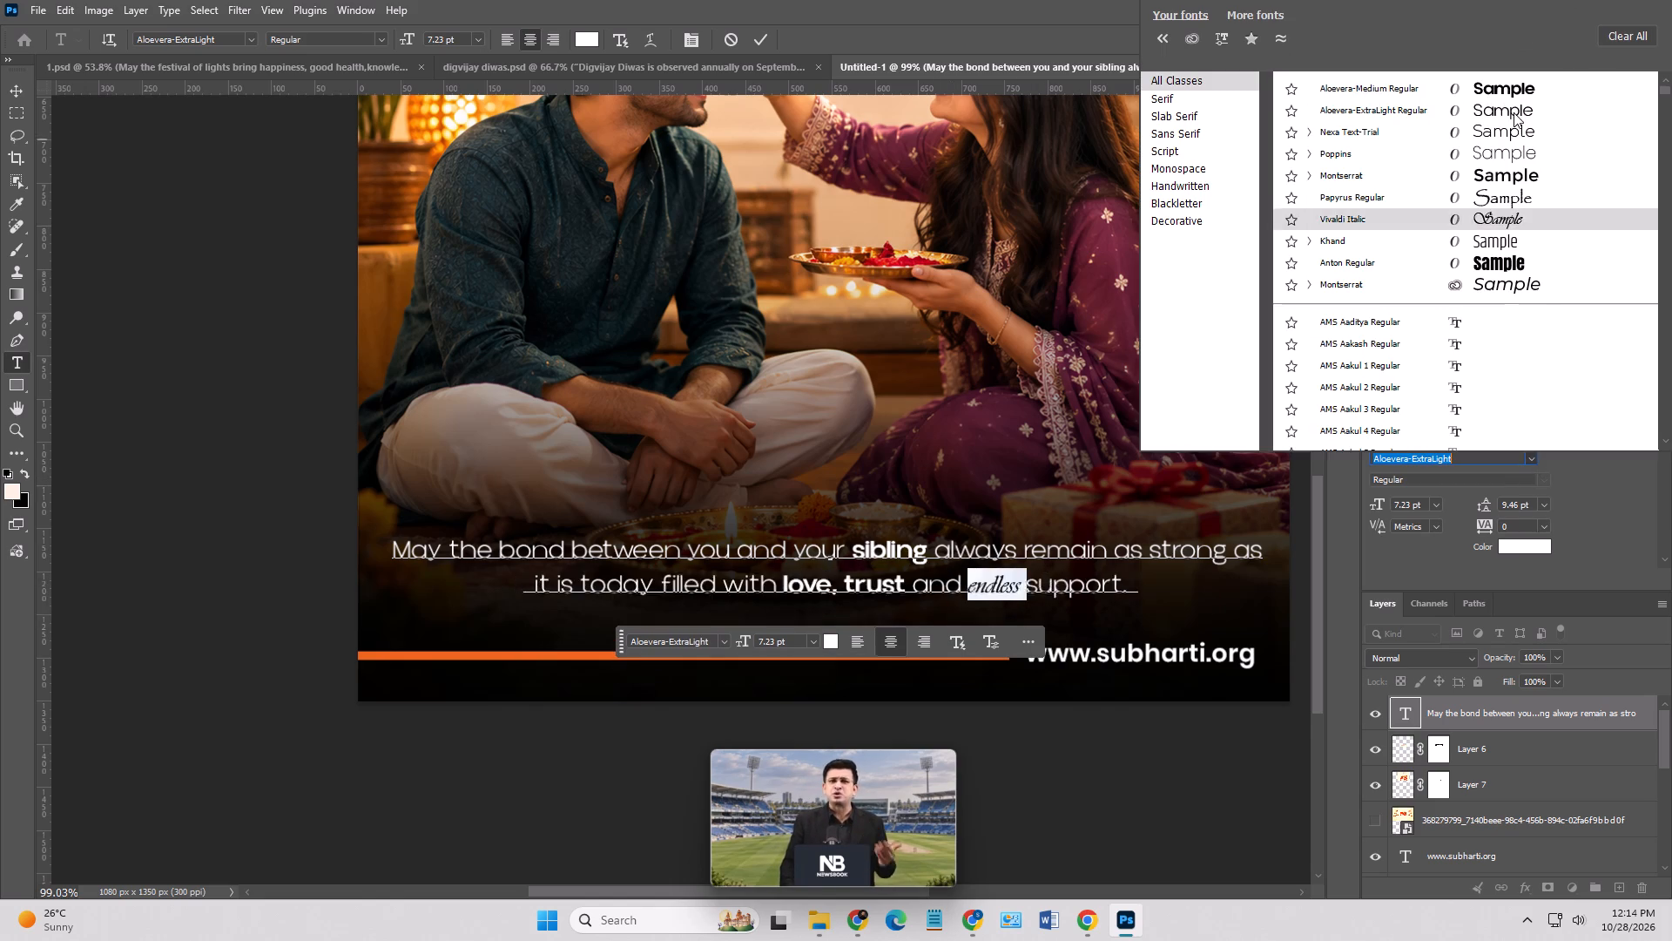
pyautogui.click(1508, 90)
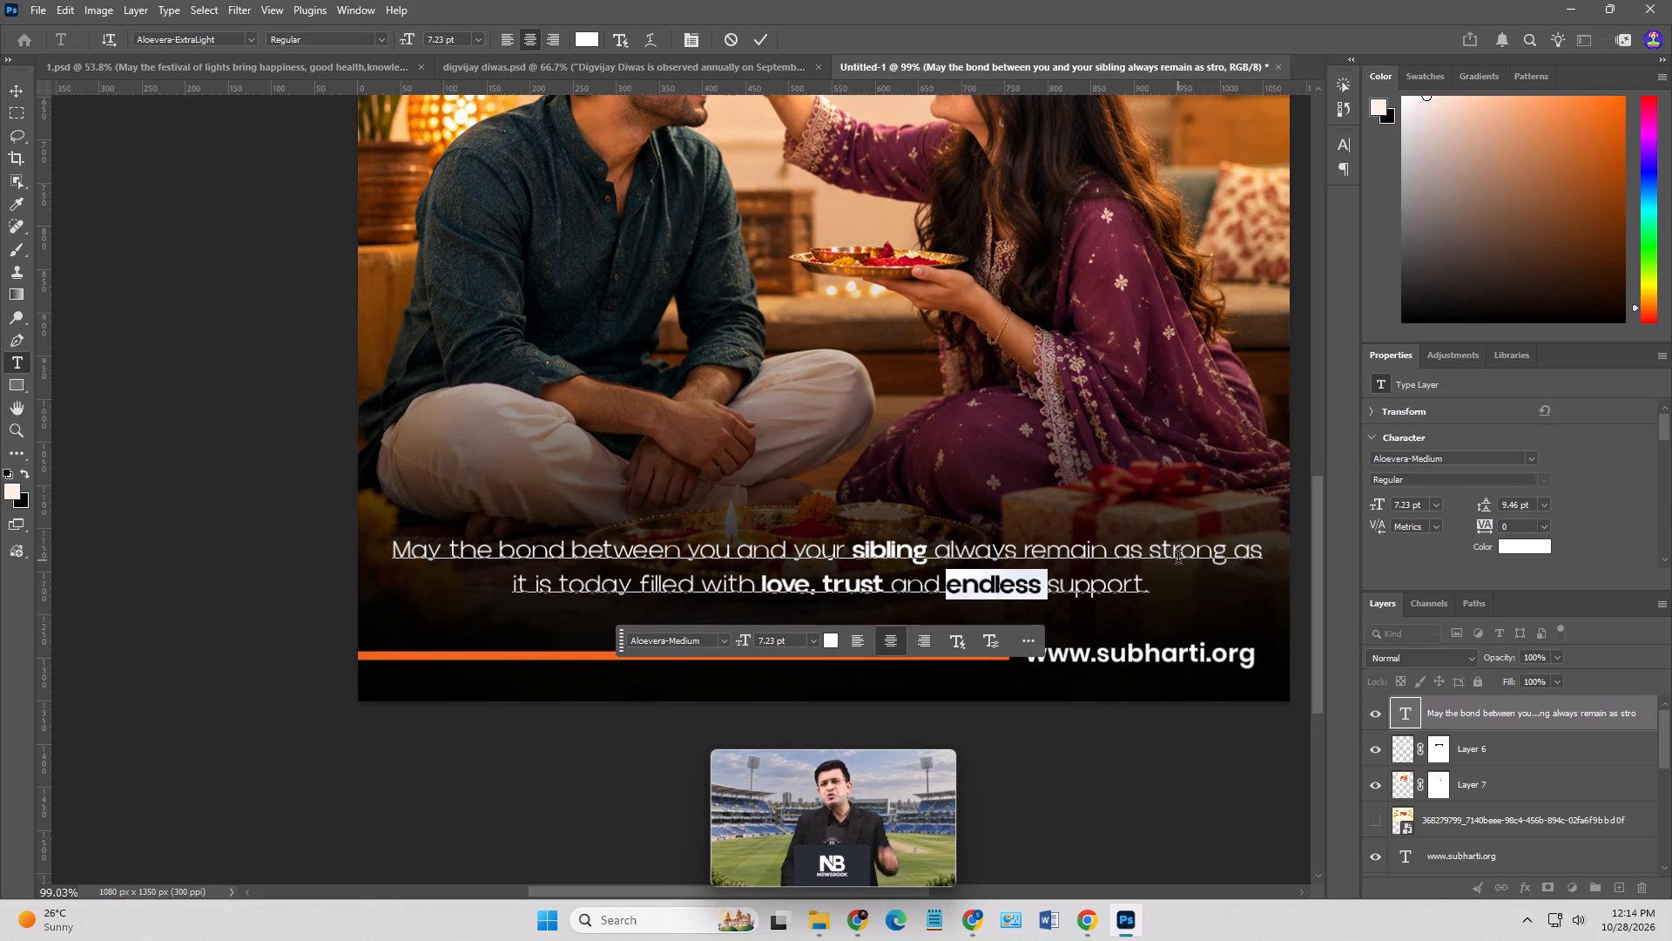
pyautogui.click(13, 89)
pyautogui.click(172, 340)
# Colour the word "sibling" in the message's first line orange ec651c, sampled from the orange bar.
pyautogui.doubleClick(871, 555)
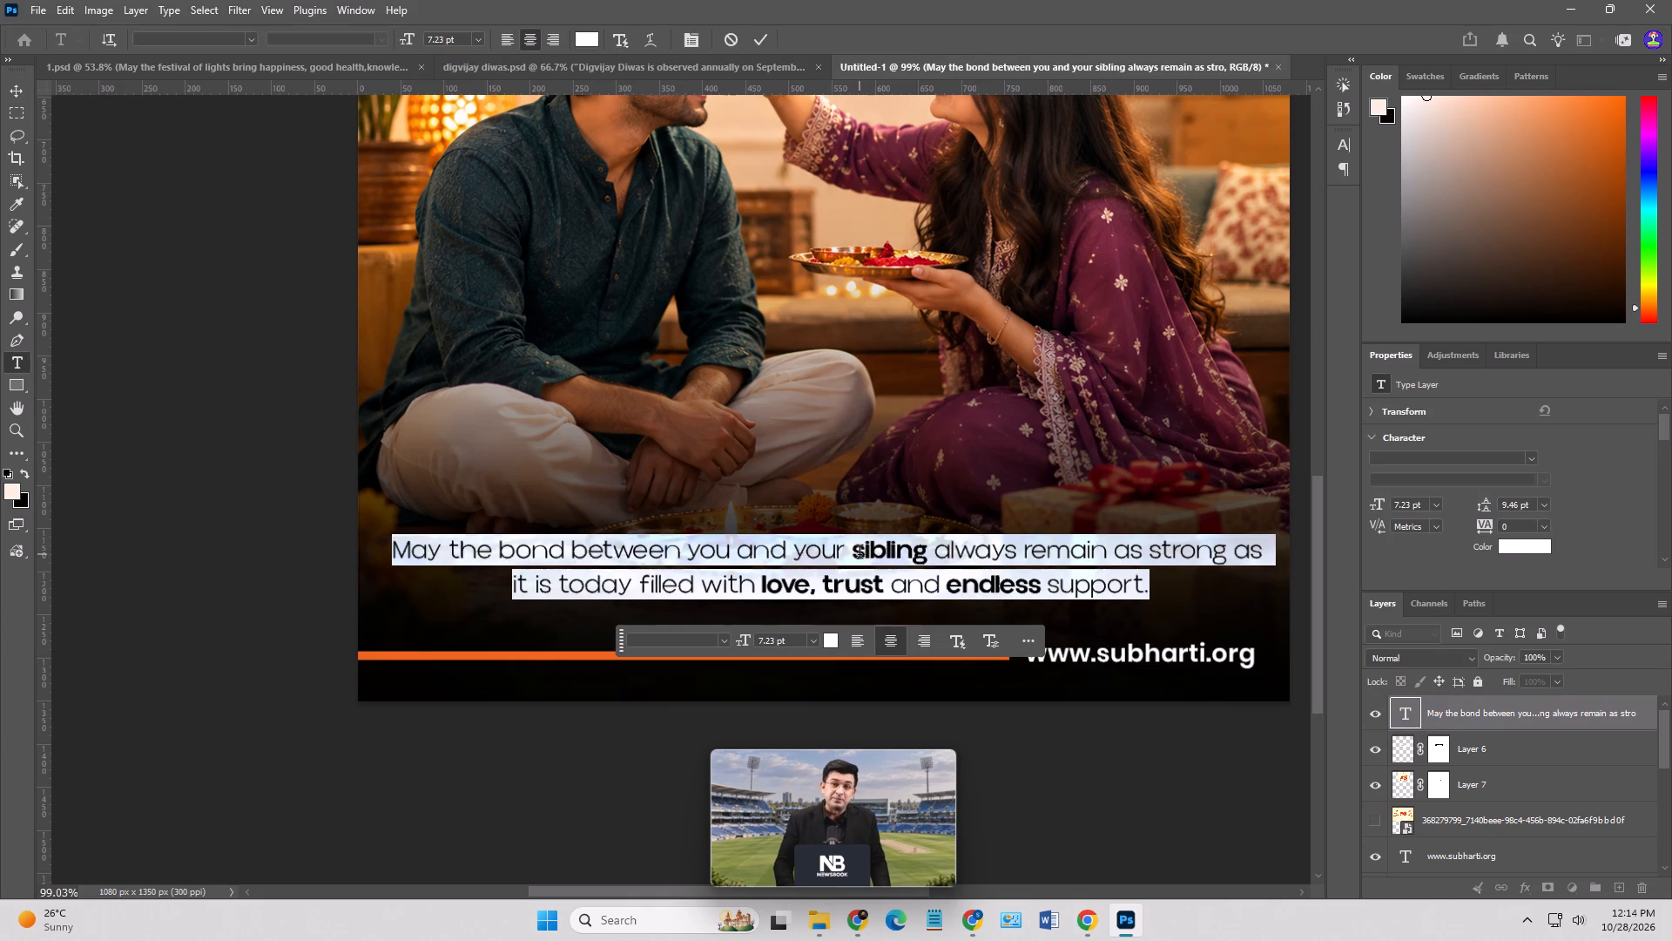
pyautogui.moveTo(851, 553); pyautogui.dragTo(927, 552)
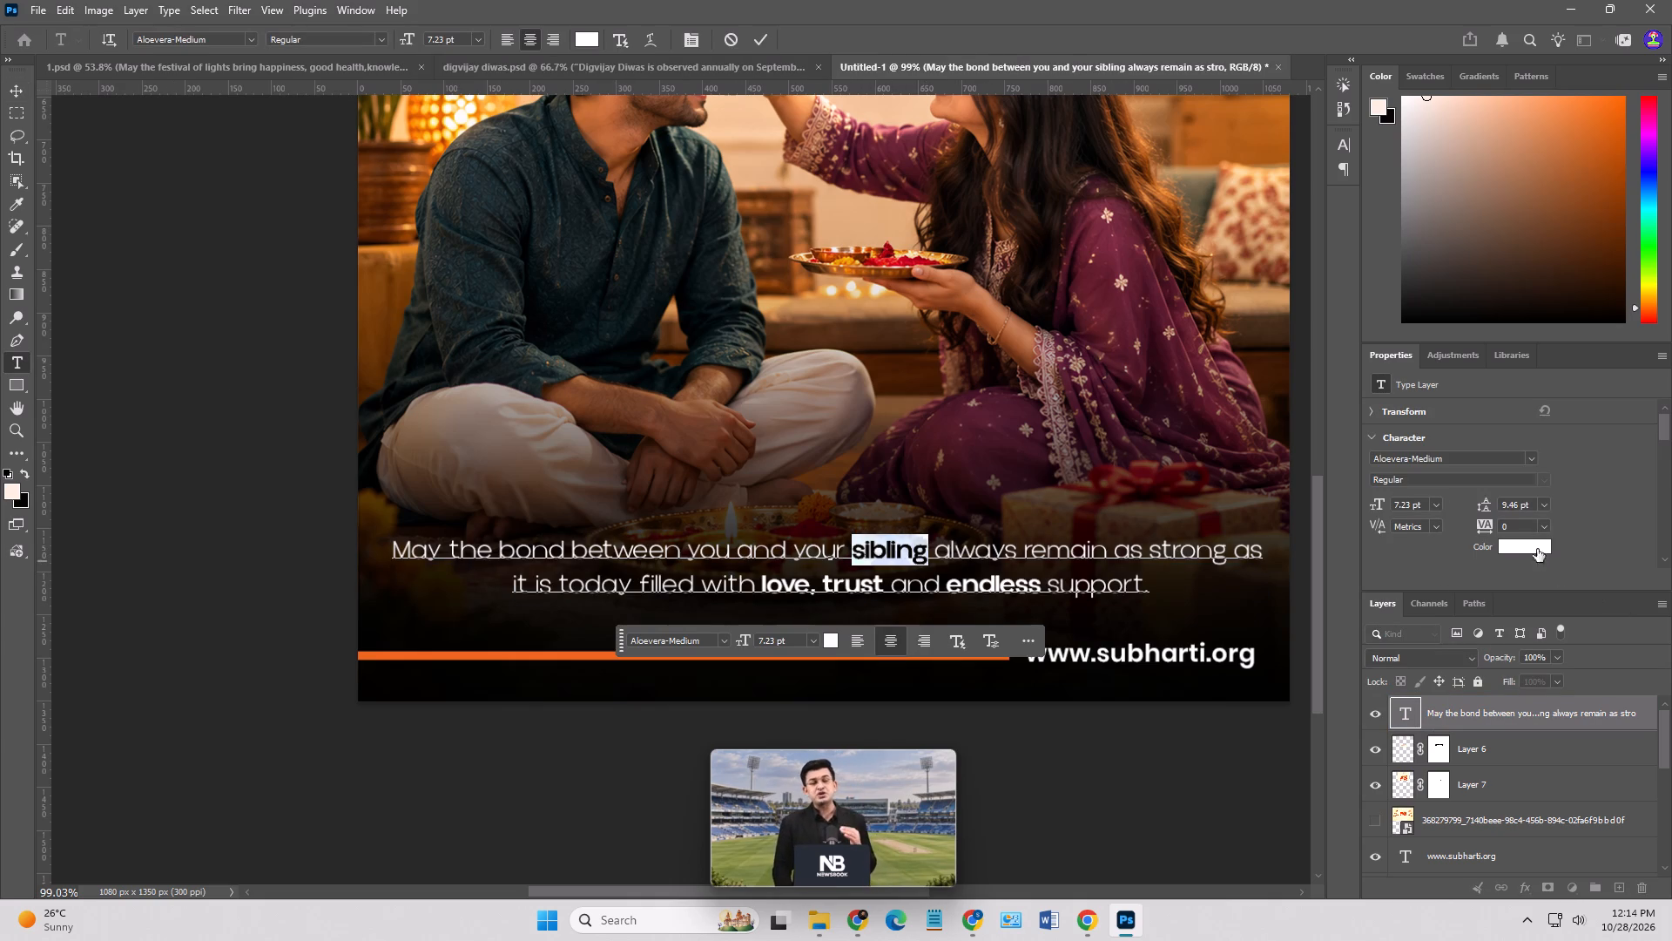
pyautogui.click(1530, 542)
pyautogui.click(497, 654)
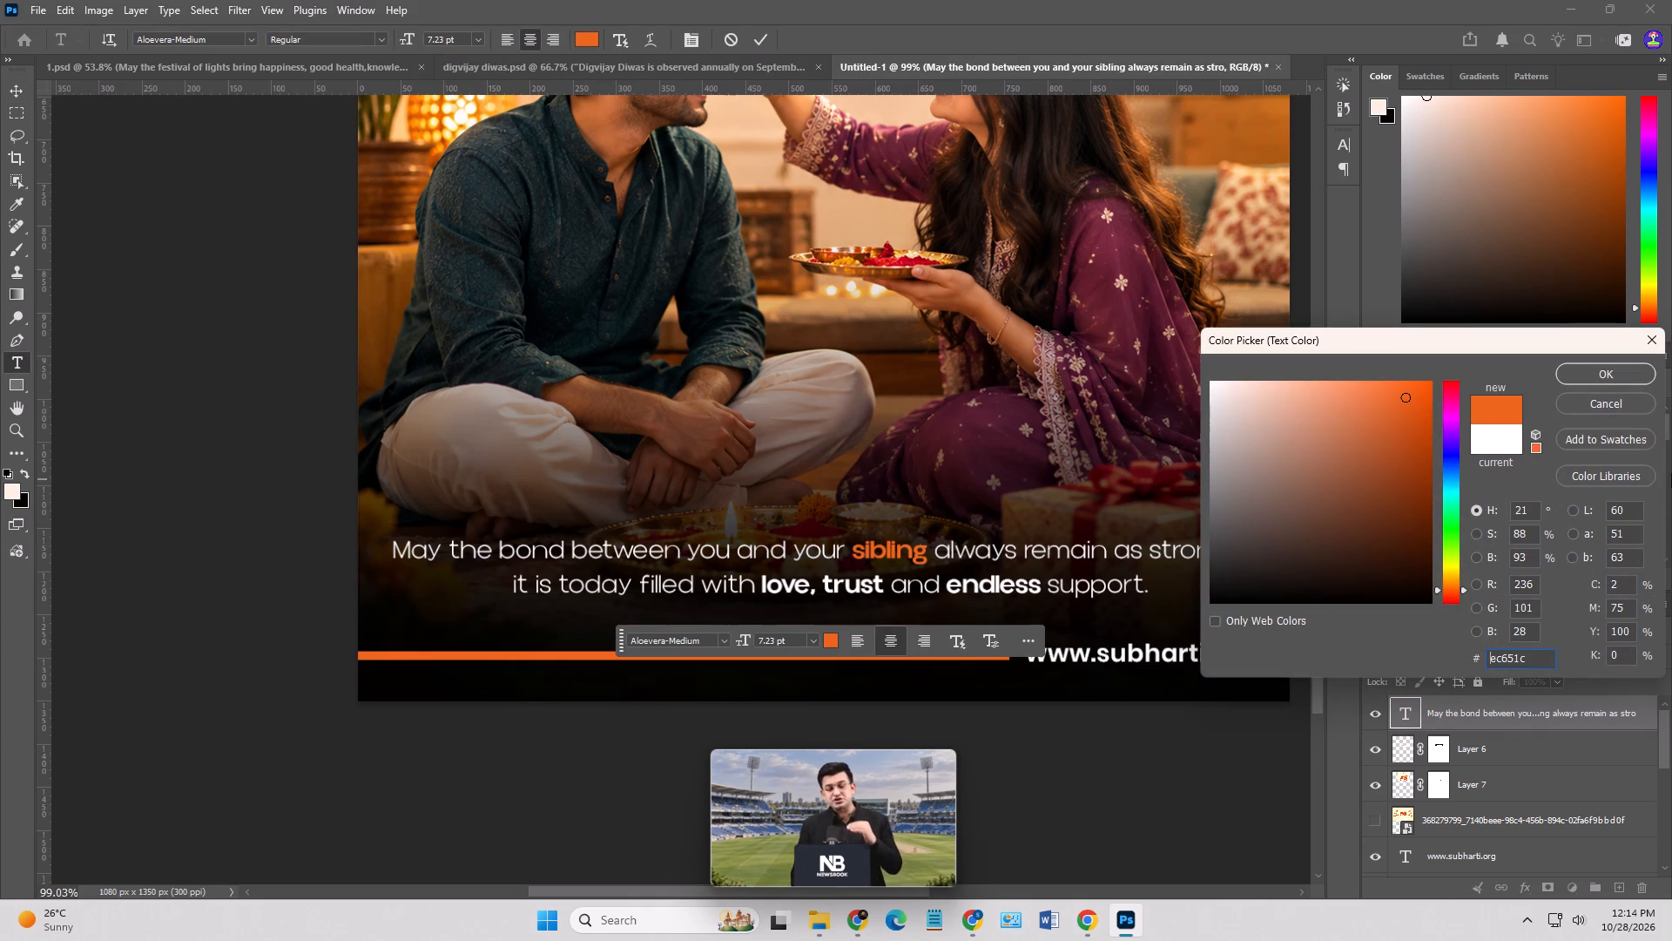
pyautogui.click(1608, 371)
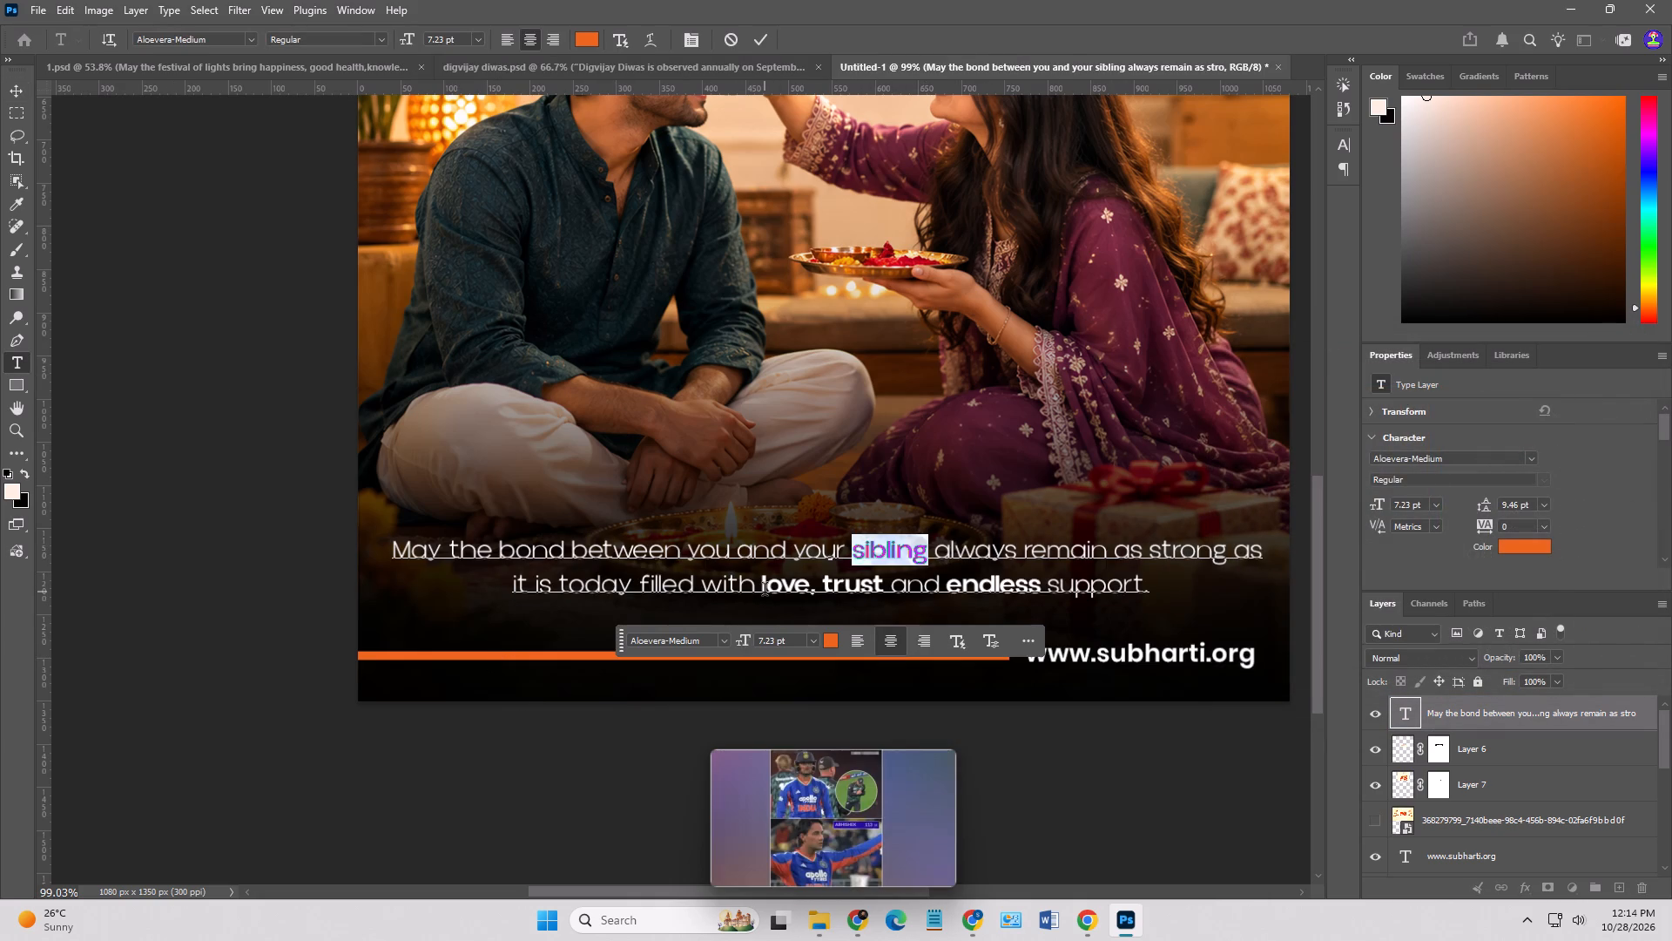
# Colour the word "love," orange by sampling the bar, and brighten the shade to ff6c1d.
pyautogui.moveTo(765, 592); pyautogui.dragTo(818, 591)
pyautogui.click(819, 595)
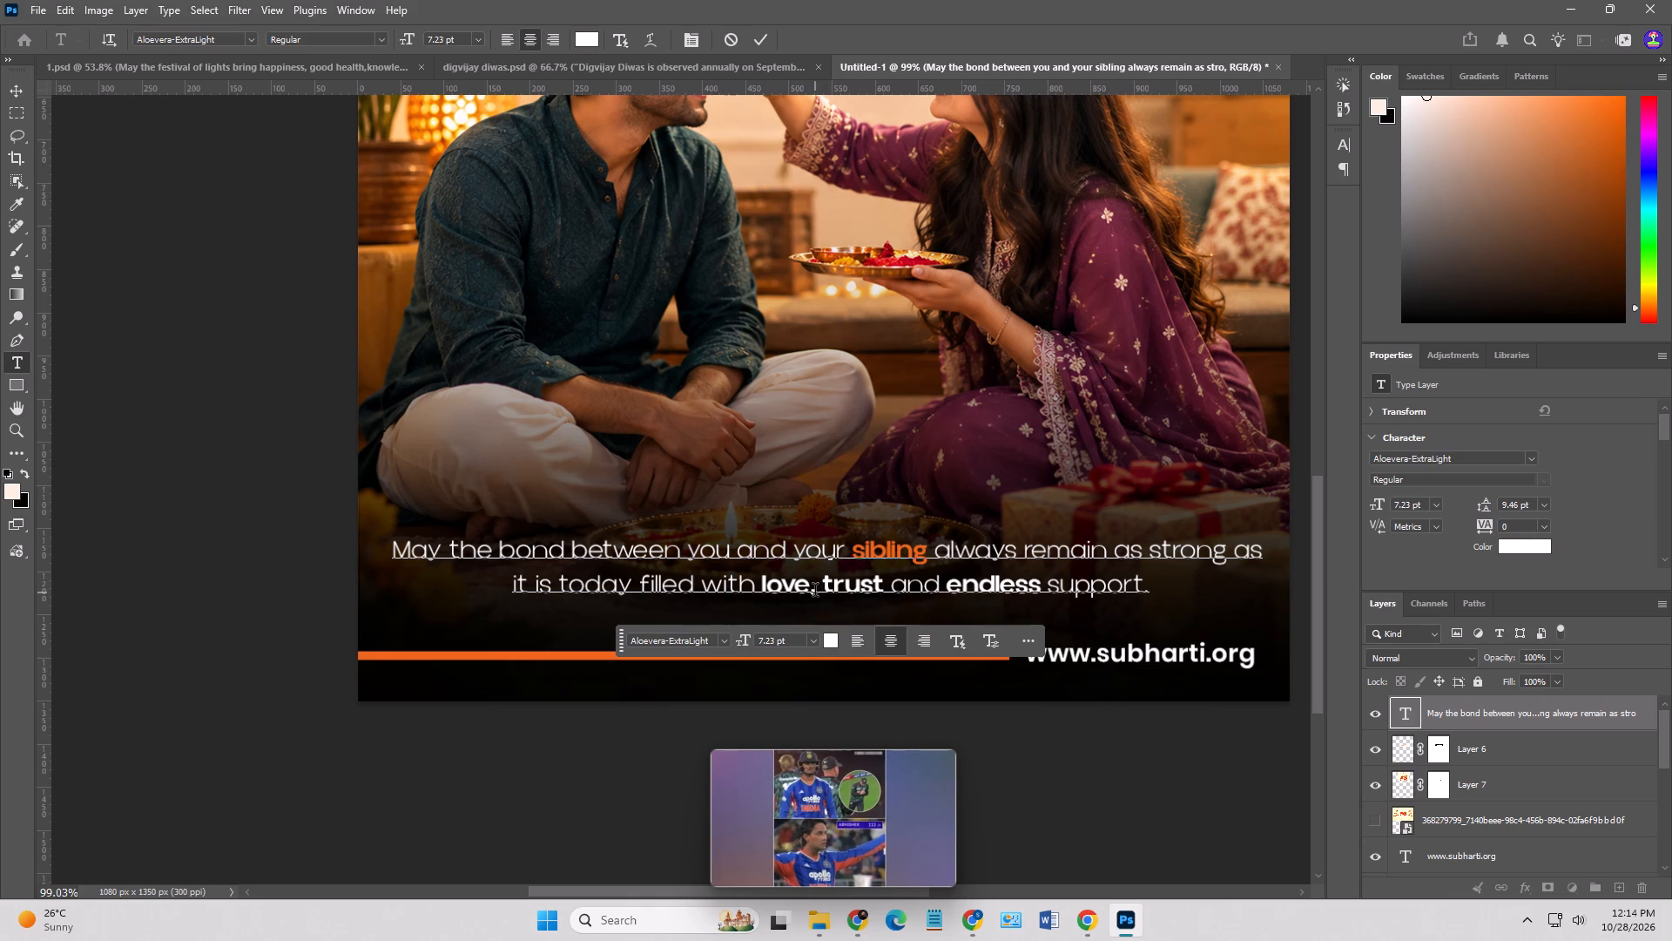
pyautogui.moveTo(814, 592); pyautogui.dragTo(763, 587)
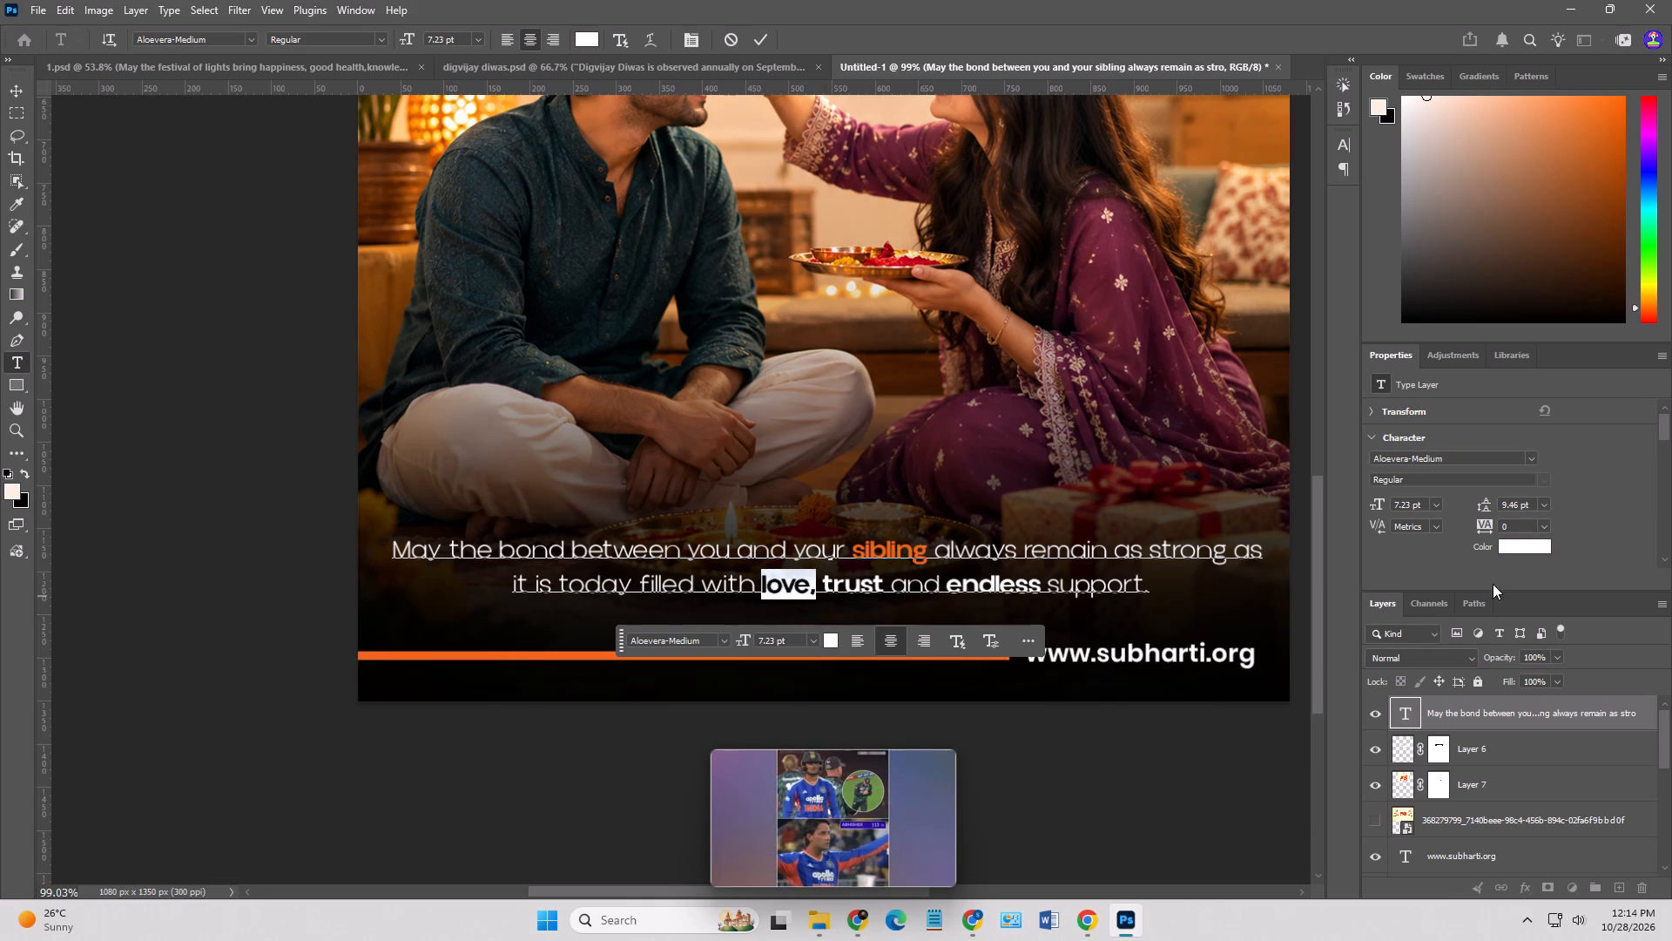
pyautogui.click(1520, 547)
pyautogui.click(542, 657)
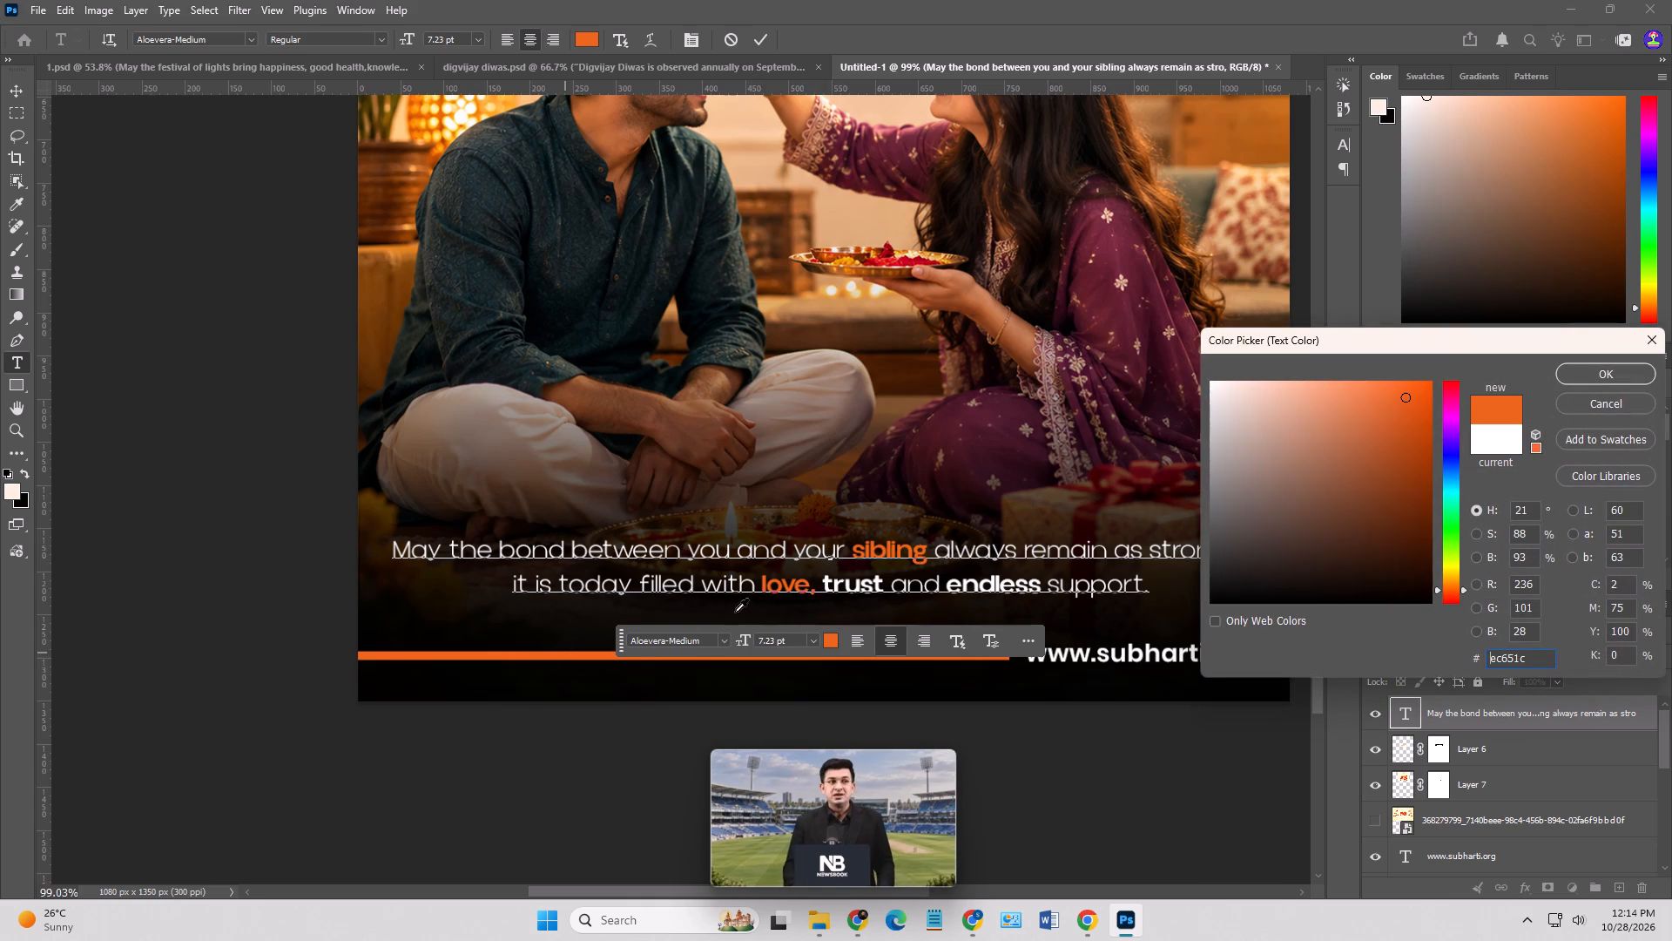
pyautogui.moveTo(1408, 397); pyautogui.dragTo(1406, 377)
pyautogui.click(1610, 369)
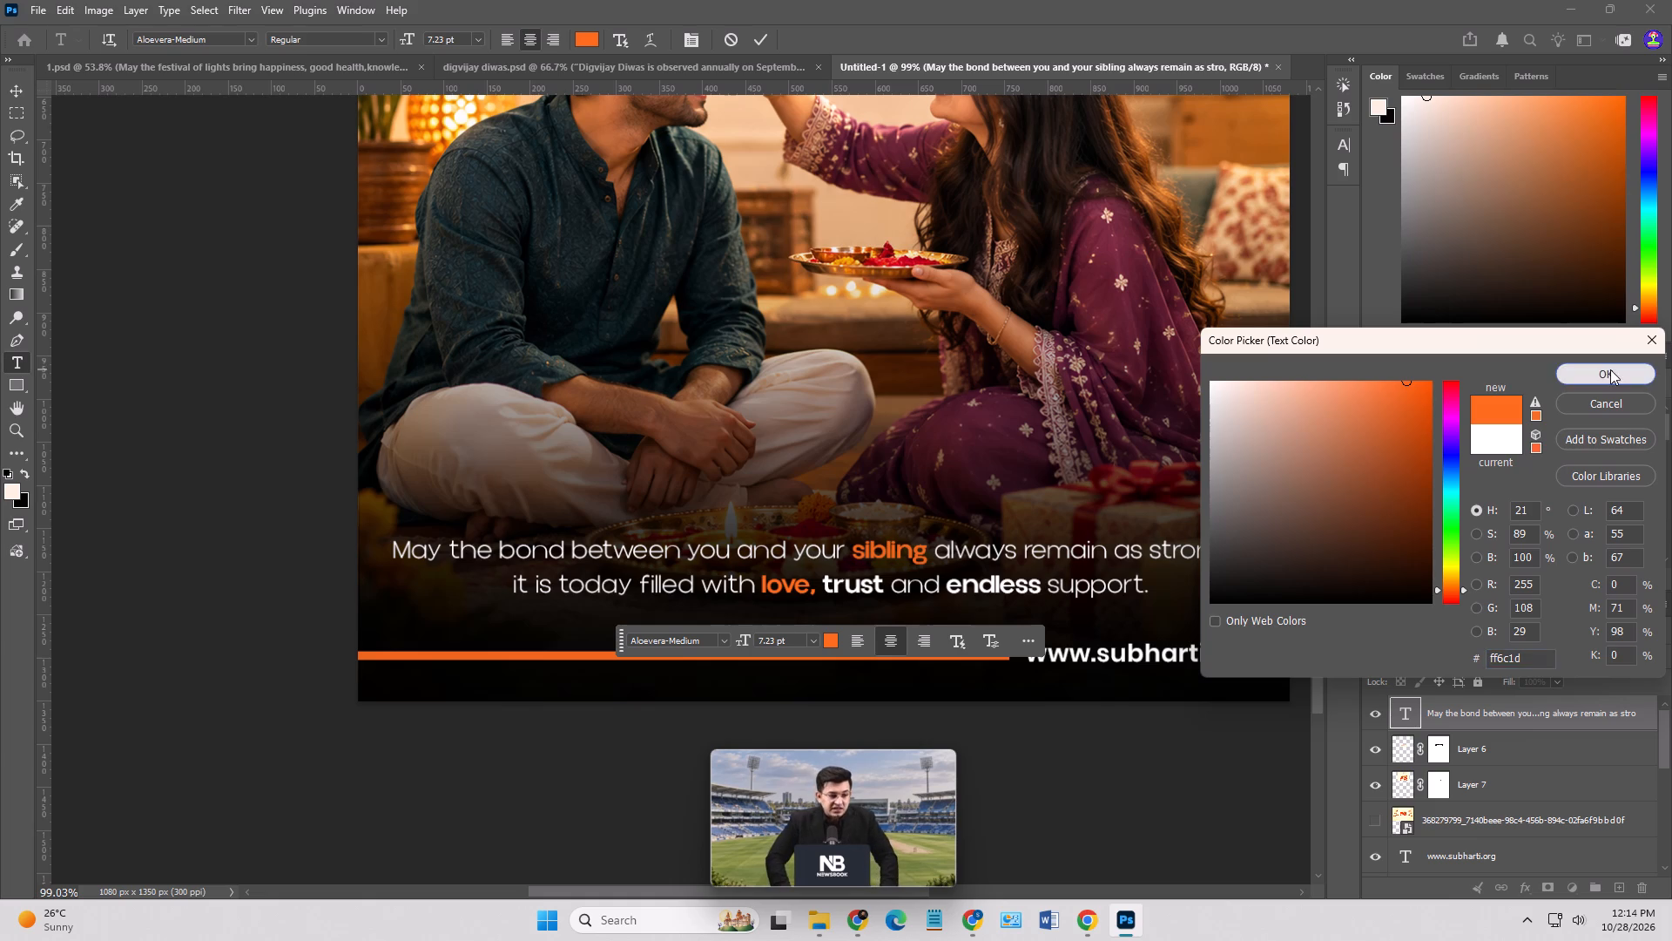
# Colour the word "trust" in the second line orange ec651c, sampled from the orange bar.
pyautogui.moveTo(826, 588); pyautogui.dragTo(833, 588)
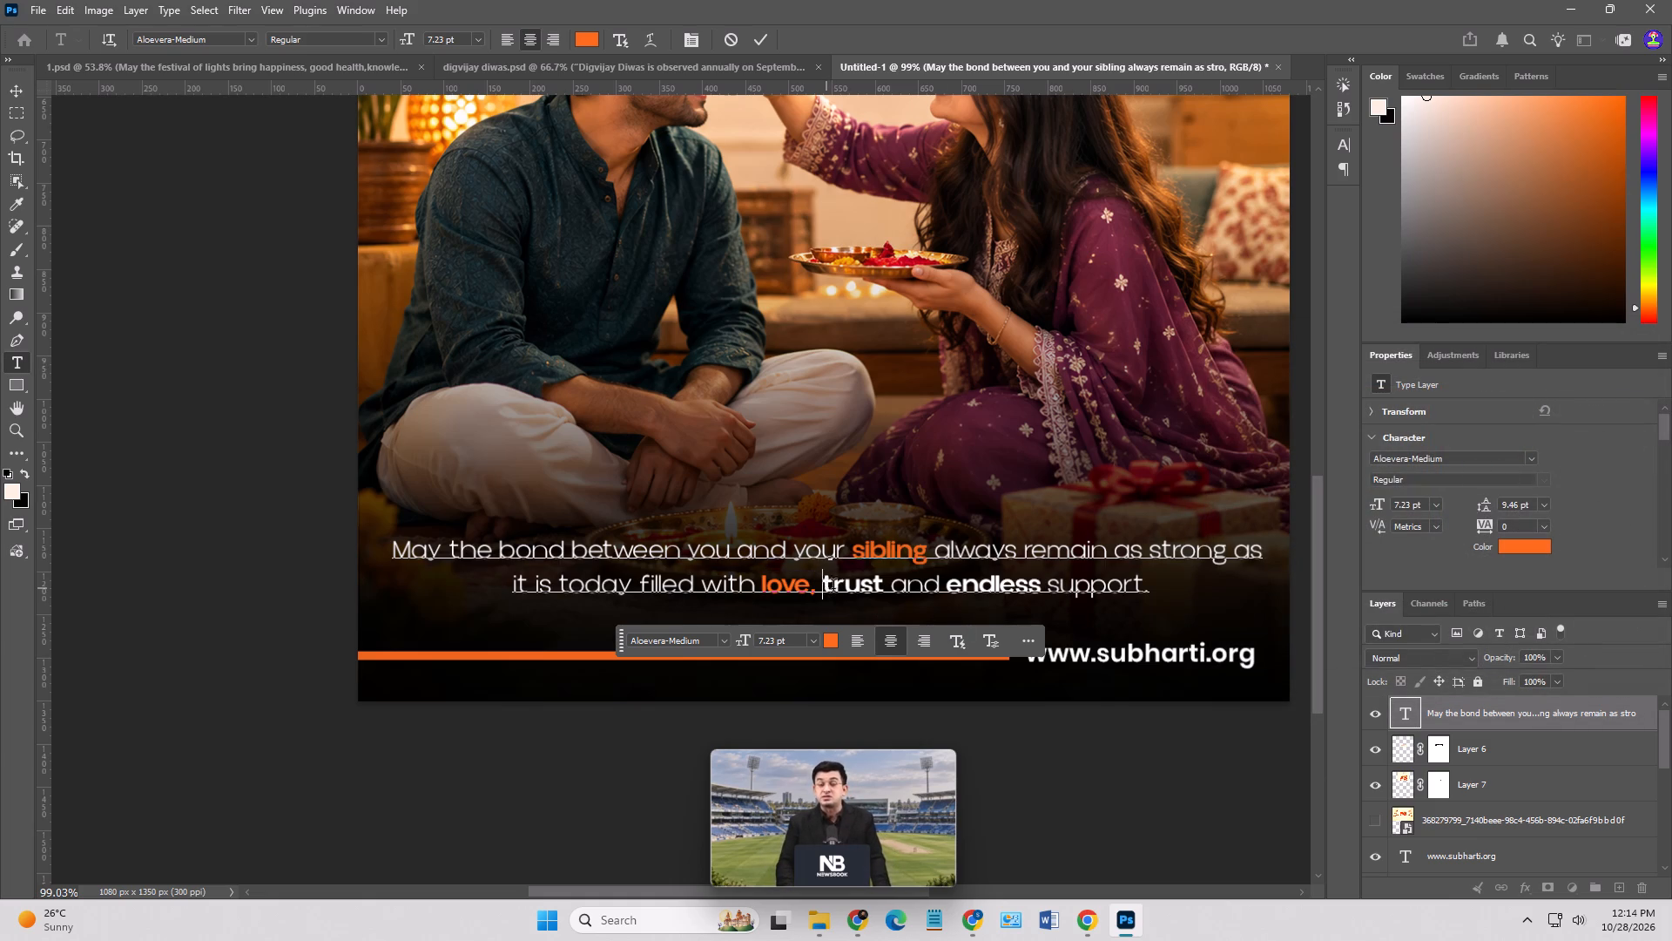
pyautogui.moveTo(833, 588); pyautogui.dragTo(881, 586)
pyautogui.click(1539, 544)
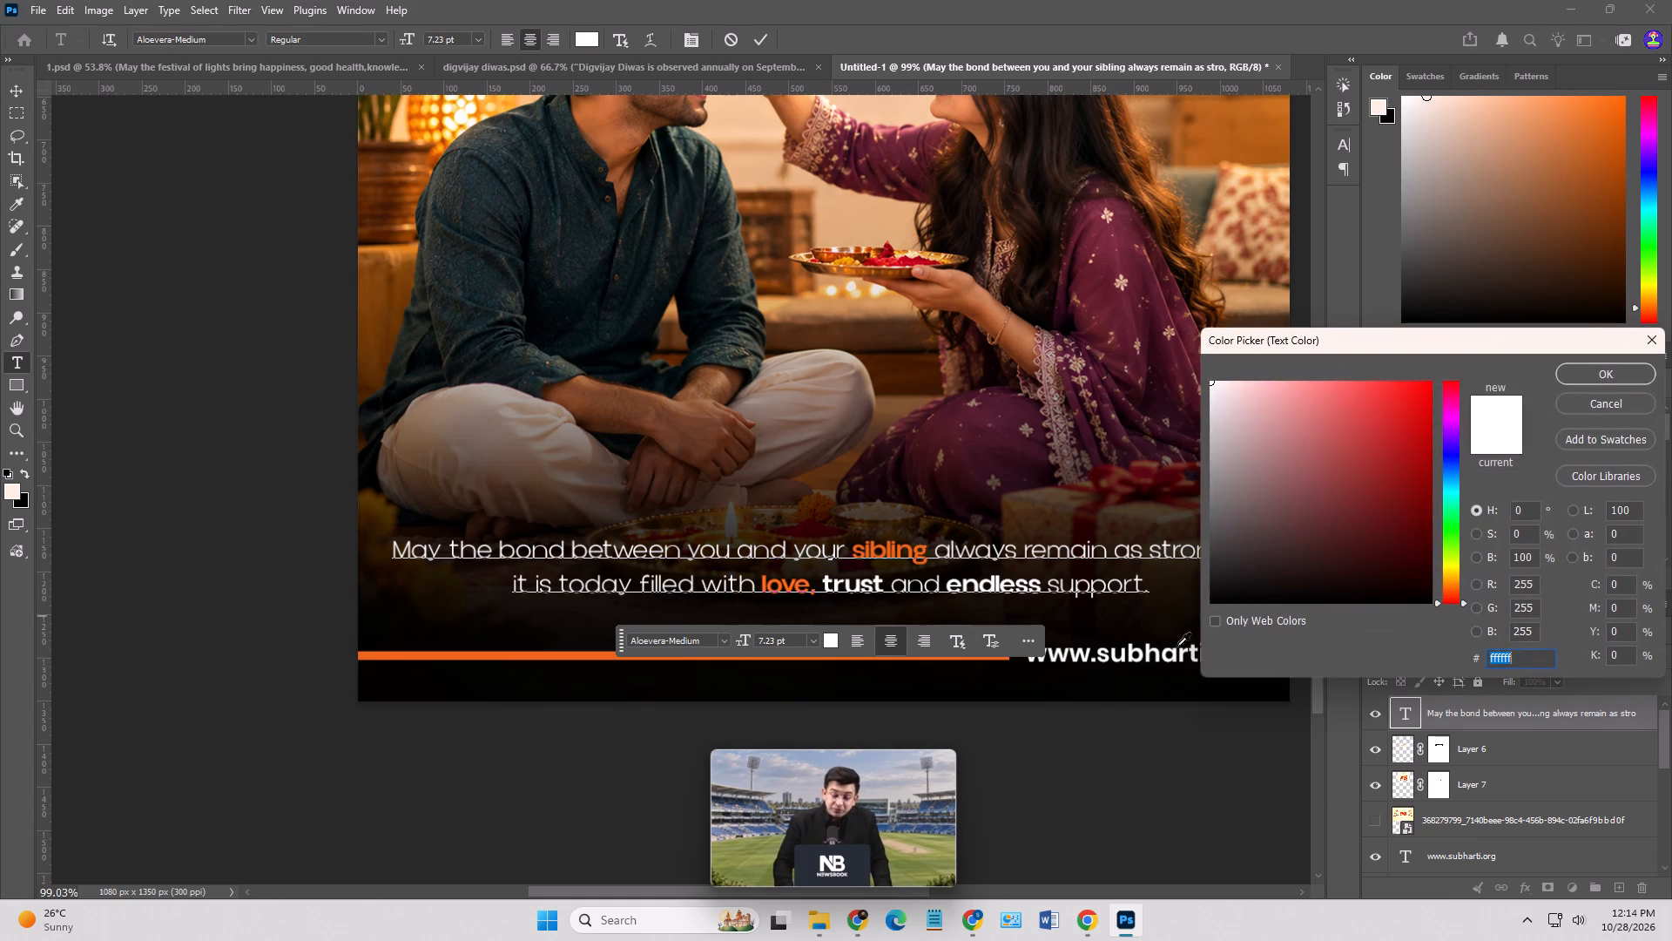
pyautogui.click(534, 653)
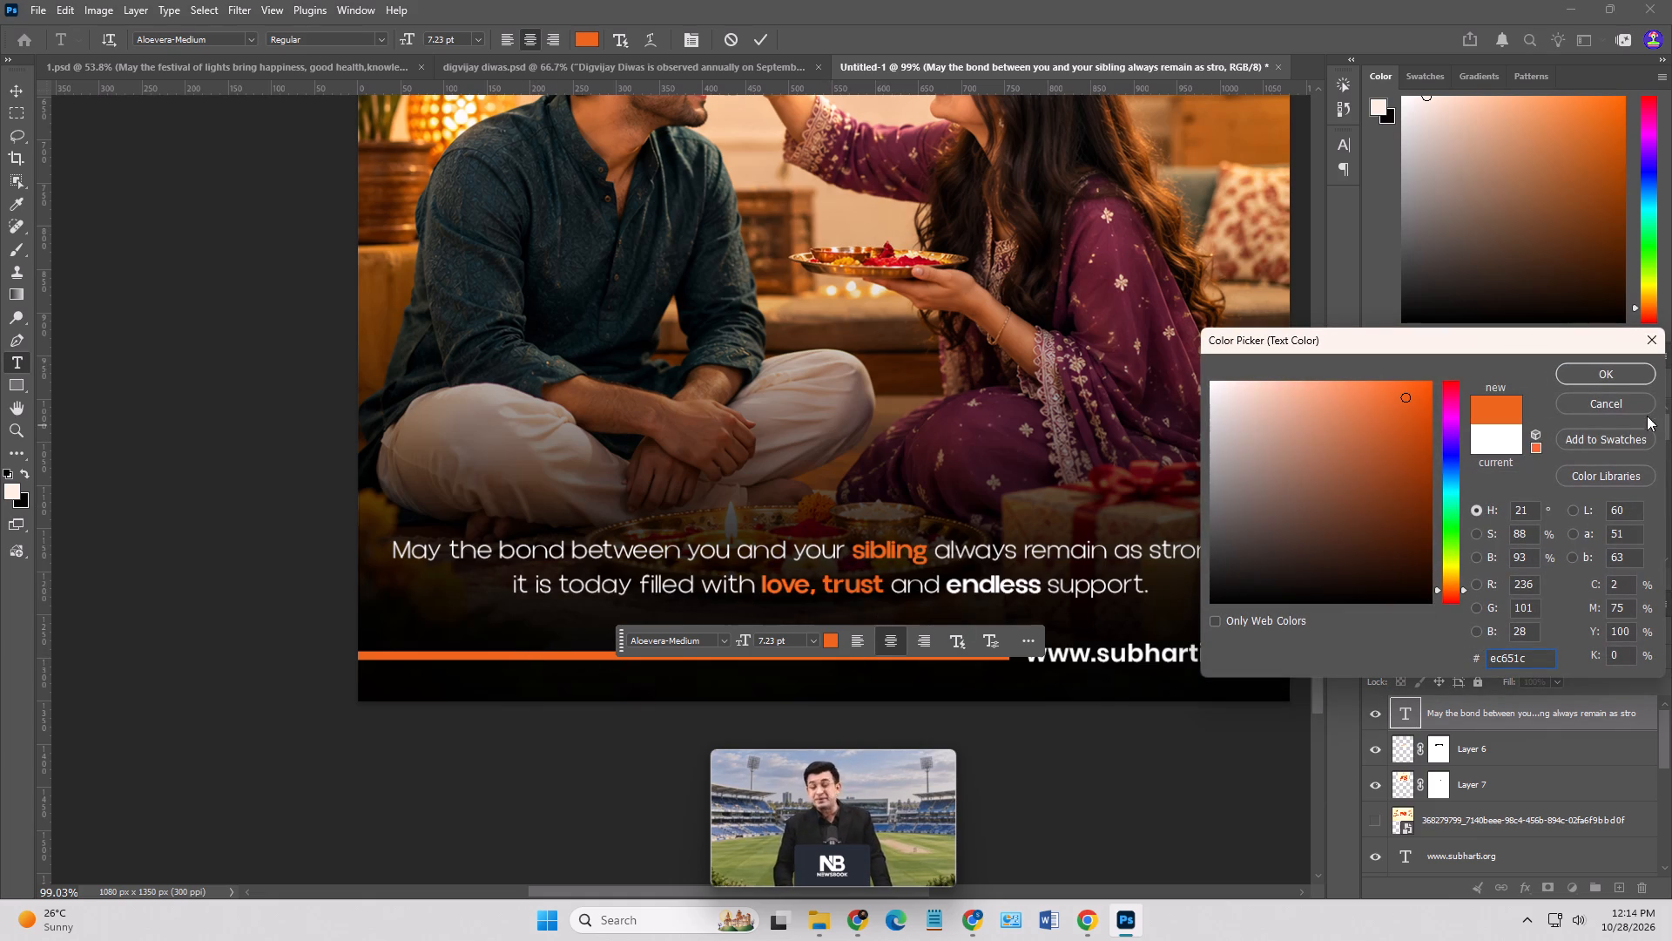
pyautogui.click(1620, 377)
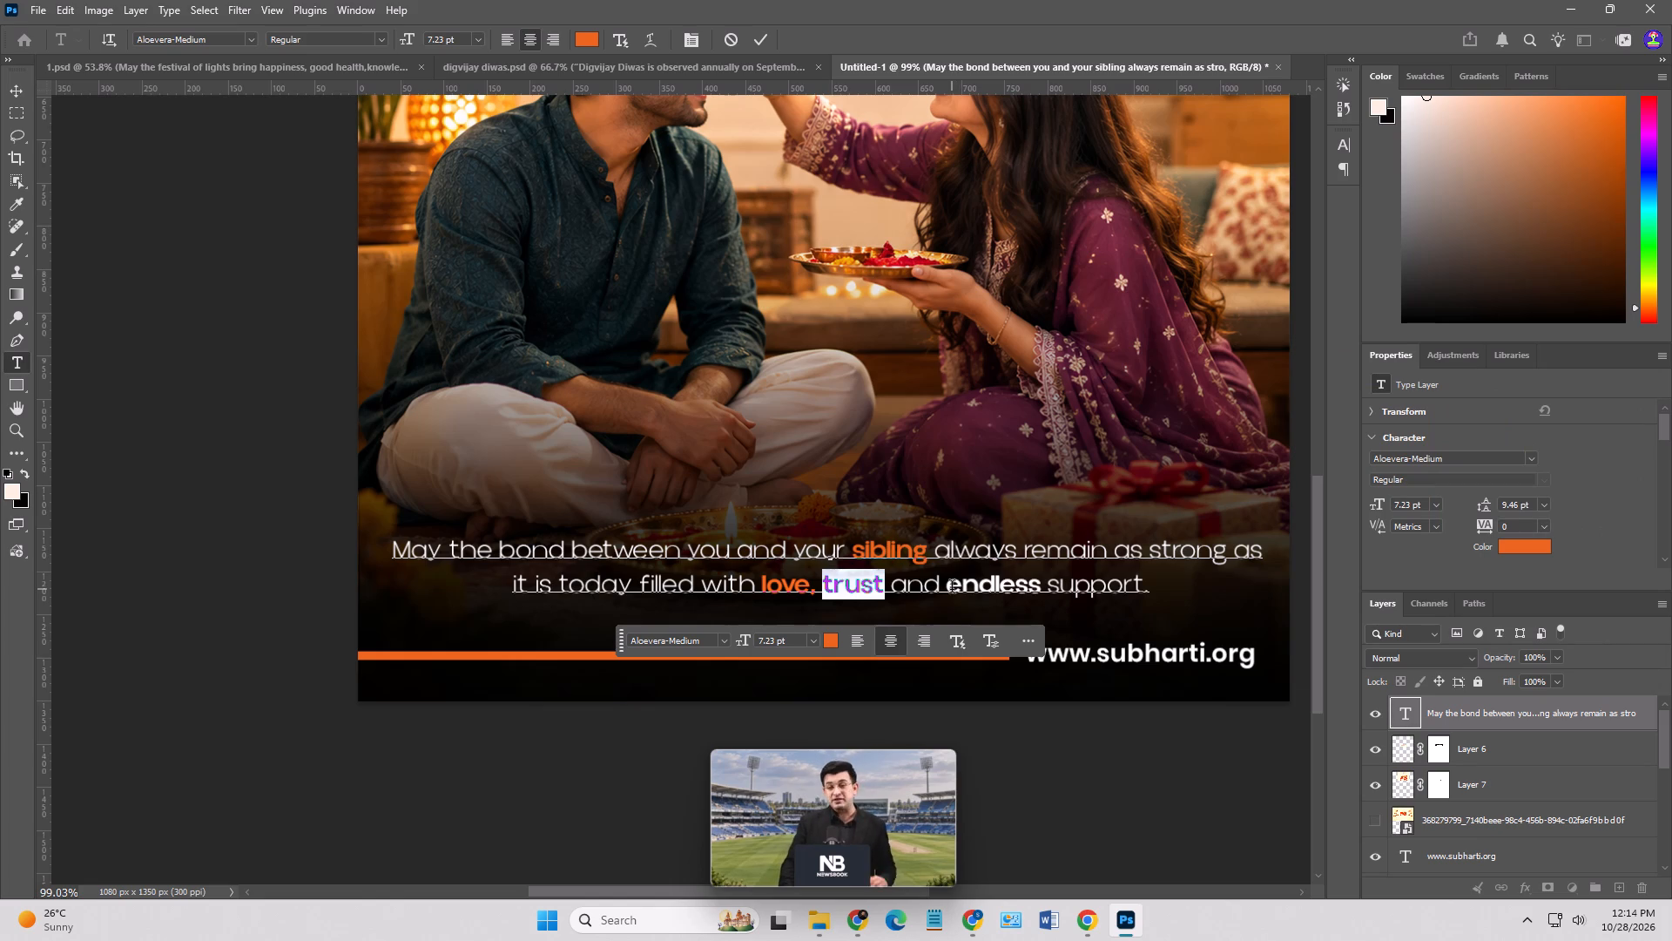
# Colour the word "endless" orange ec651c, sampled from the bar, finish the text editing and deselect the message.
pyautogui.moveTo(952, 589); pyautogui.dragTo(1042, 579)
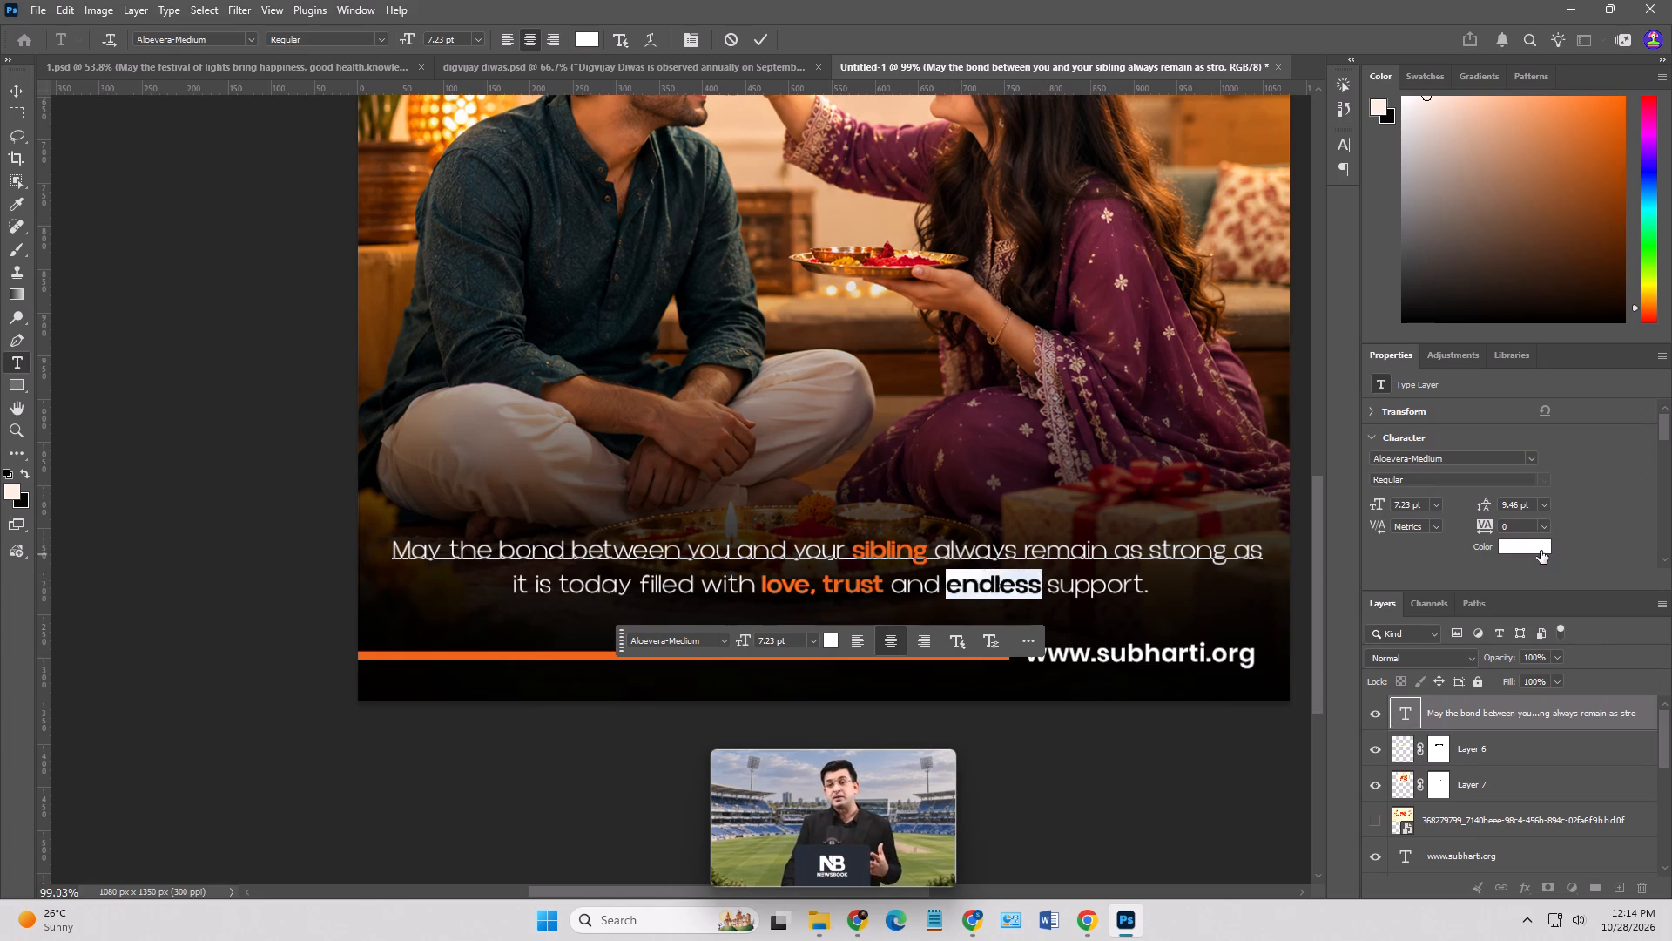
pyautogui.click(1539, 545)
pyautogui.click(573, 655)
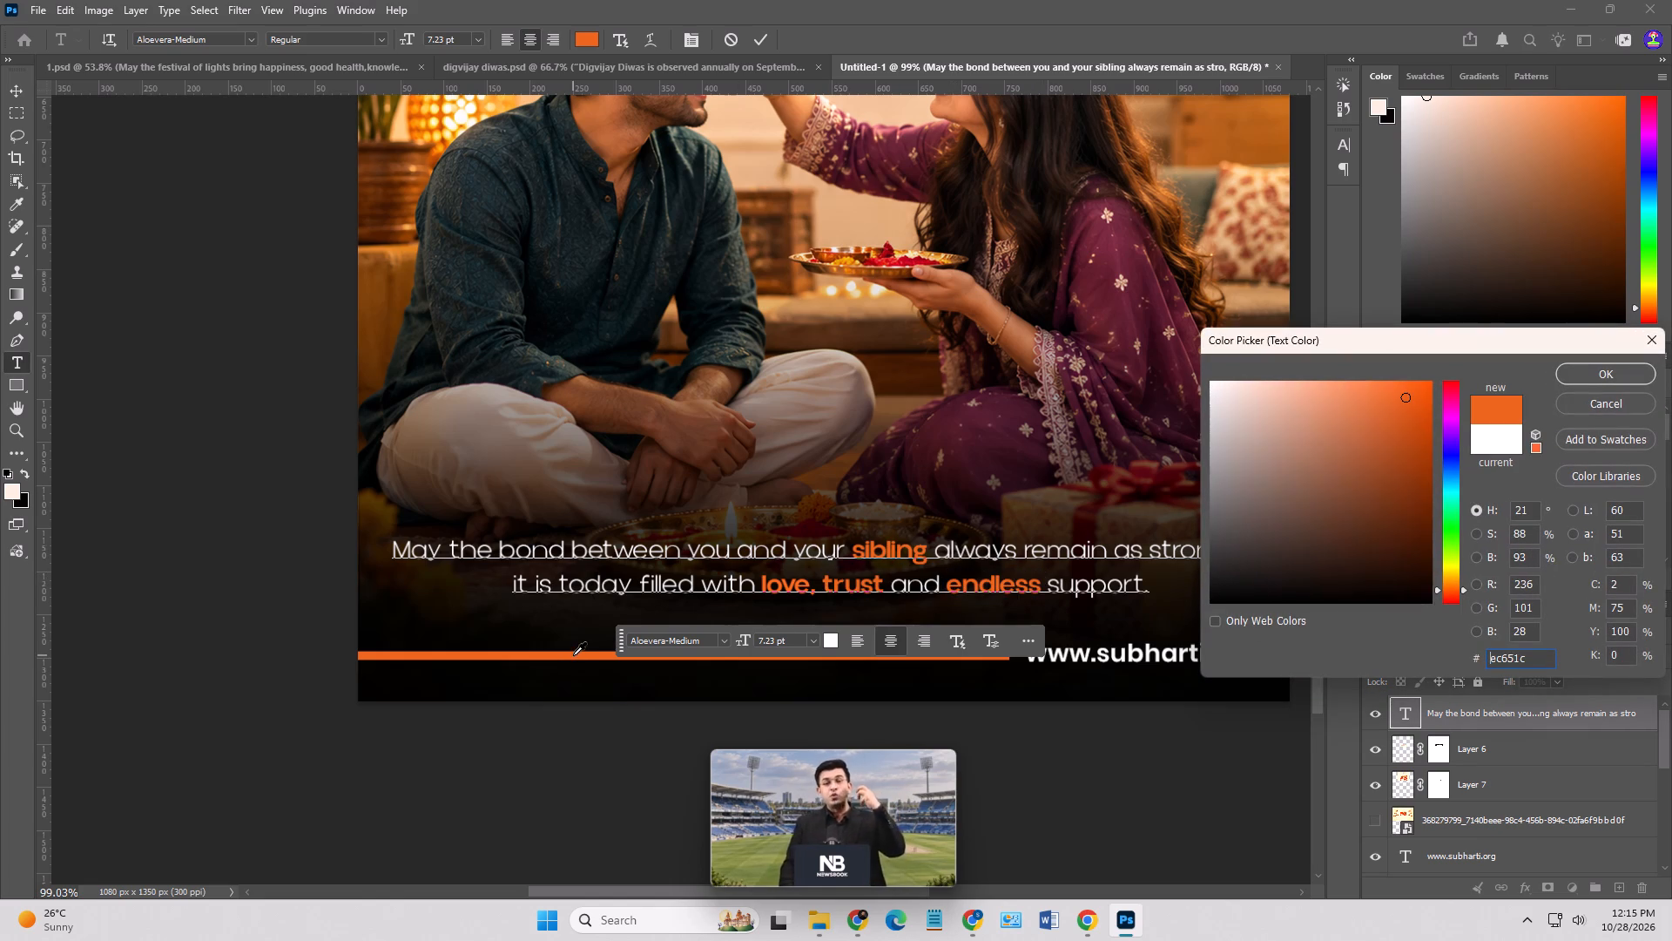
pyautogui.click(1574, 378)
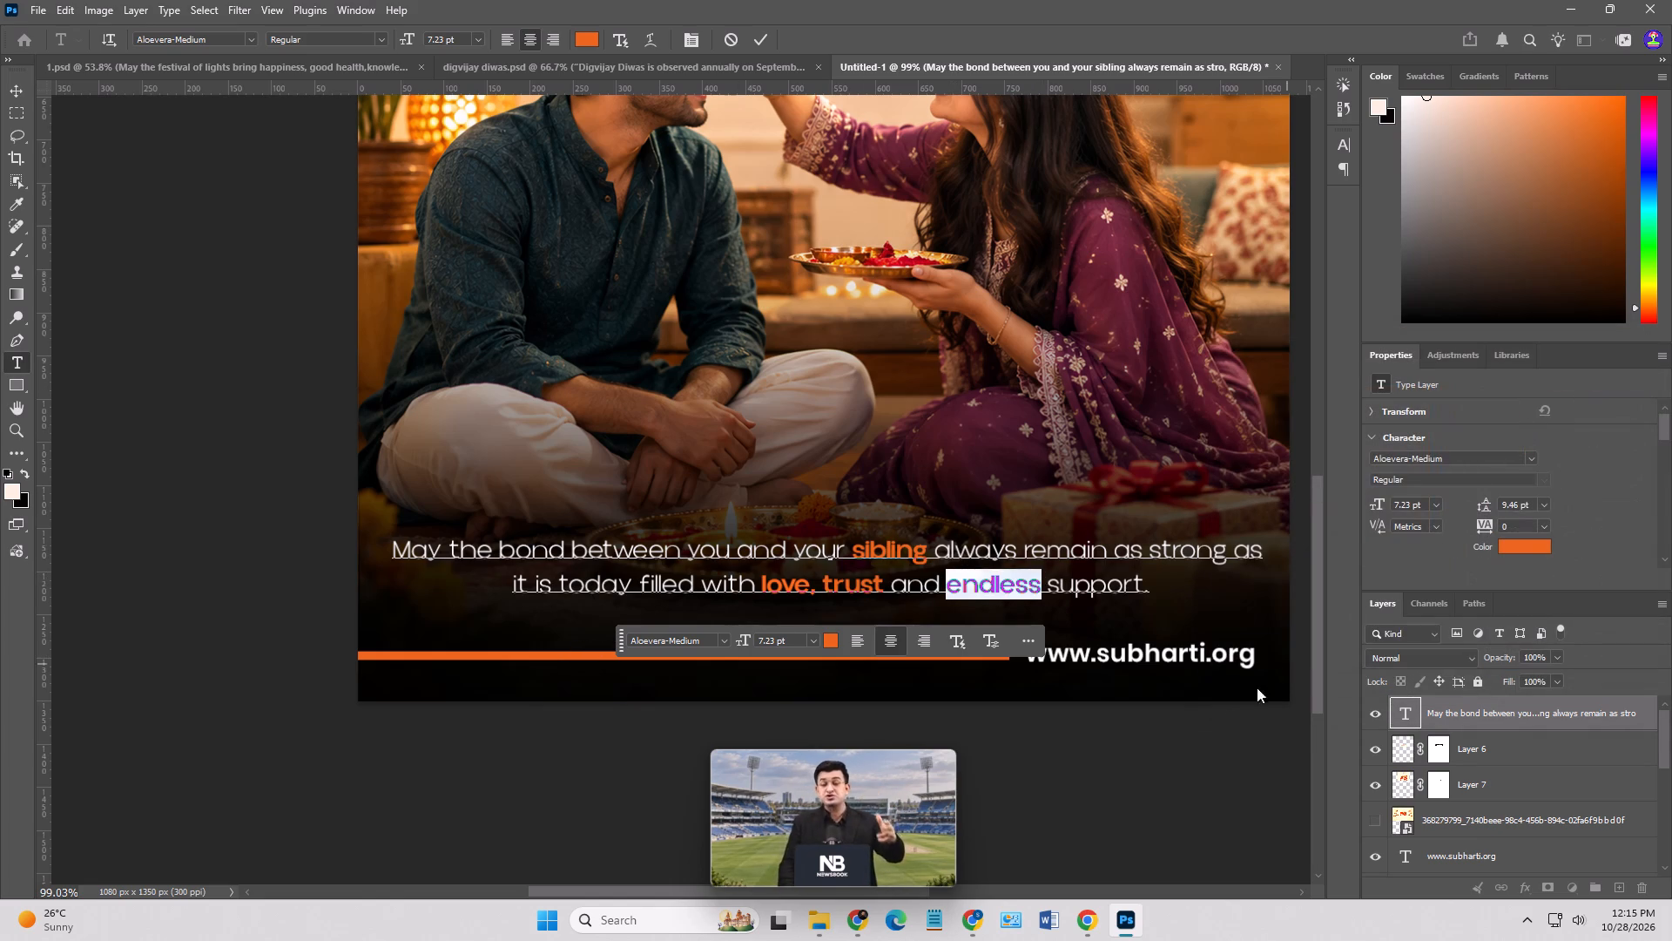
pyautogui.click(1214, 721)
pyautogui.keyDown('alt'); pyautogui.scroll(-3, 793, 619); pyautogui.keyUp('alt')
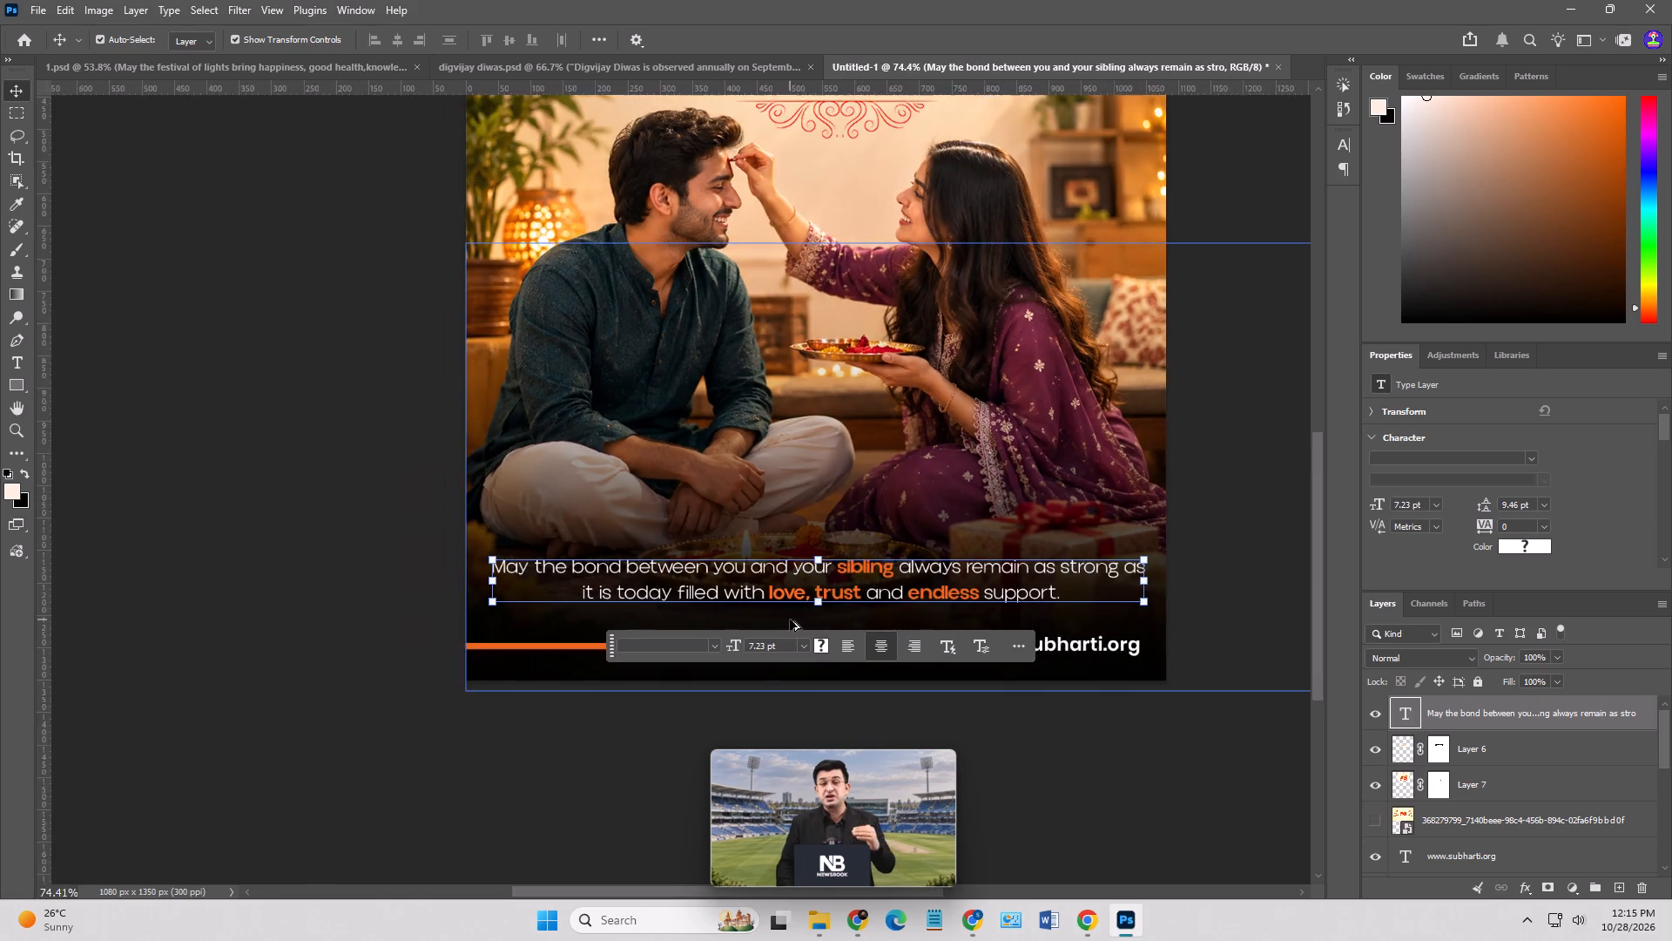
pyautogui.keyDown('alt'); pyautogui.scroll(-5, 790, 619); pyautogui.keyUp('alt')
pyautogui.click(1150, 761)
pyautogui.click(1149, 762)
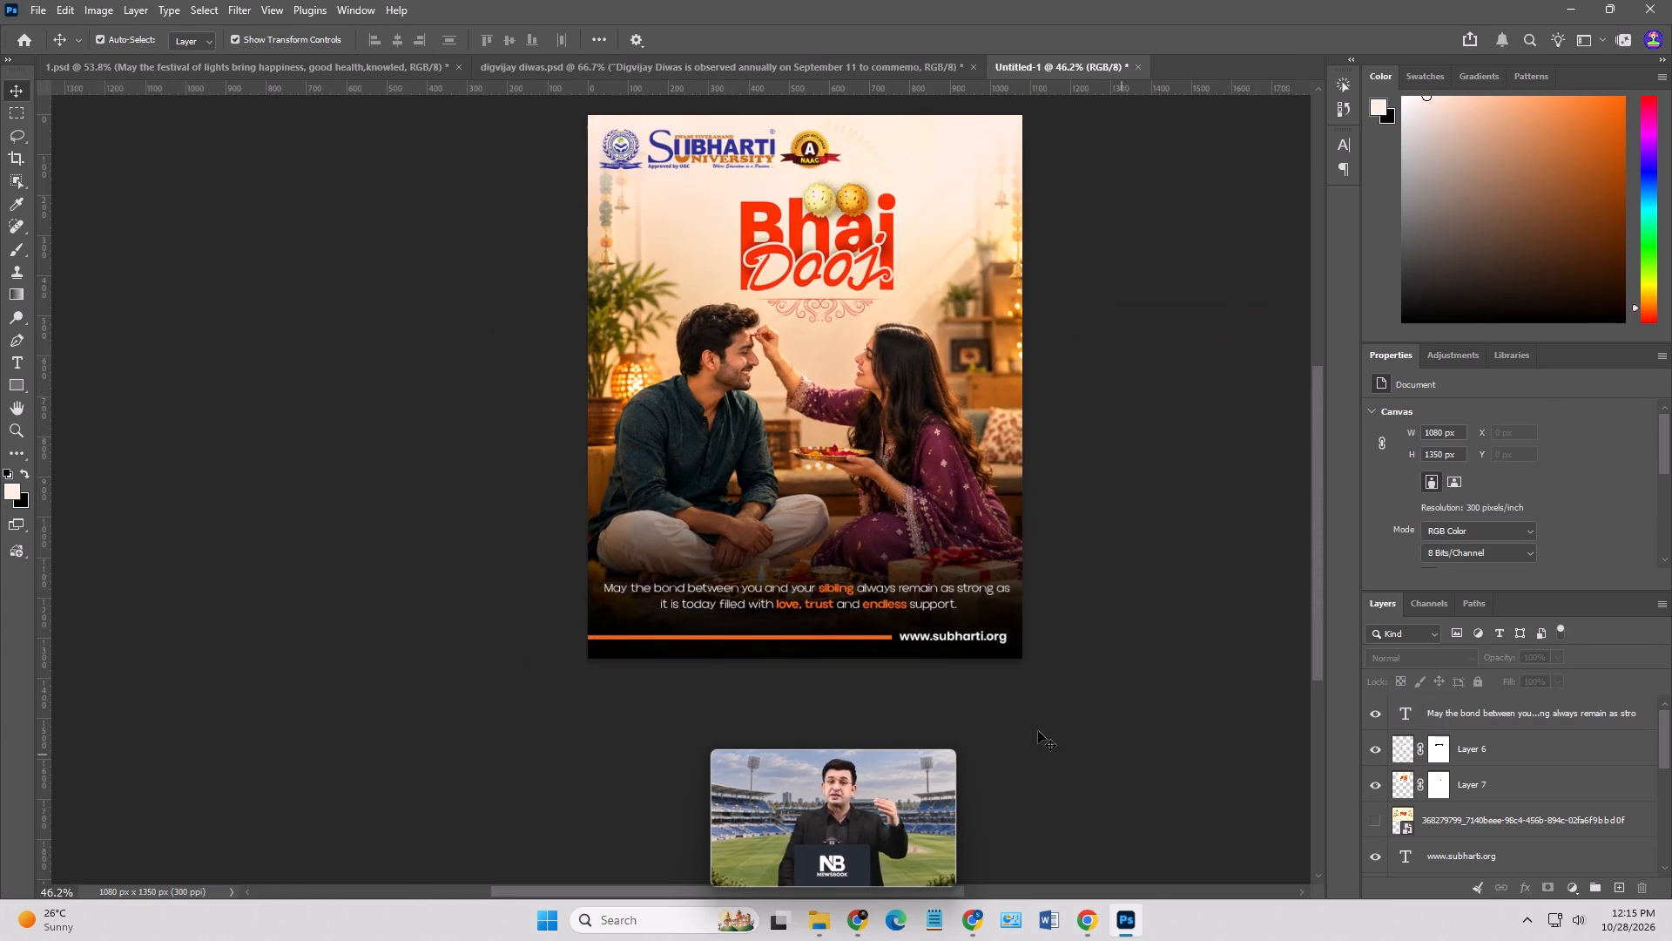
# Scale the two-line sibling message down to about 93% and shift it about 11 px right and 4 px down.
pyautogui.click(939, 603)
pyautogui.keyDown('alt'); pyautogui.moveTo(1017, 613); pyautogui.dragTo(1016, 613); pyautogui.keyUp('alt')
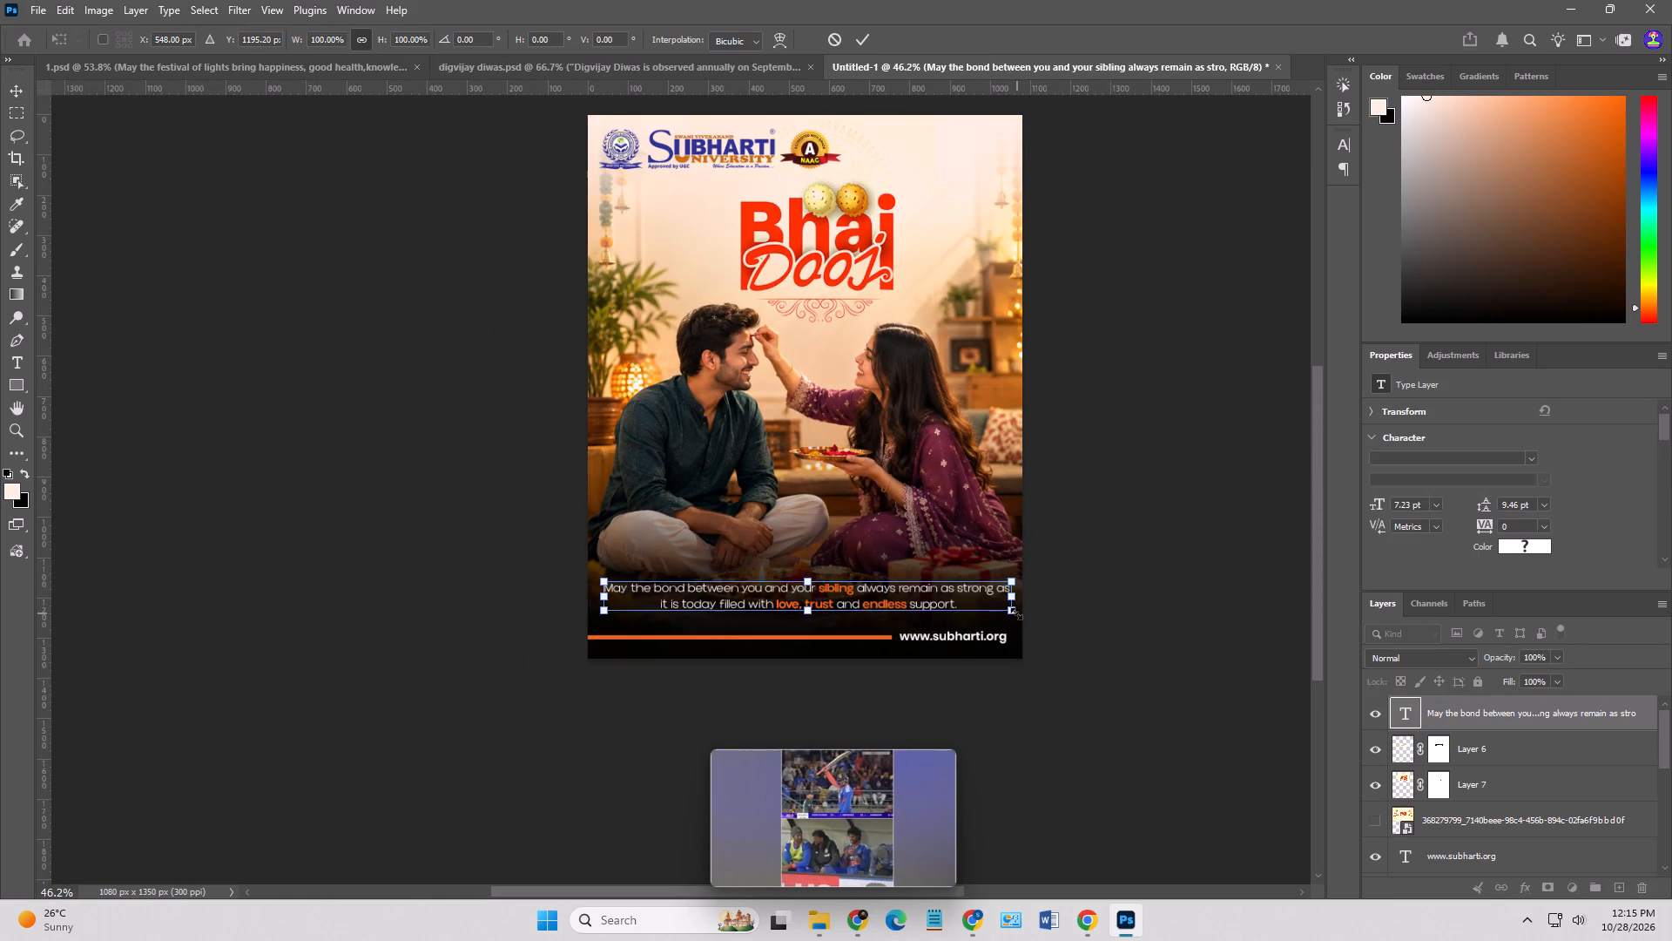
pyautogui.keyDown('alt'); pyautogui.moveTo(1016, 613); pyautogui.dragTo(1003, 614); pyautogui.keyUp('alt')
pyautogui.click(944, 596)
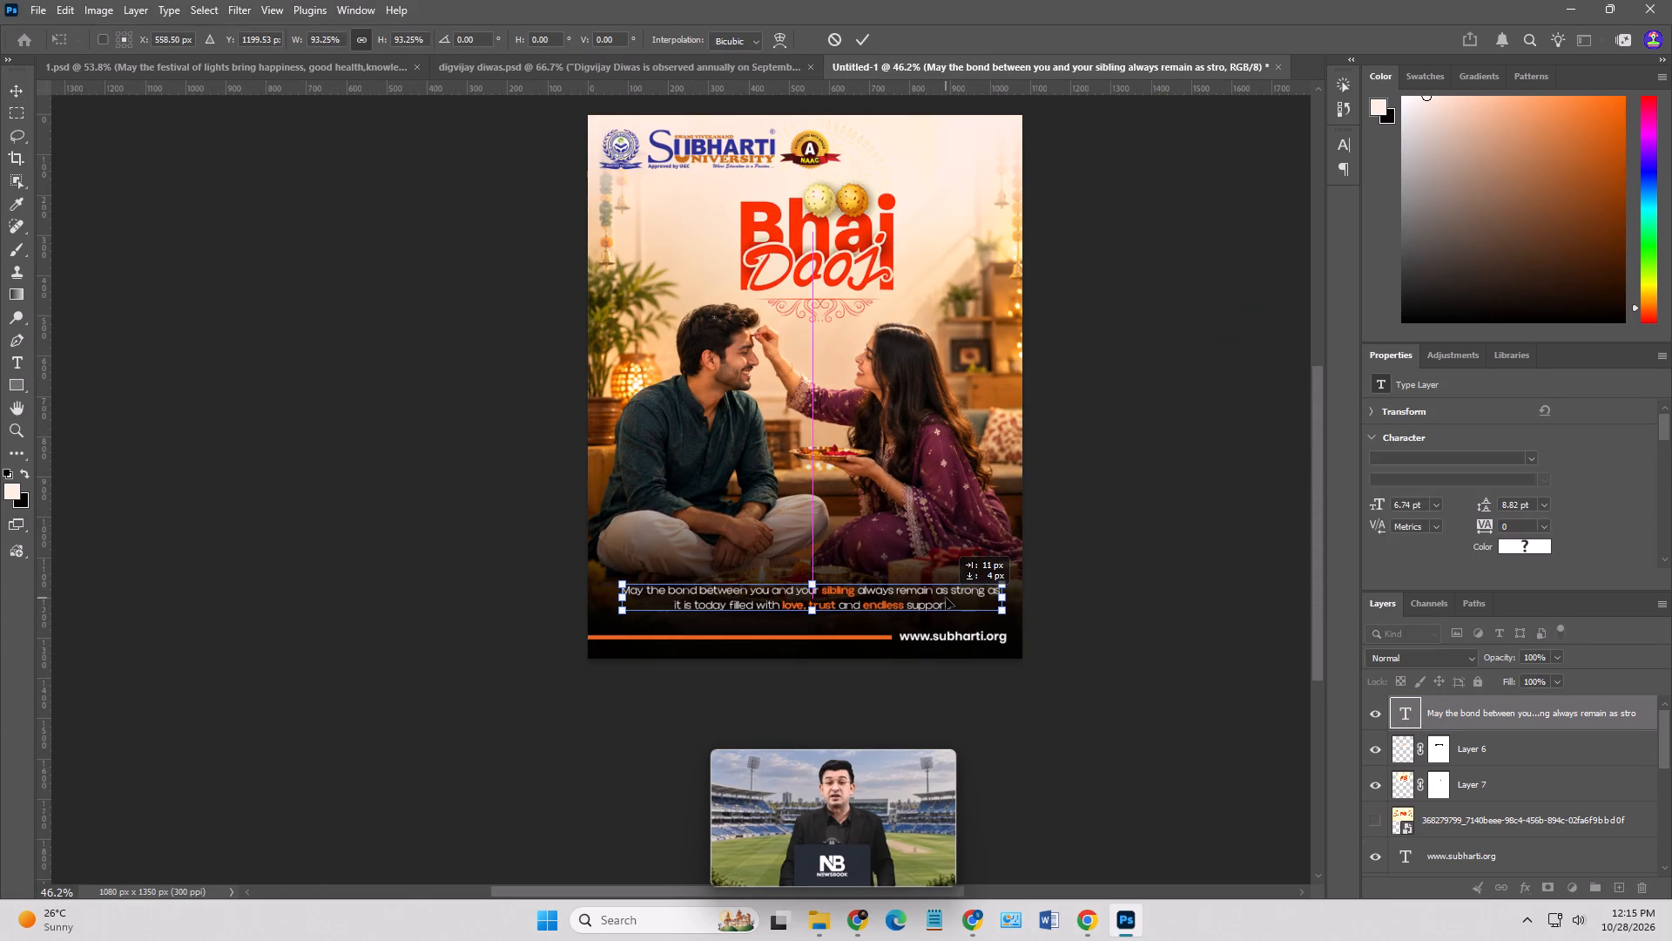
pyautogui.doubleClick(1149, 634)
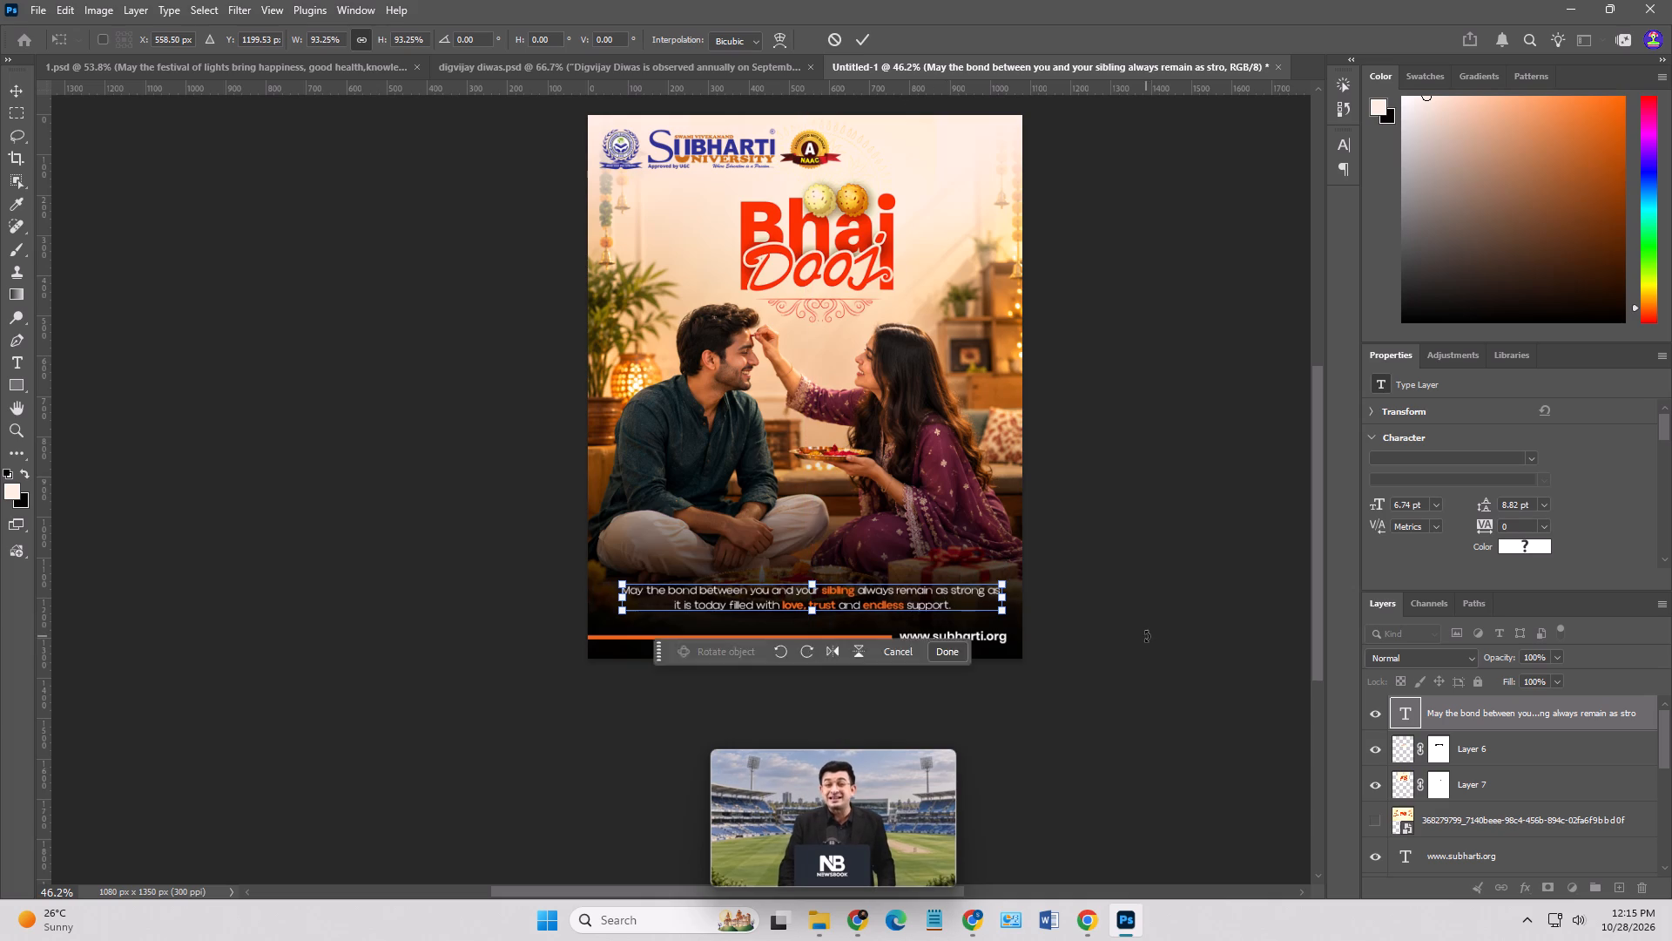
pyautogui.press('Return')
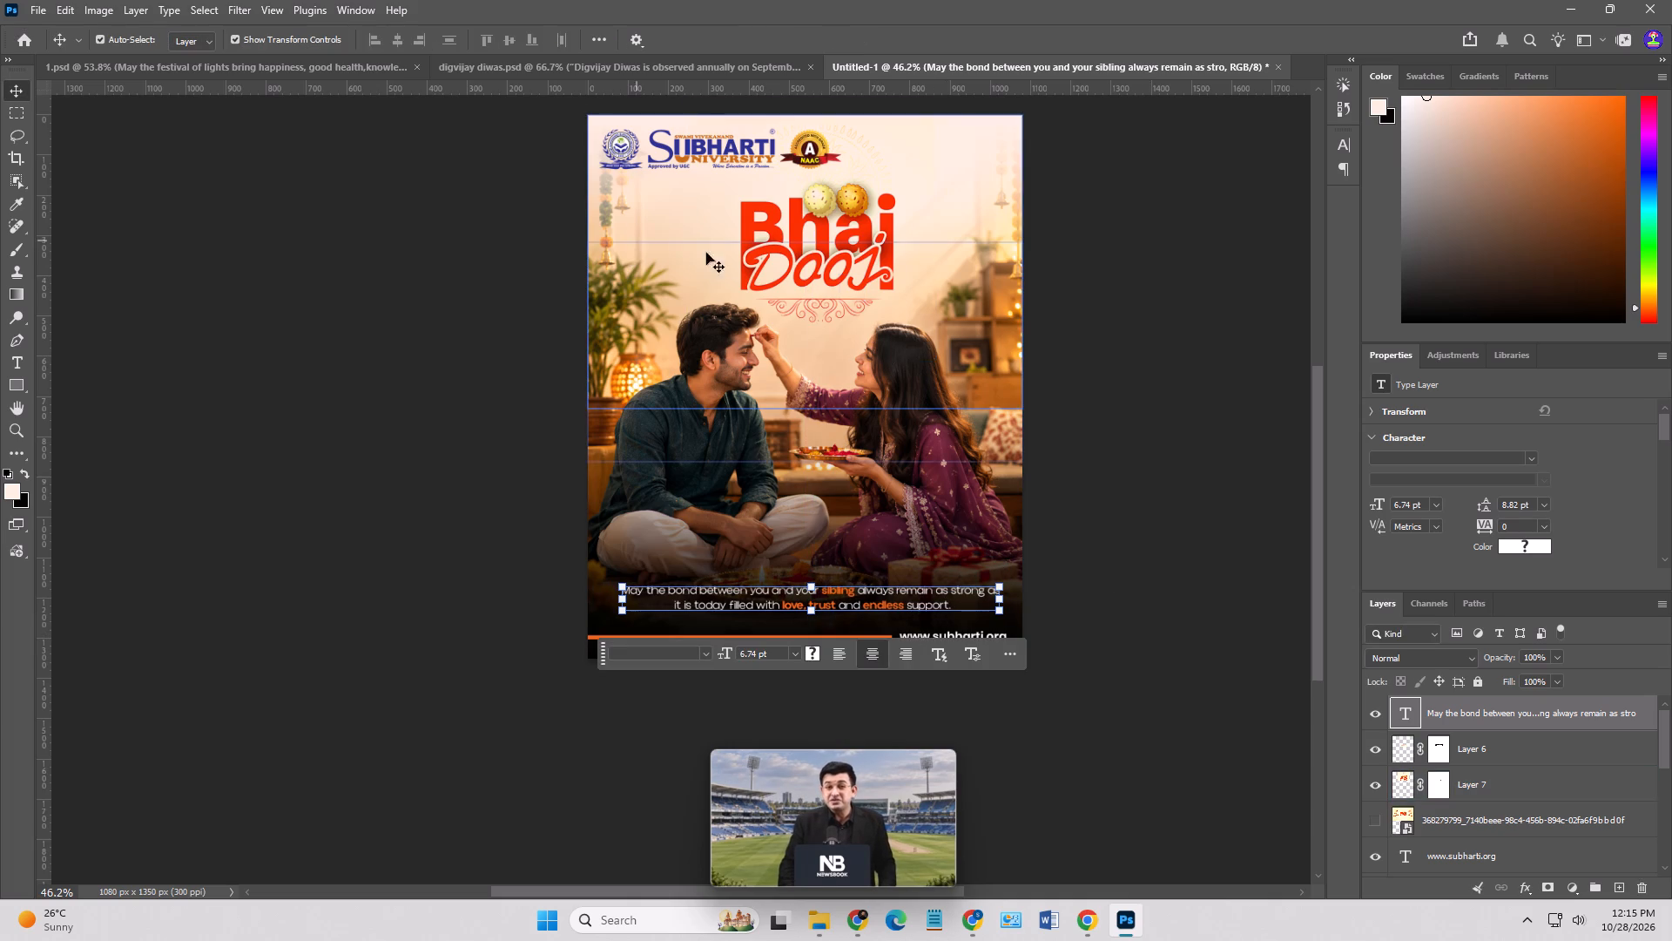
# Nudge the Bhai Dooj title artwork slightly left to an X position of 246 px.
pyautogui.click(778, 263)
pyautogui.press('Left')
pyautogui.press('Left')
pyautogui.press('Left')
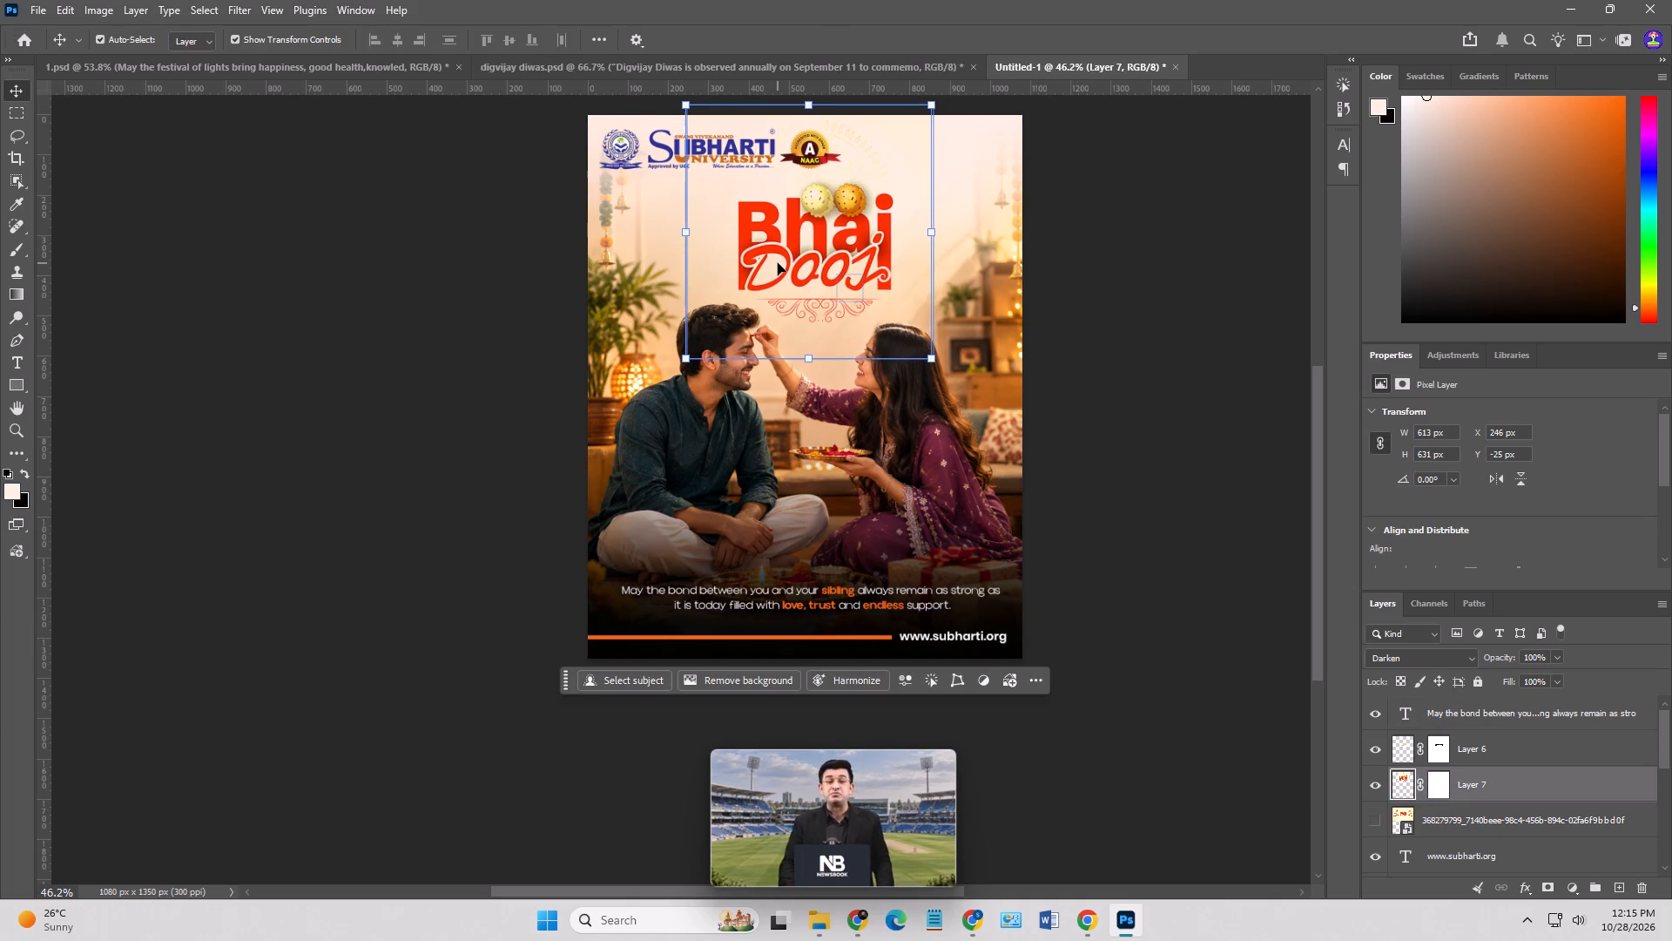
pyautogui.press('Left')
pyautogui.press('Right')
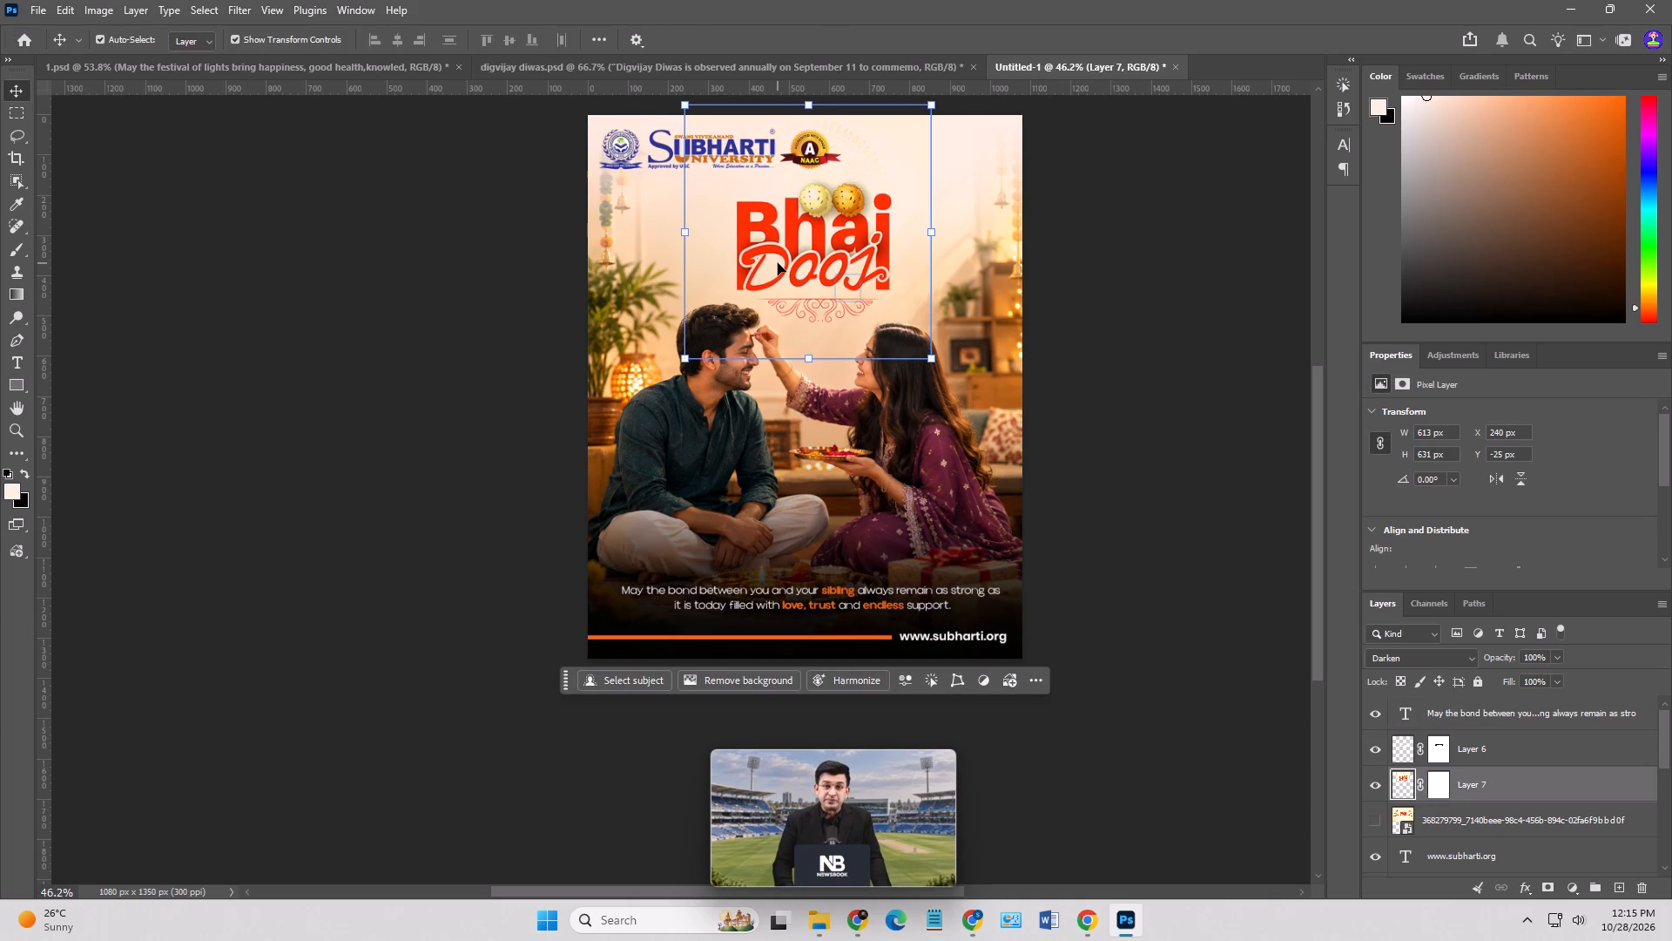
pyautogui.press('Right')
pyautogui.press('Right')
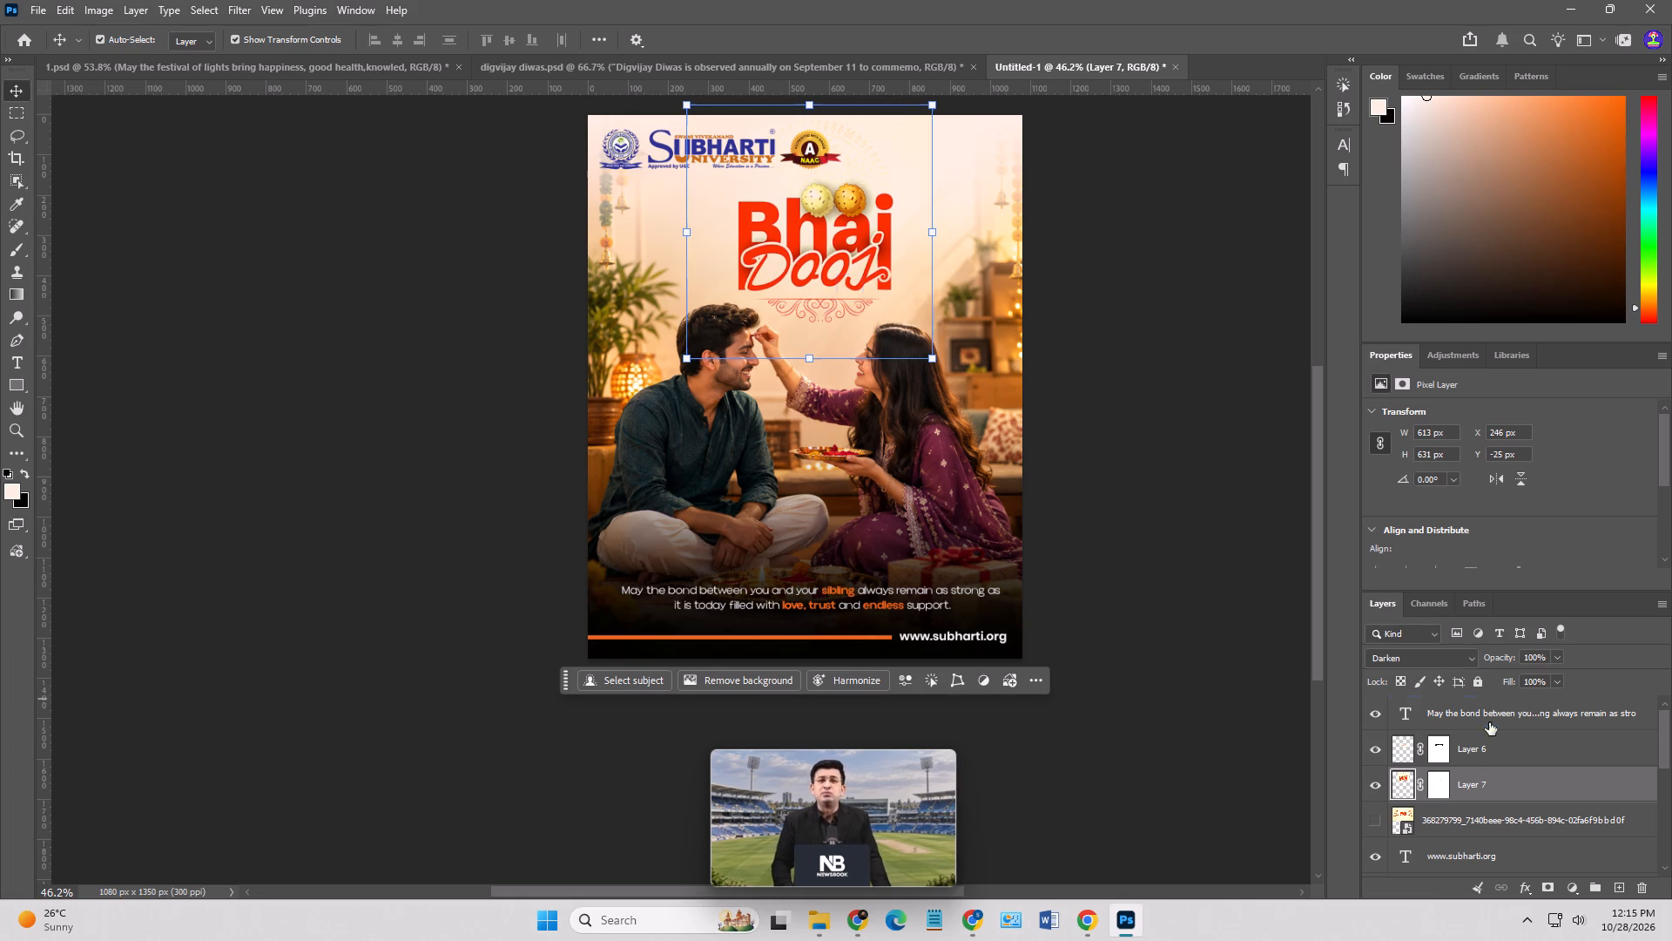
# Nudge the ornament beneath the title, on Layer 6, left to an X position of 383 px.
pyautogui.click(1500, 757)
pyautogui.press('Left')
pyautogui.press('Left')
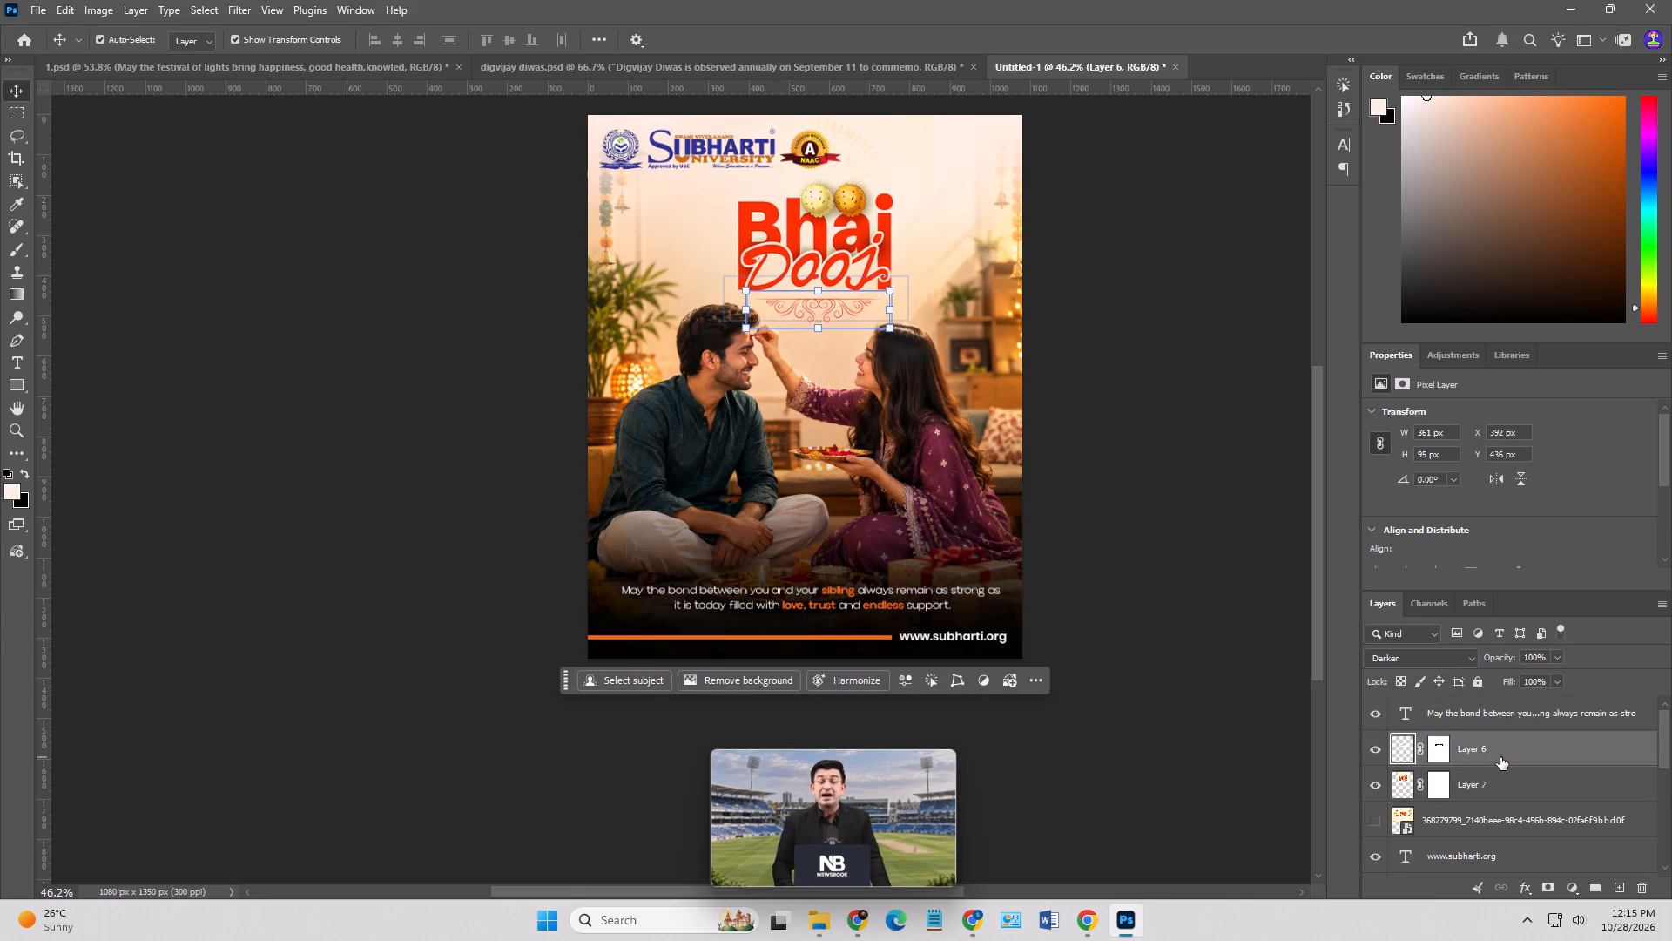
pyautogui.press('Left')
pyautogui.press('Left')
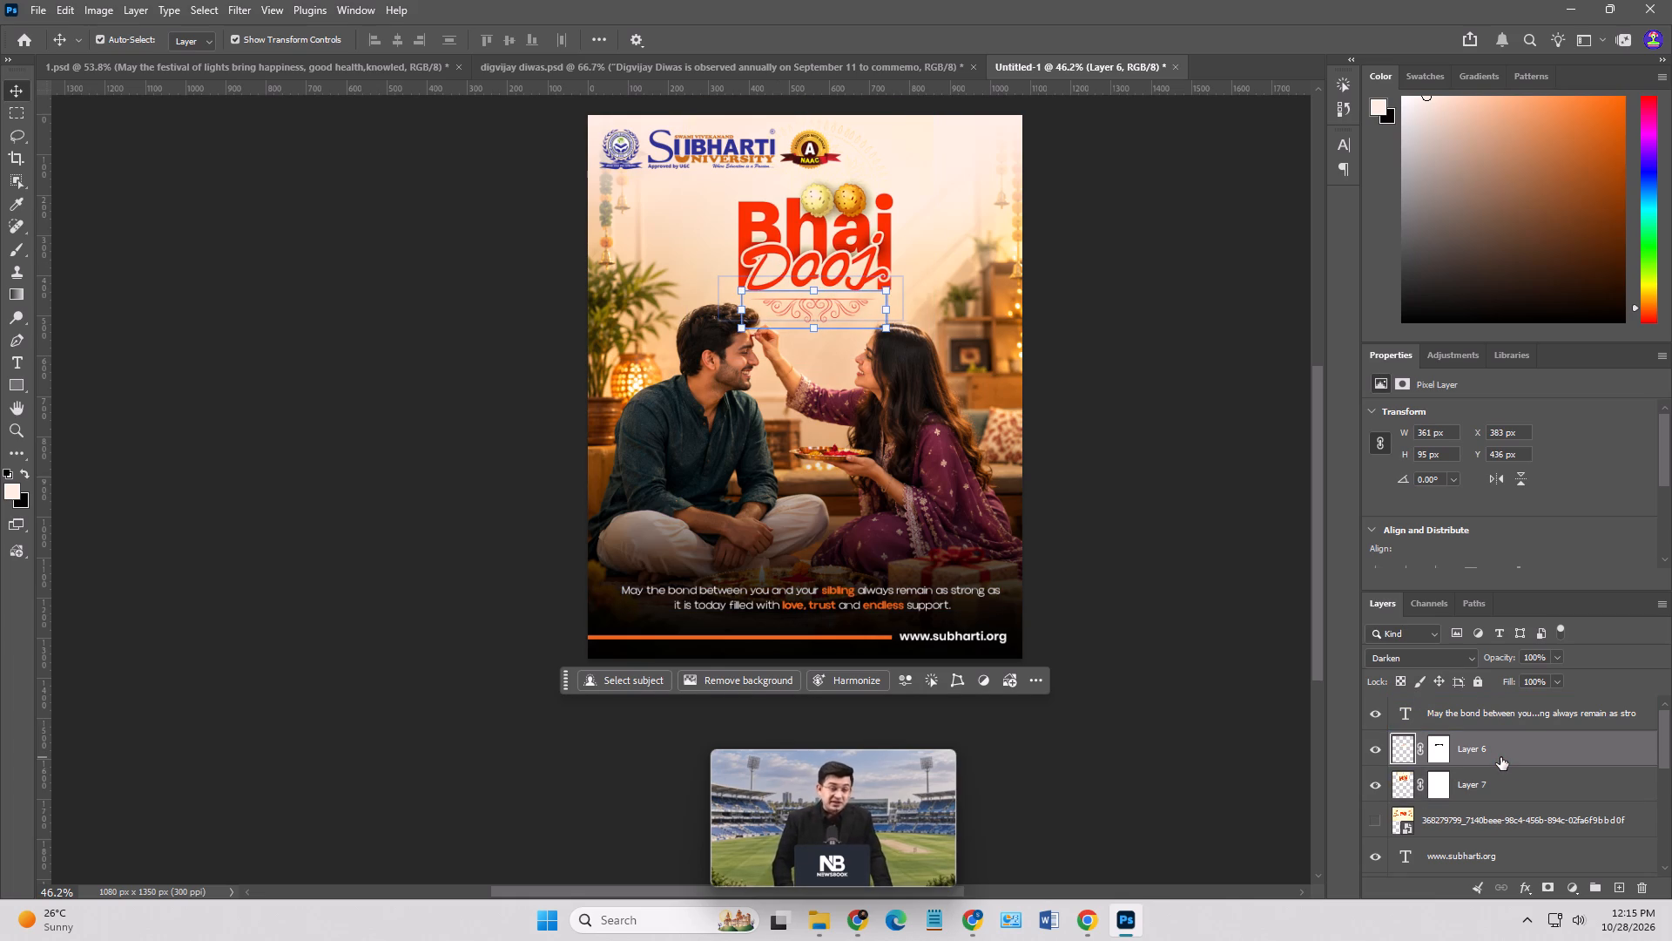
# Scale the title artwork and its ornament down together about their centre to about 587 by 605 px, and deselect them.
pyautogui.keyDown('shift'); pyautogui.click(1547, 802); pyautogui.keyUp('shift')
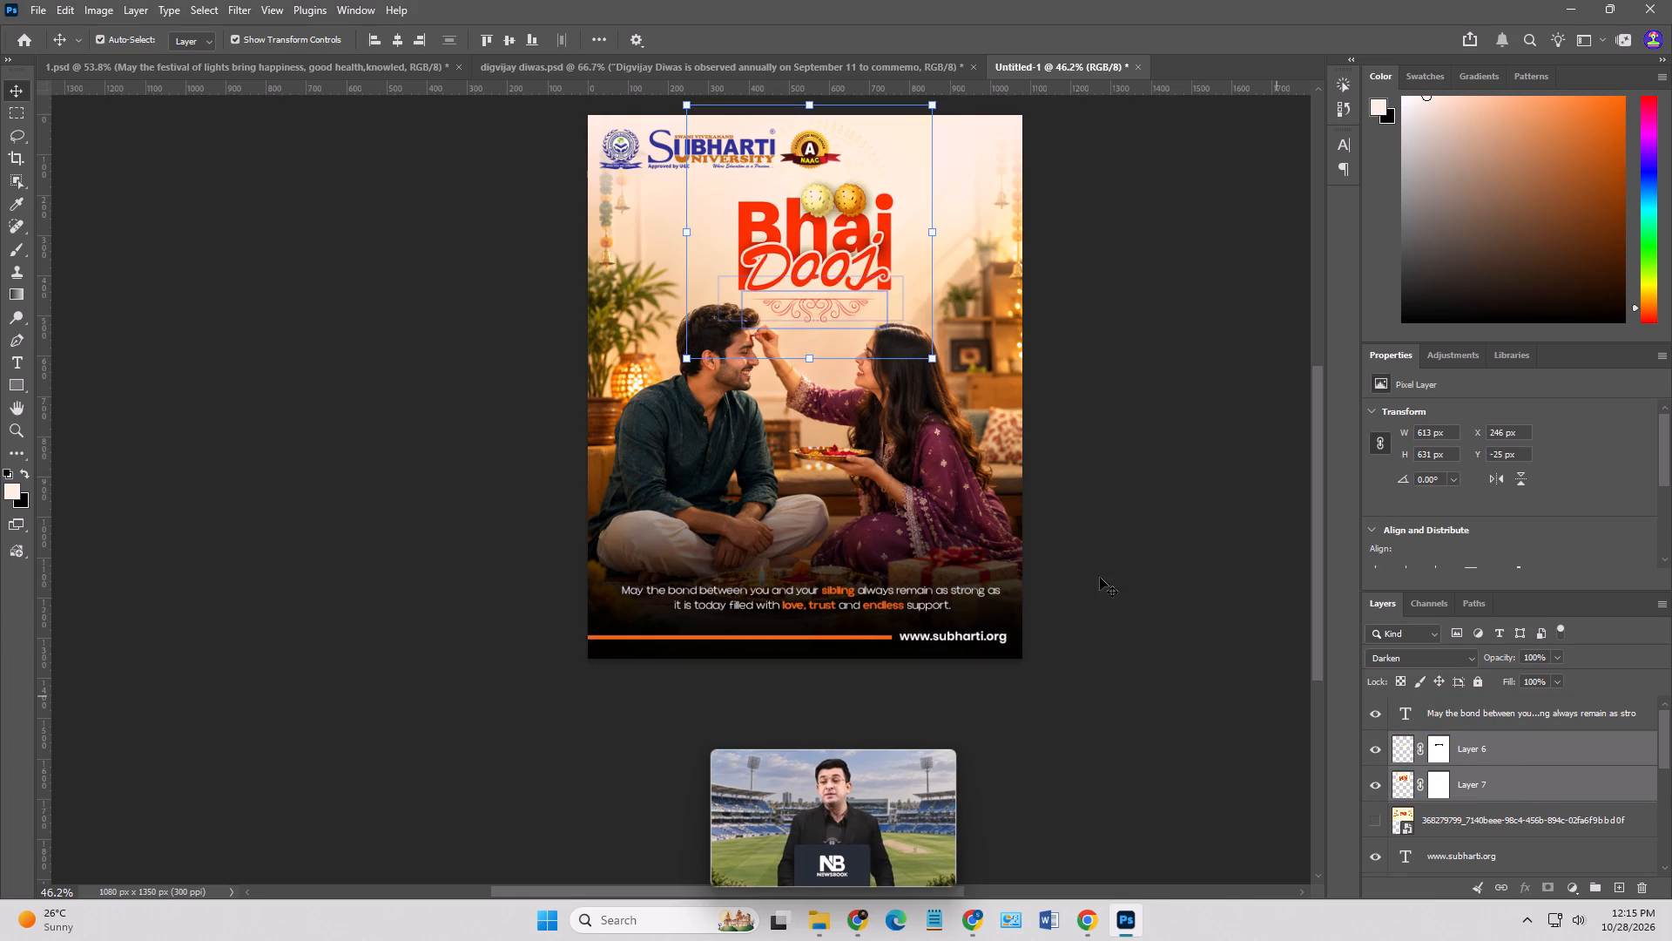
pyautogui.keyDown('alt'); pyautogui.click(692, 103); pyautogui.keyUp('alt')
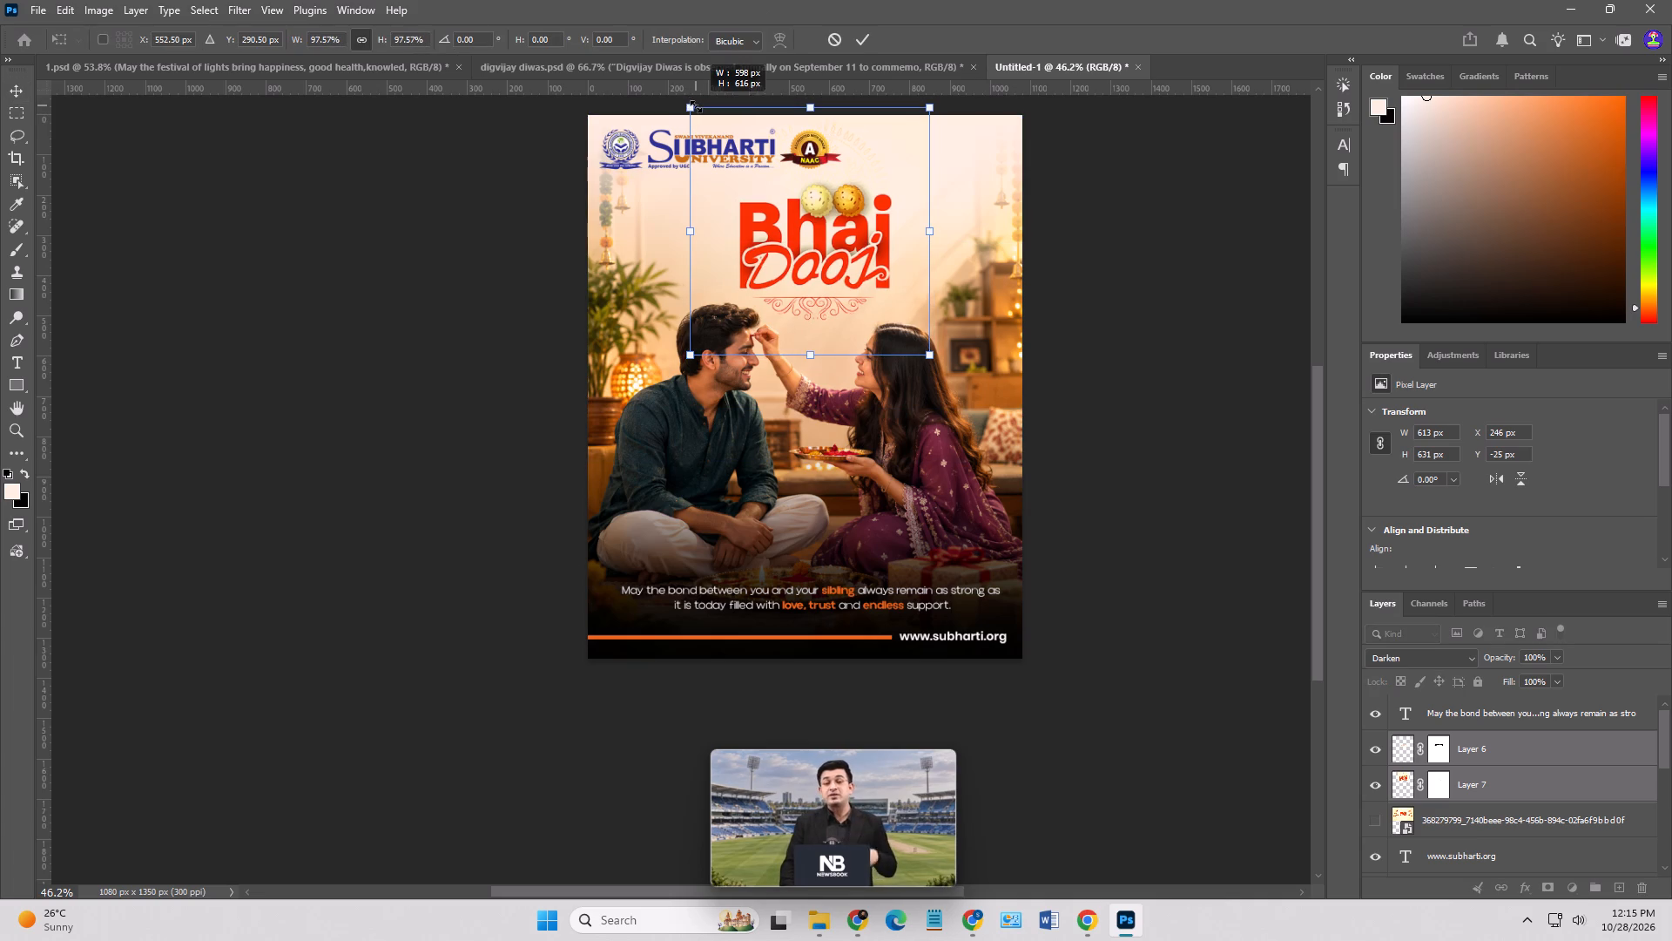
pyautogui.press('Return')
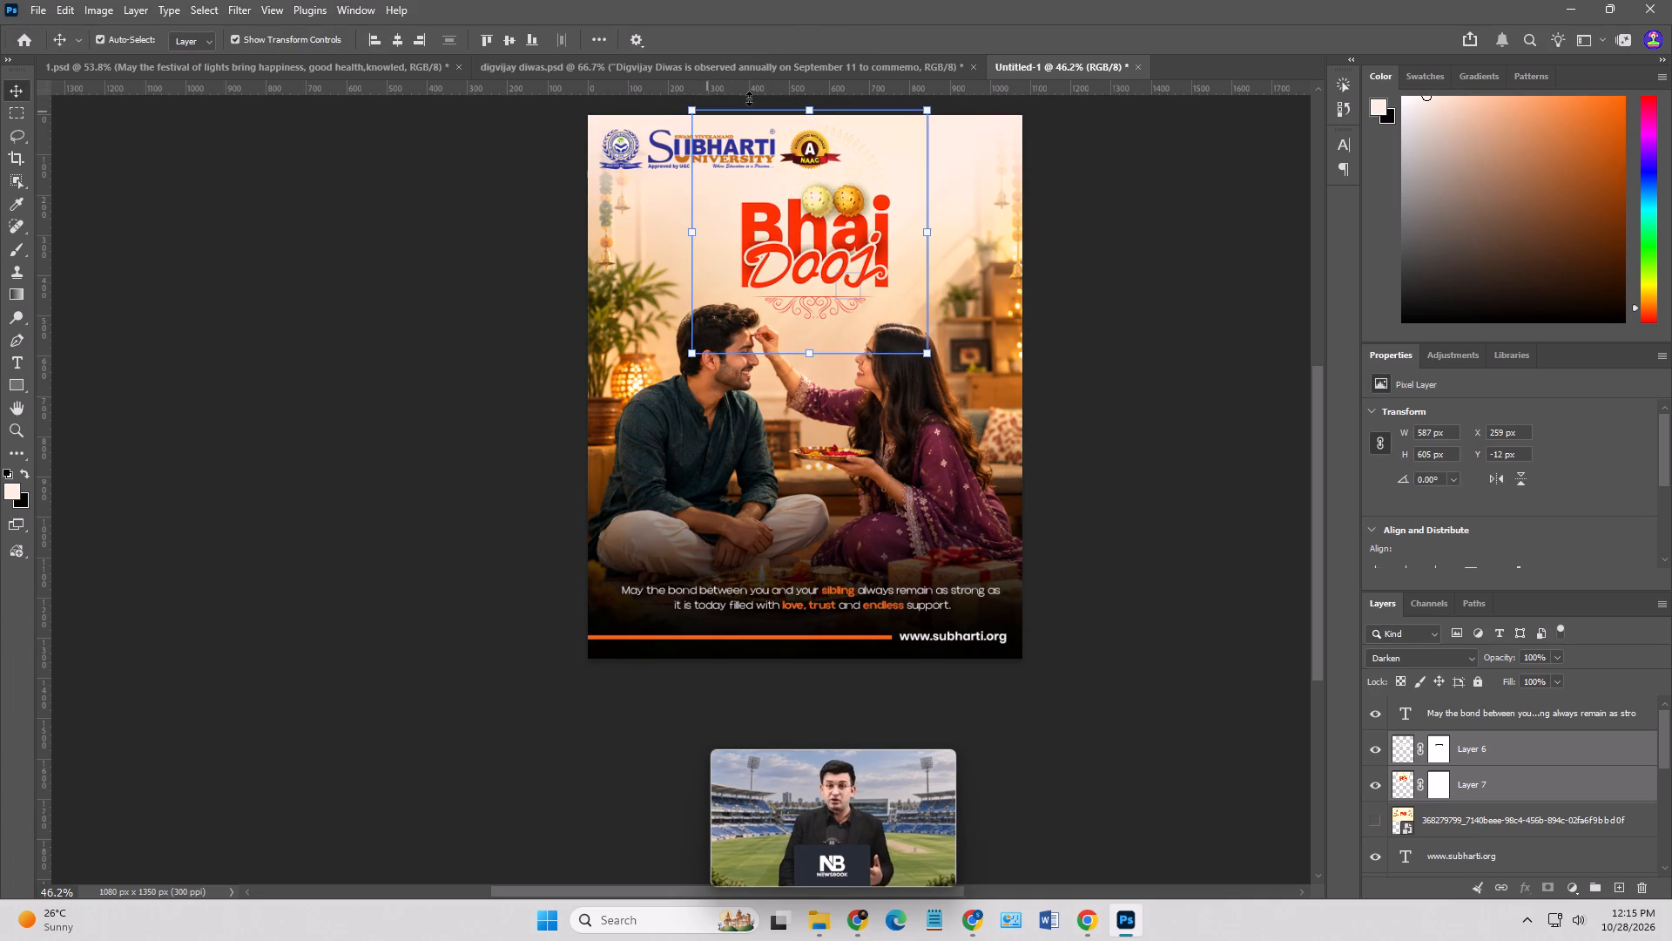
pyautogui.click(1135, 428)
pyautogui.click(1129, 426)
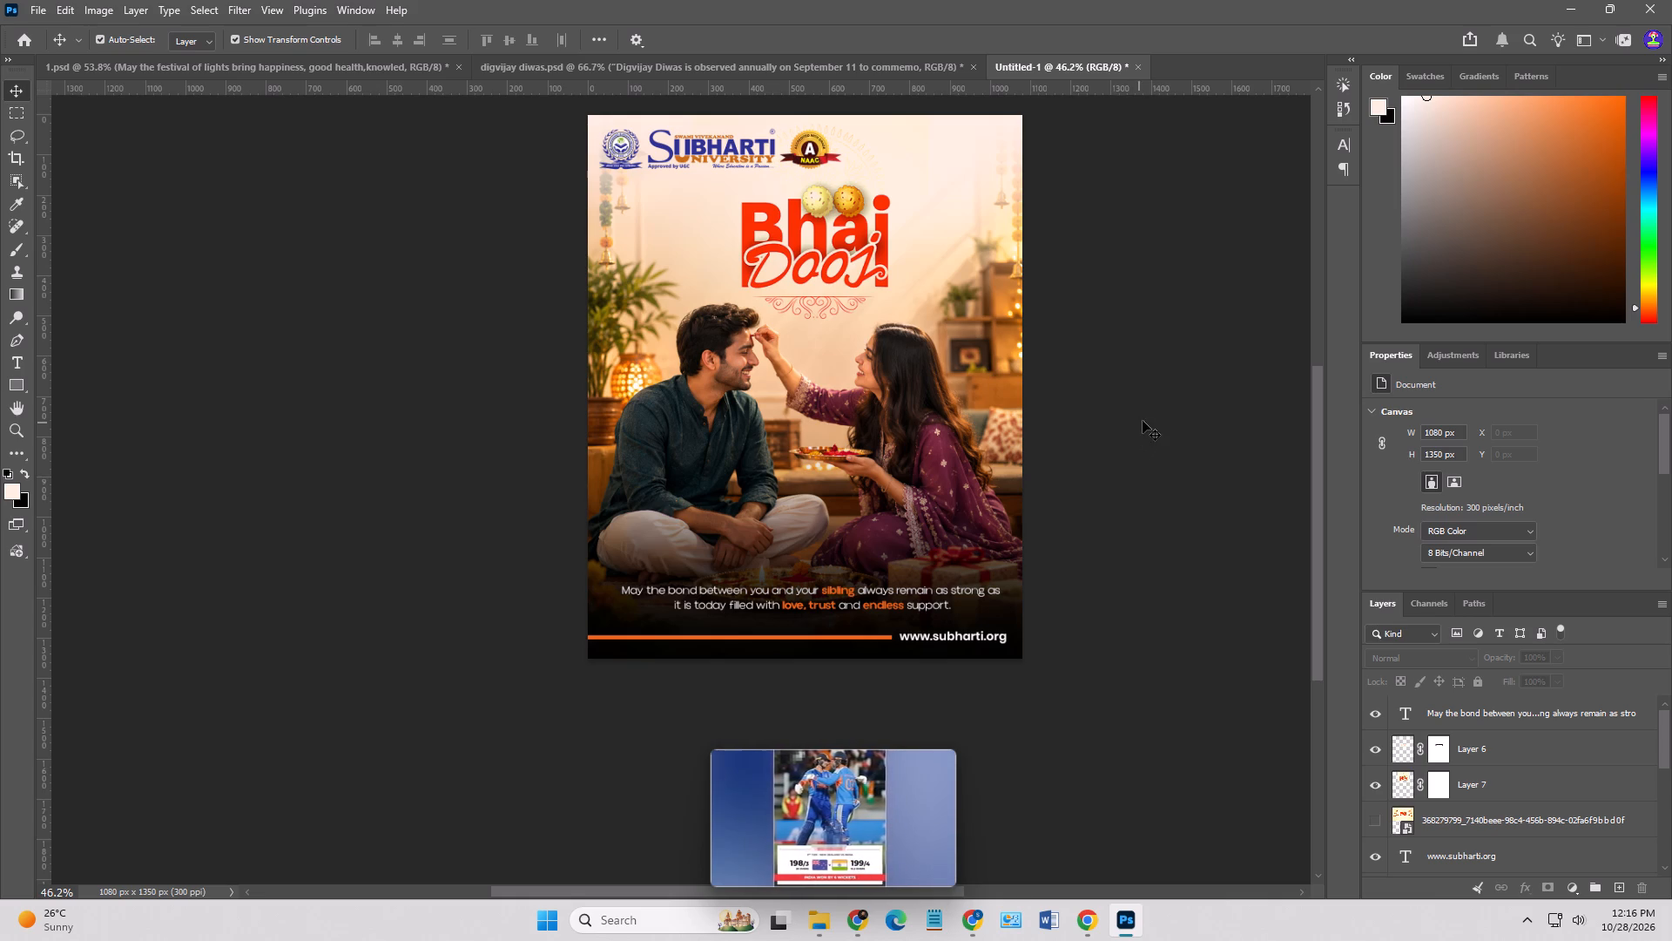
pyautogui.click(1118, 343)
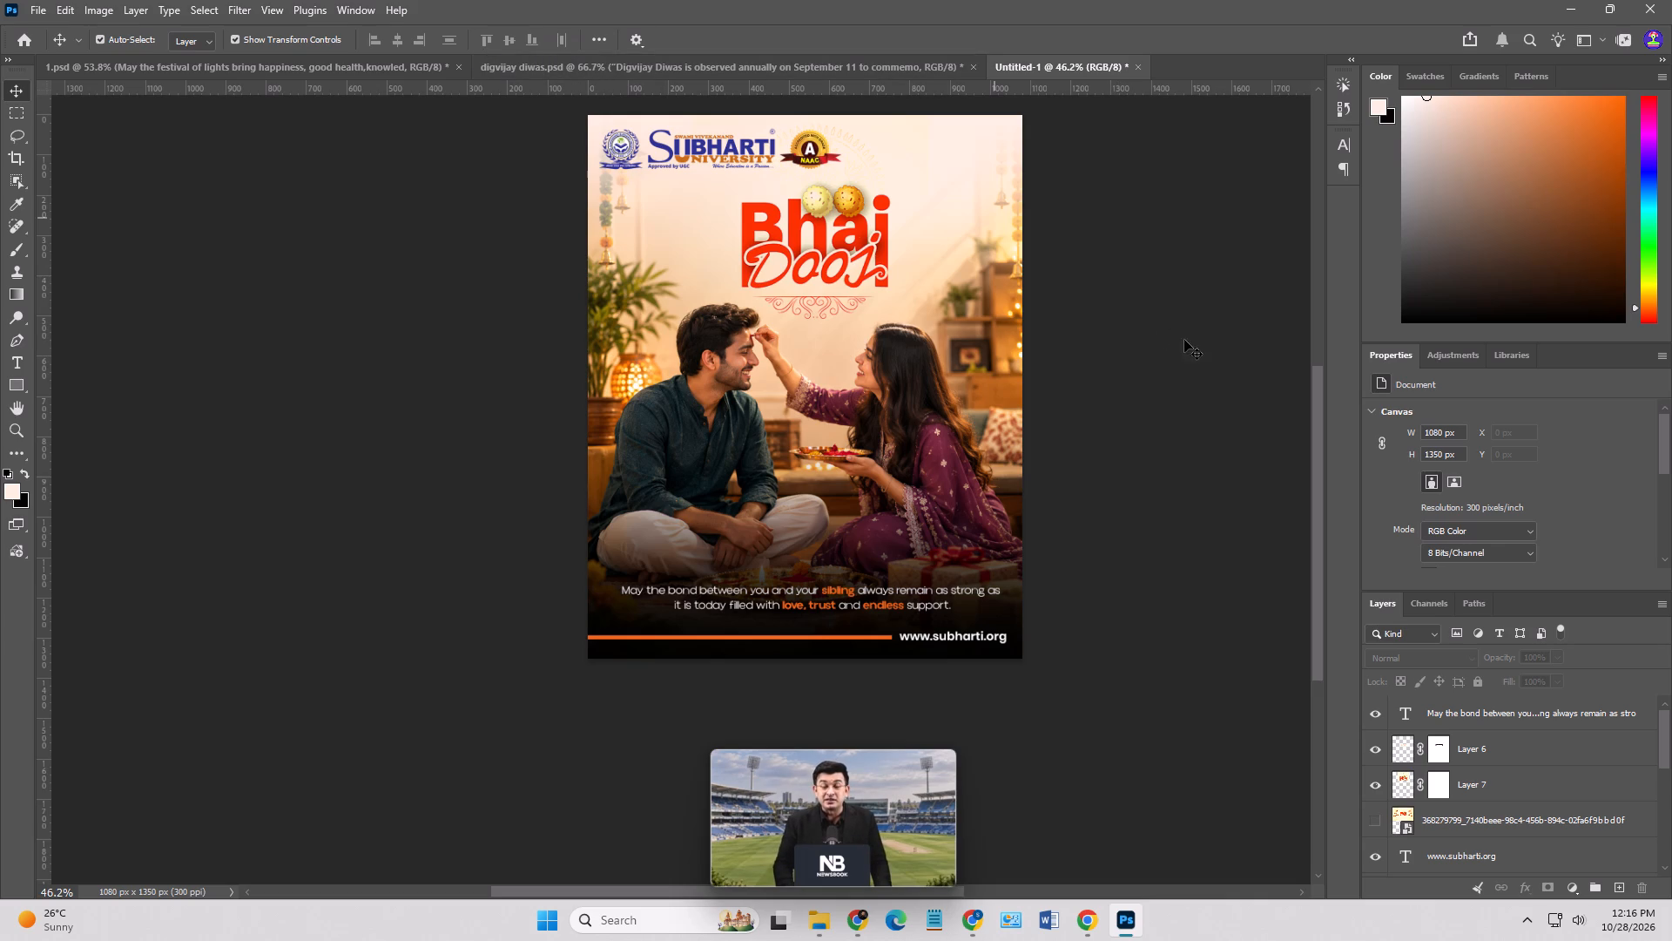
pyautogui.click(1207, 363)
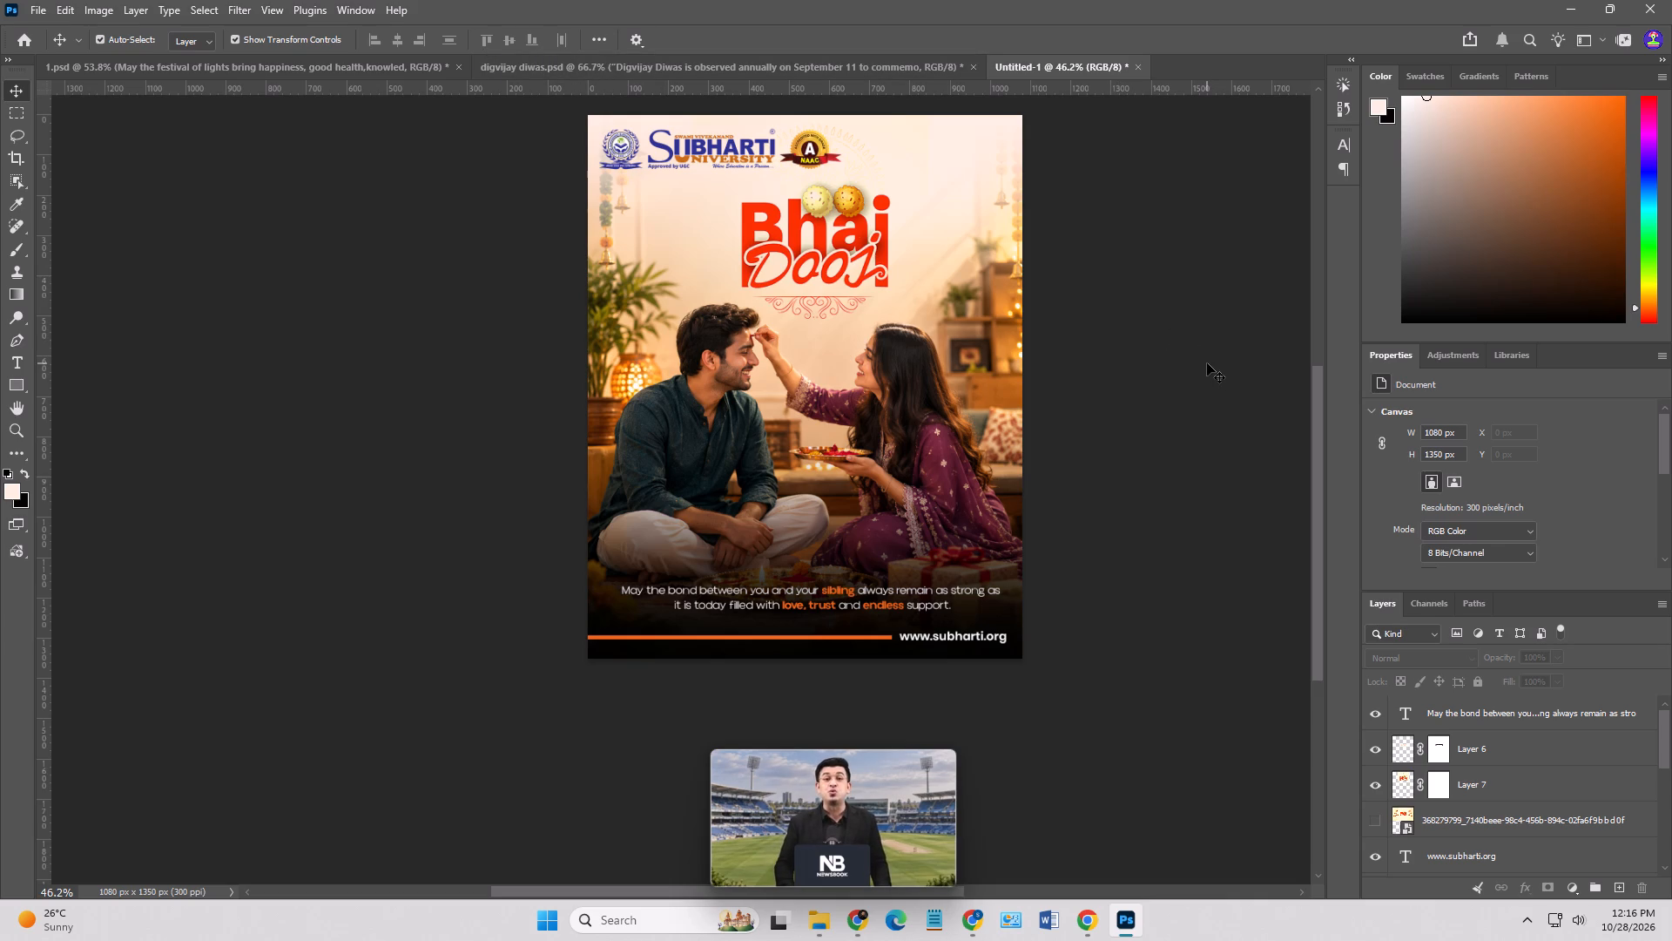
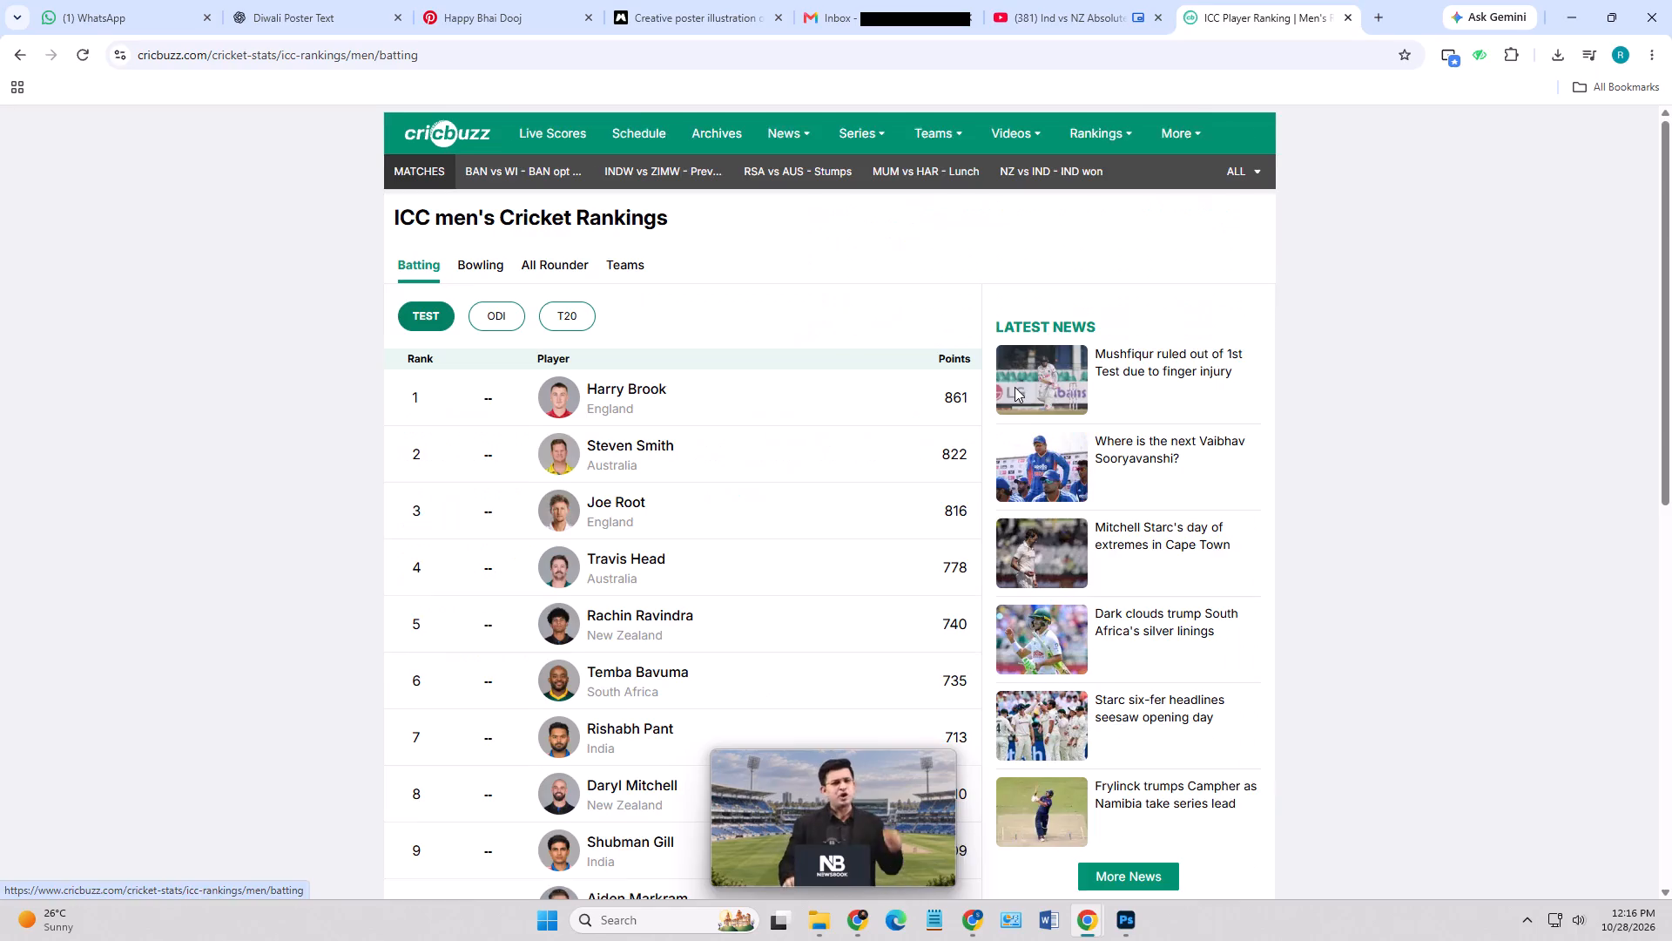
# View the T20 team standings in the ICC men's cricket rankings on Cricbuzz.
pyautogui.click(573, 308)
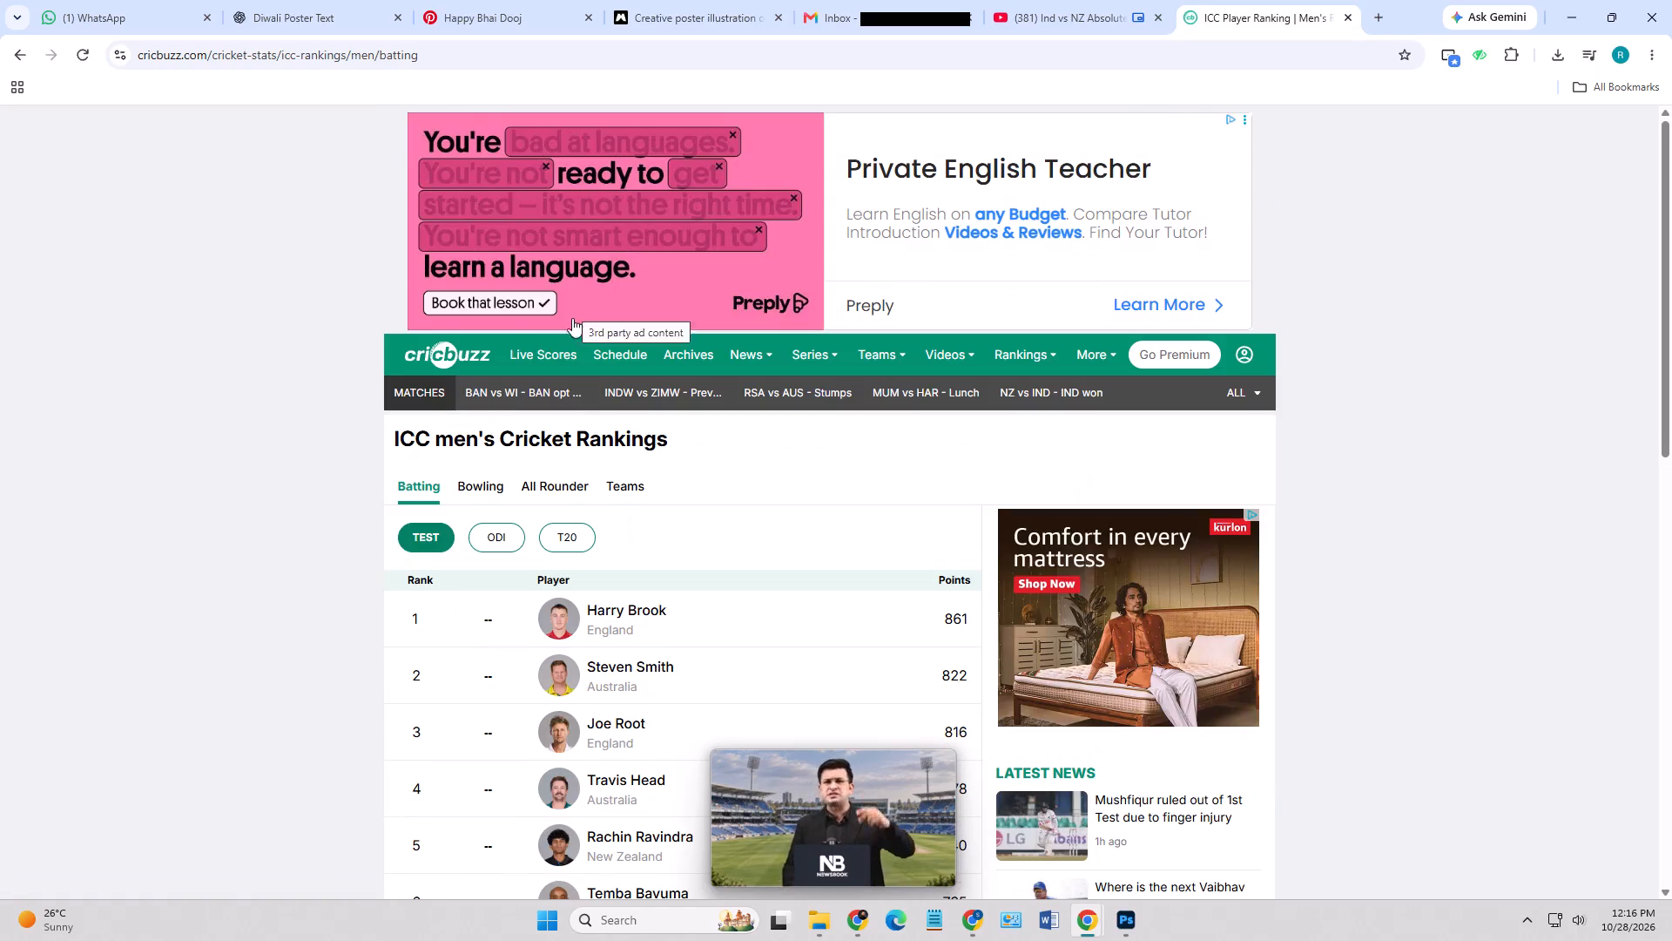
pyautogui.click(637, 495)
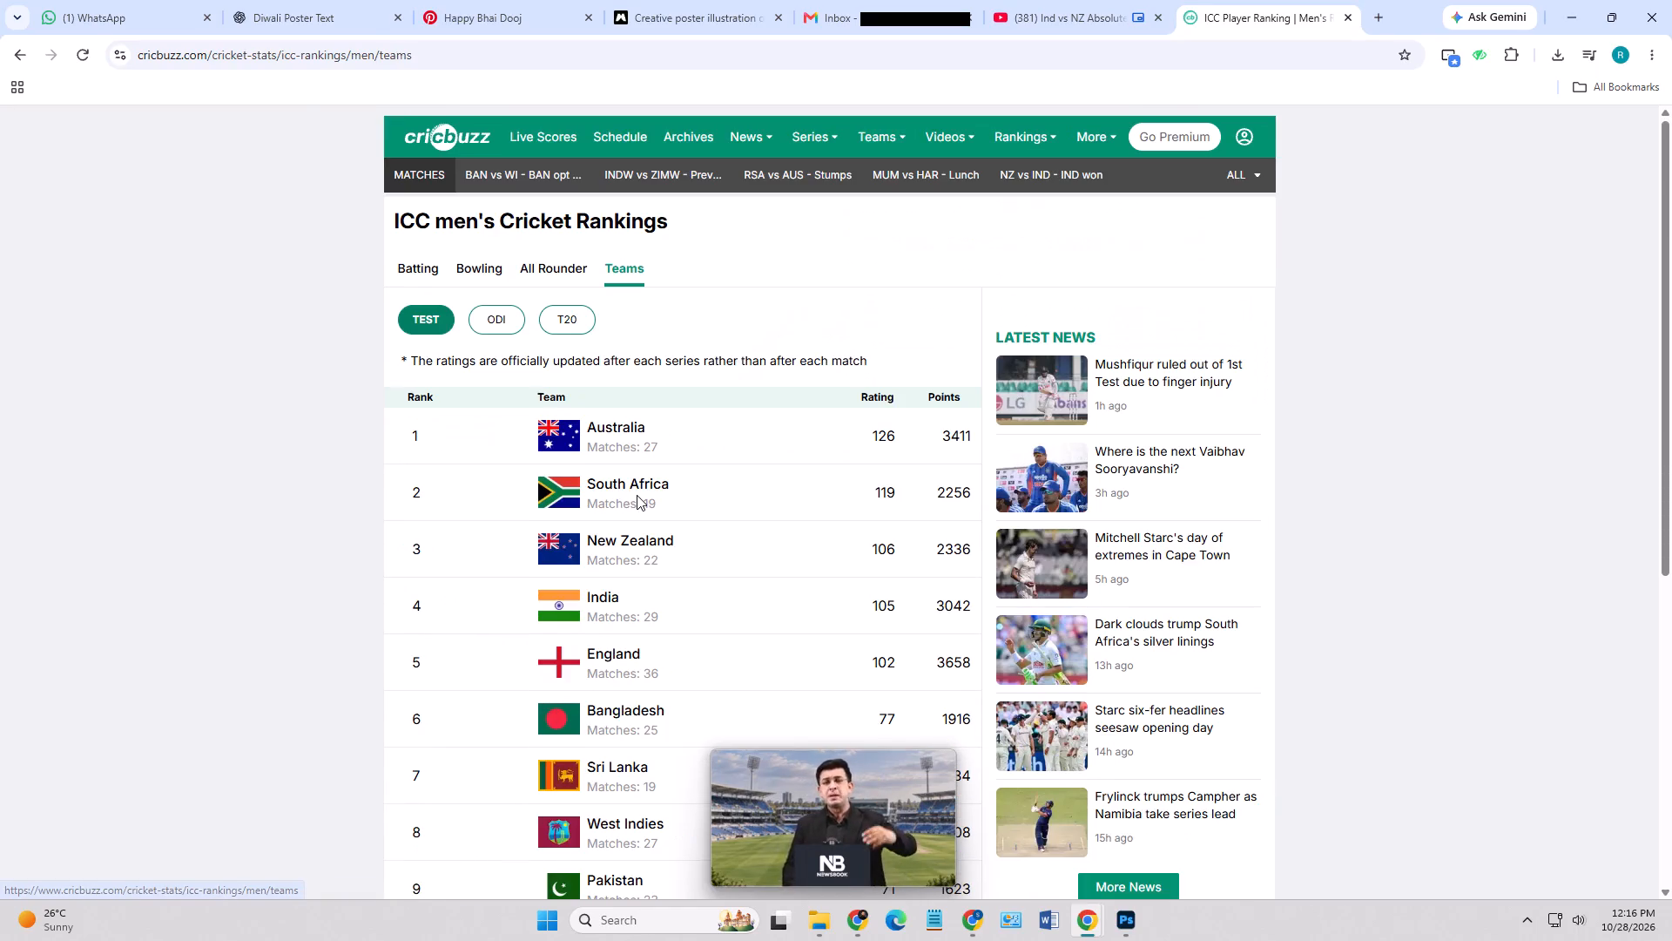
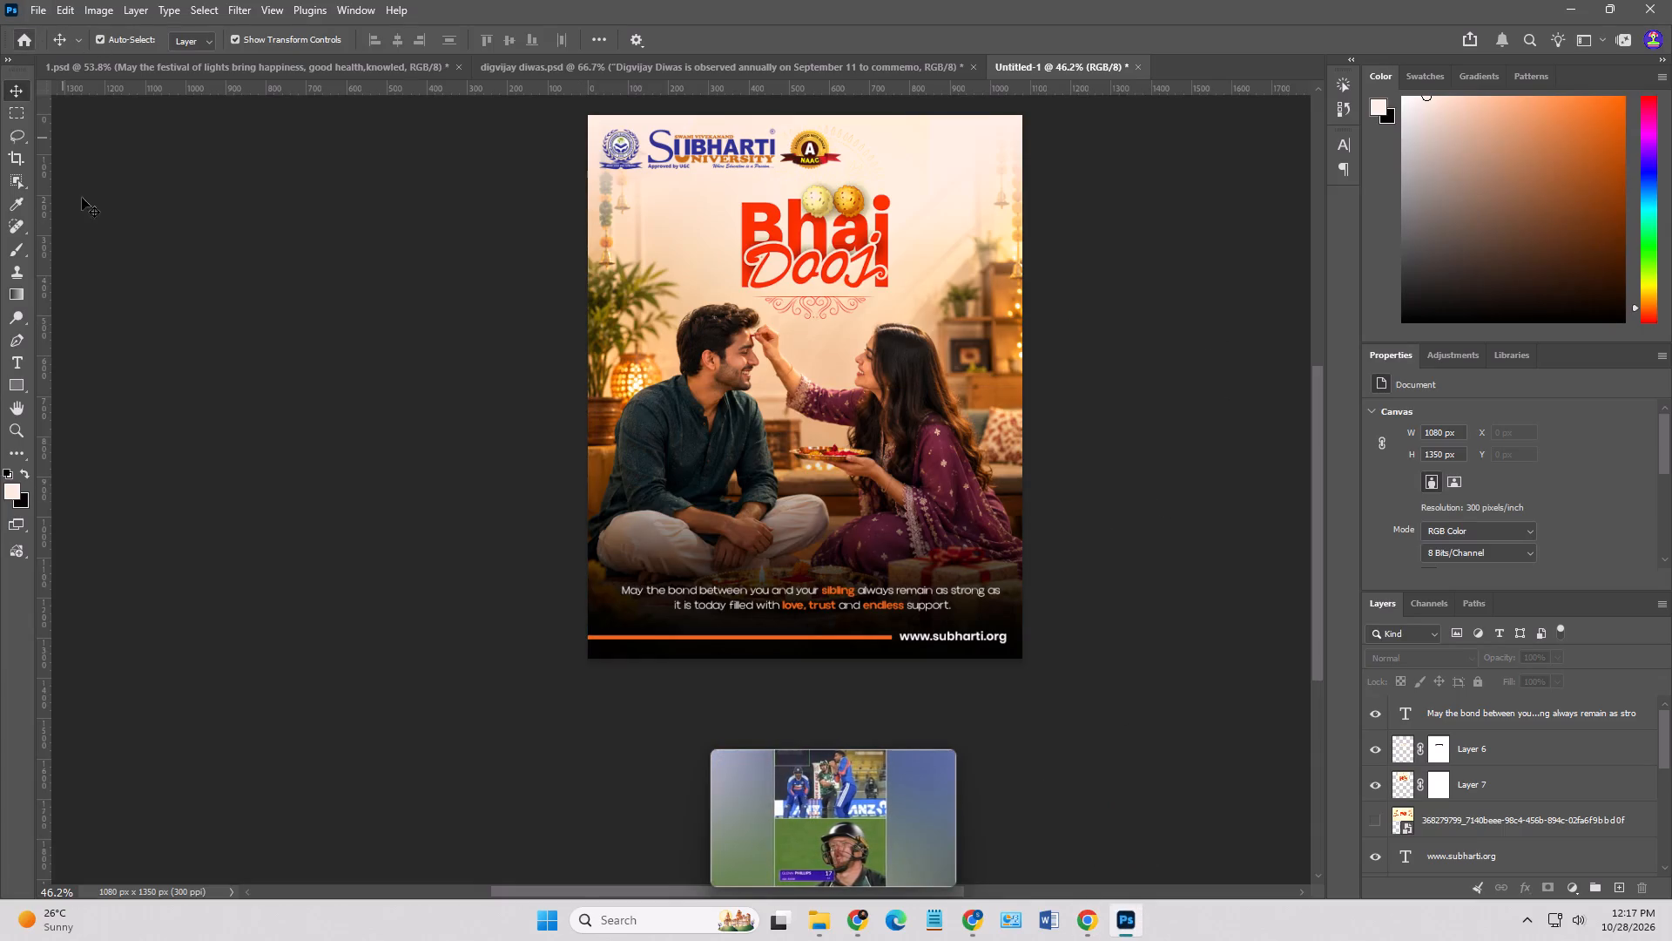
# Move the hidden dark overlay, Layer 2, to the top of the layer stack above the sibling message and make it visible.
pyautogui.scroll(4, 1436, 777)
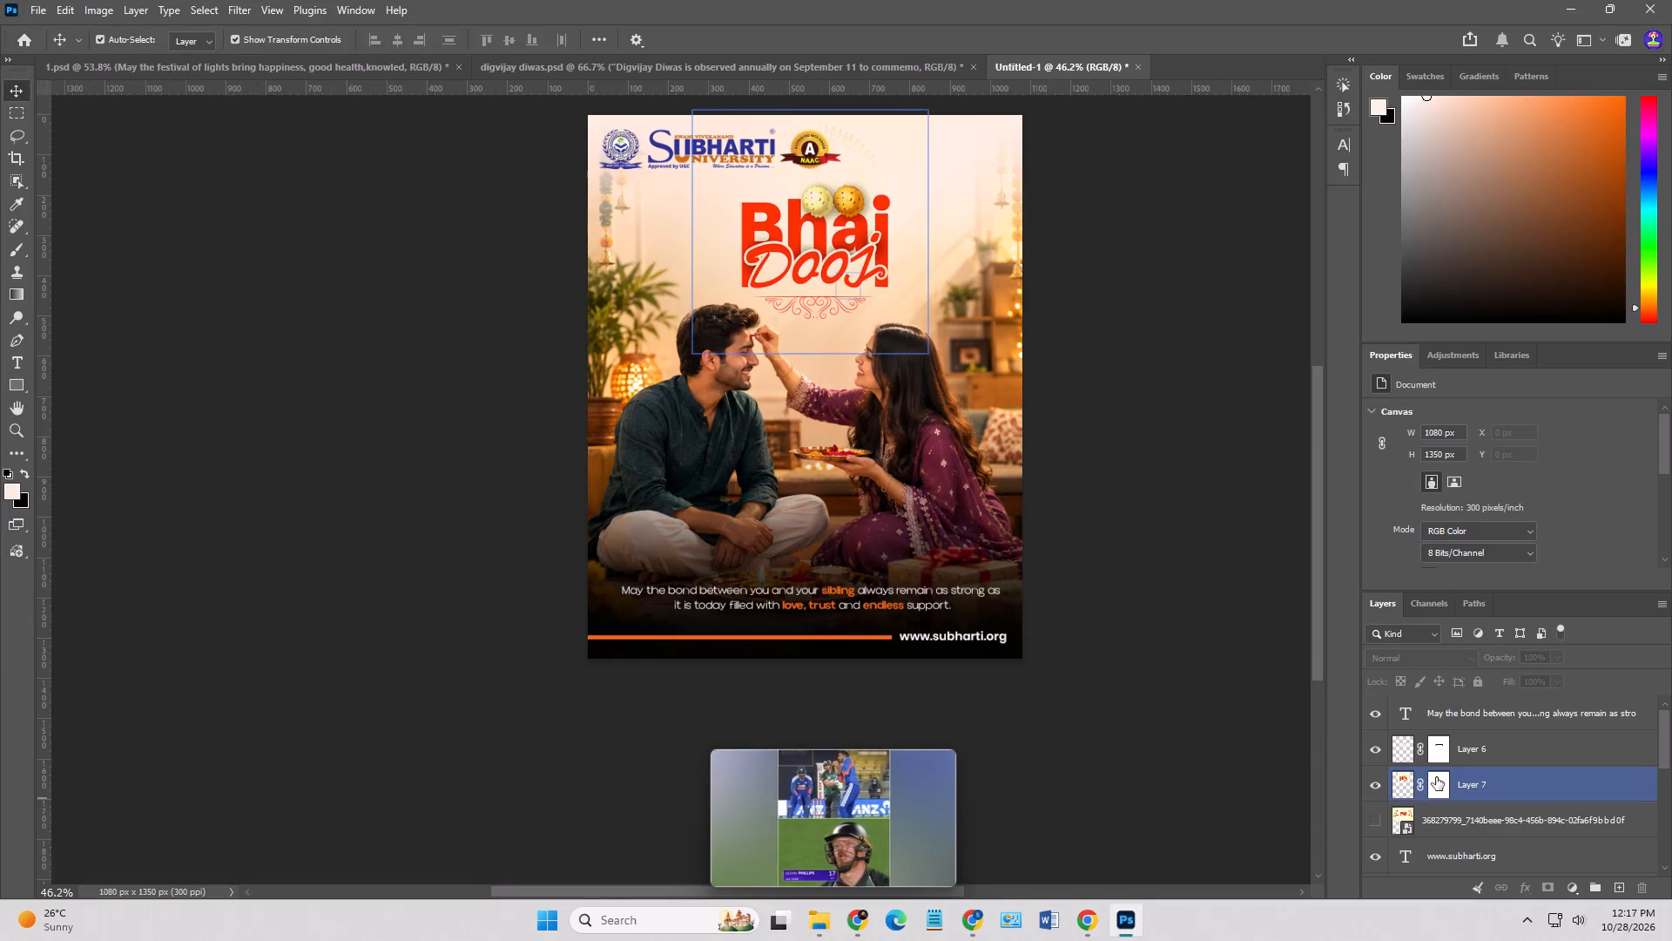
pyautogui.scroll(1, 1436, 777)
pyautogui.scroll(-6, 1419, 848)
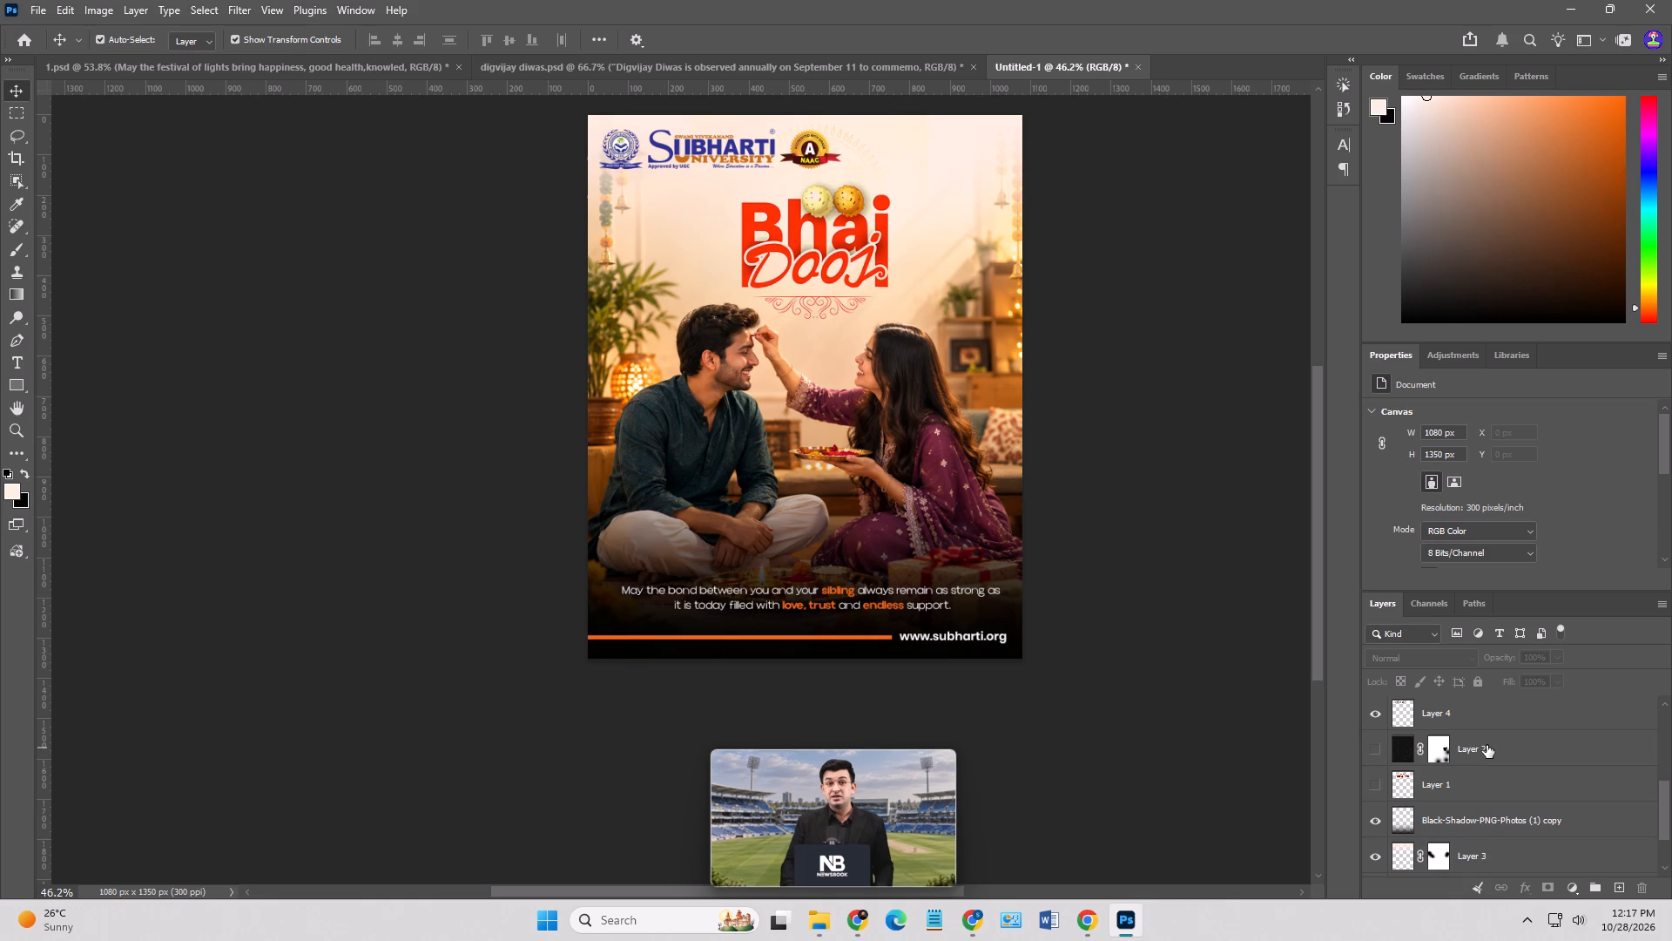
pyautogui.moveTo(1487, 747); pyautogui.dragTo(1472, 592)
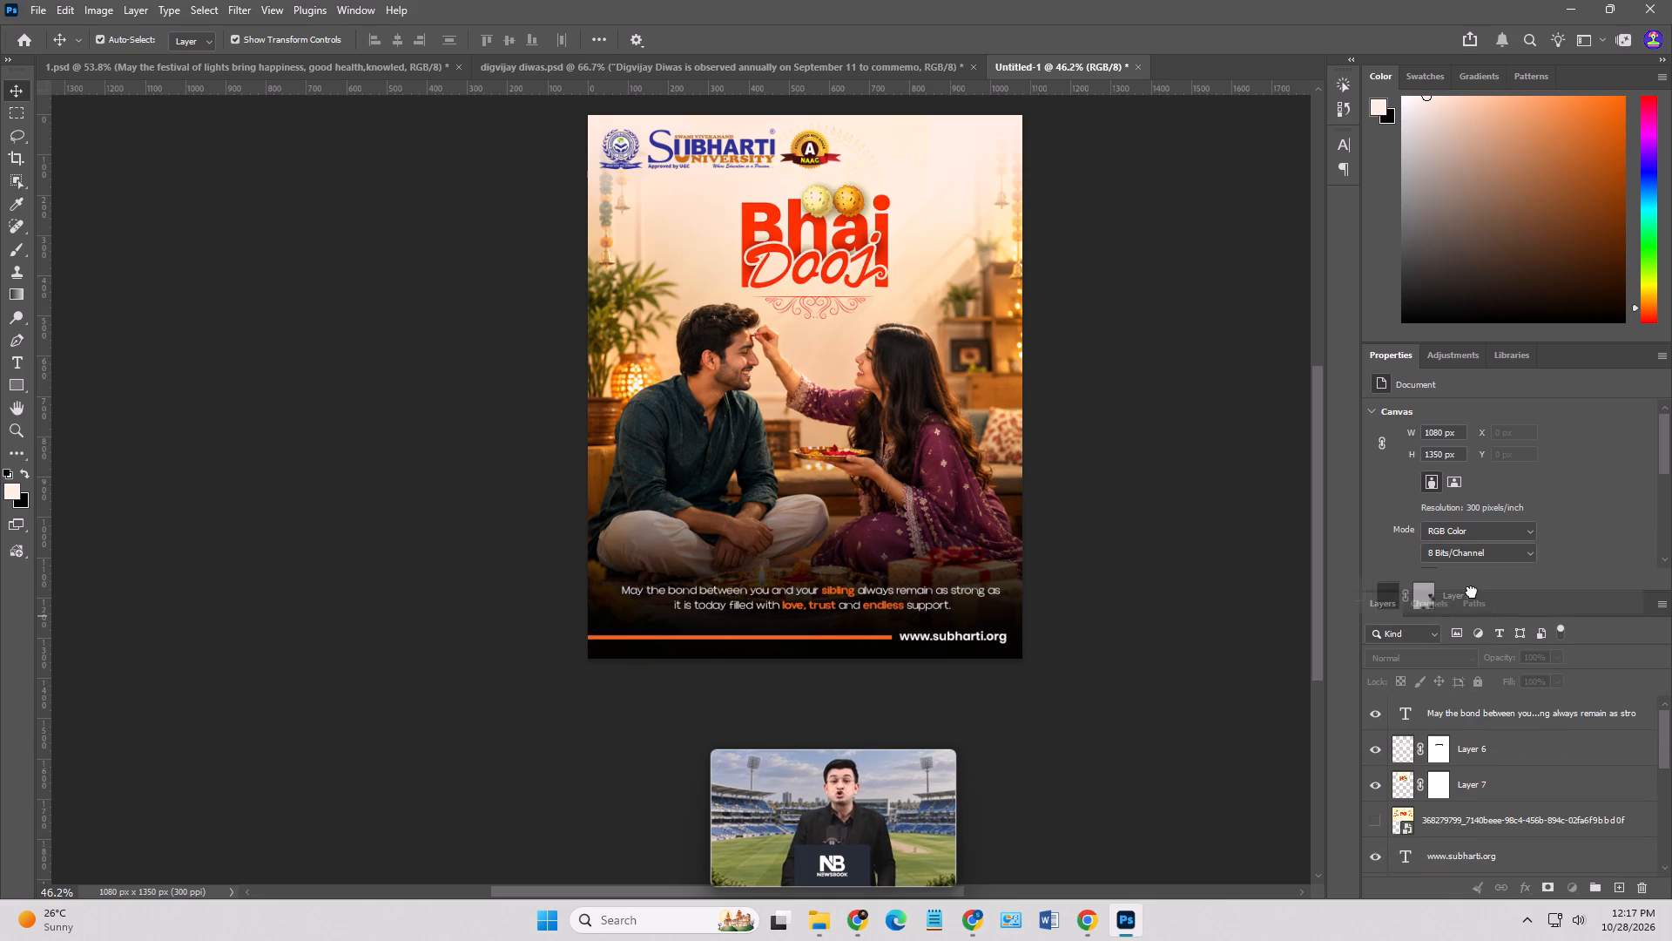
pyautogui.moveTo(1472, 592); pyautogui.dragTo(1448, 665)
pyautogui.click(1377, 719)
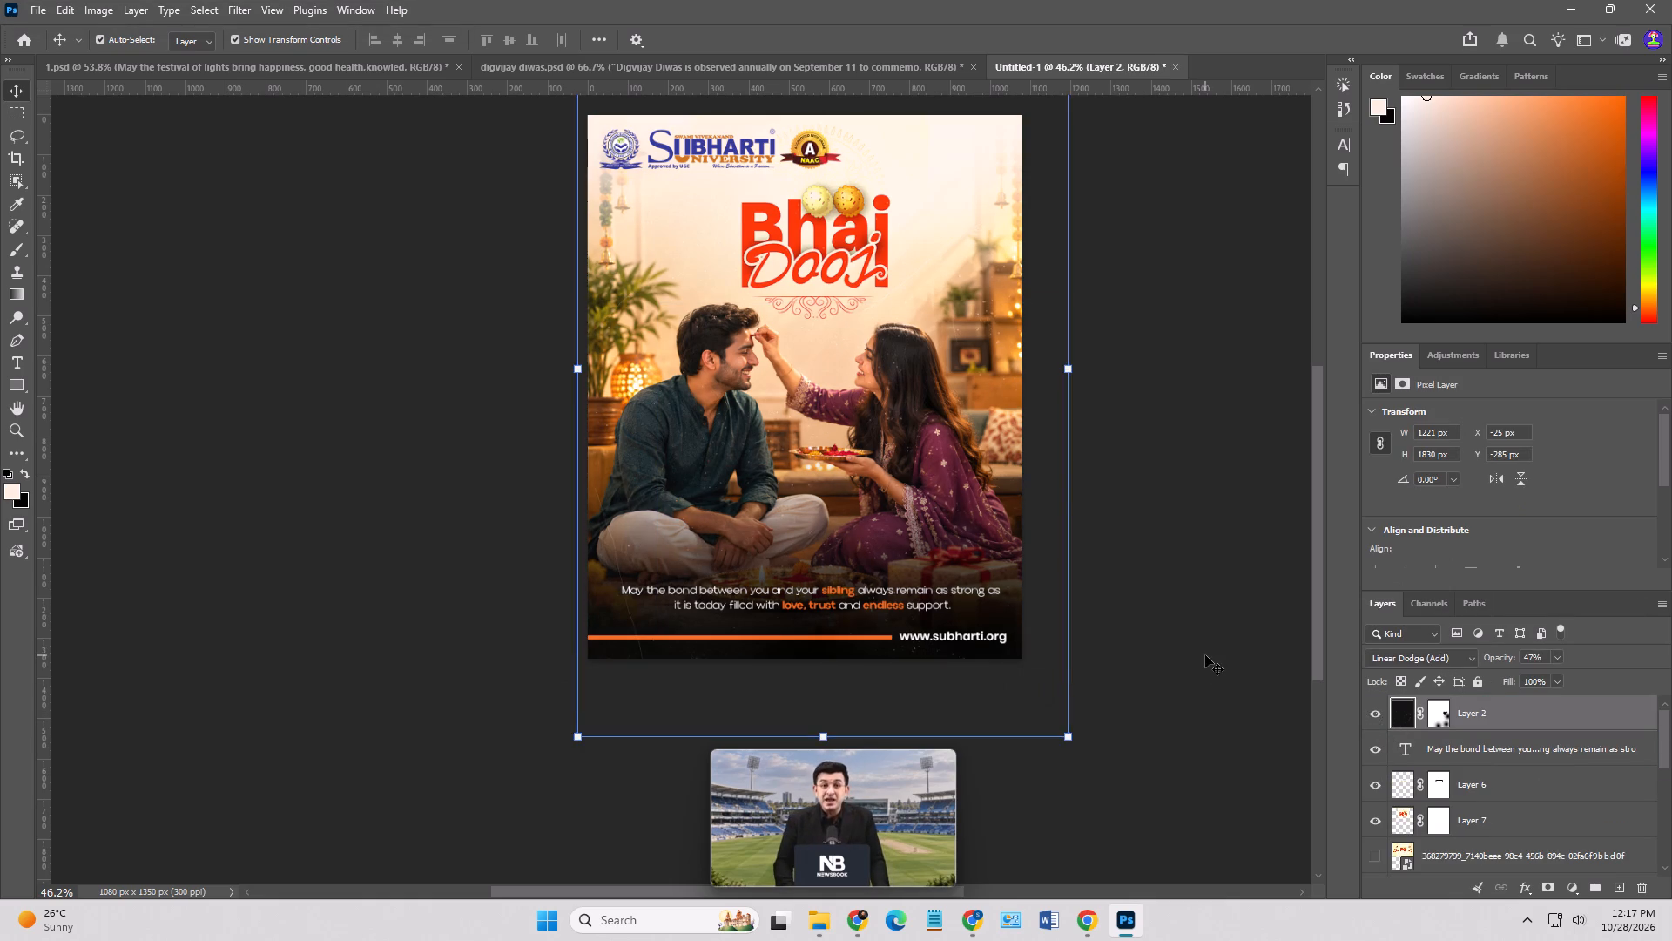
pyautogui.click(1205, 655)
# Raise the opacity of the Layer 2 overlay to 64%.
pyautogui.click(1397, 708)
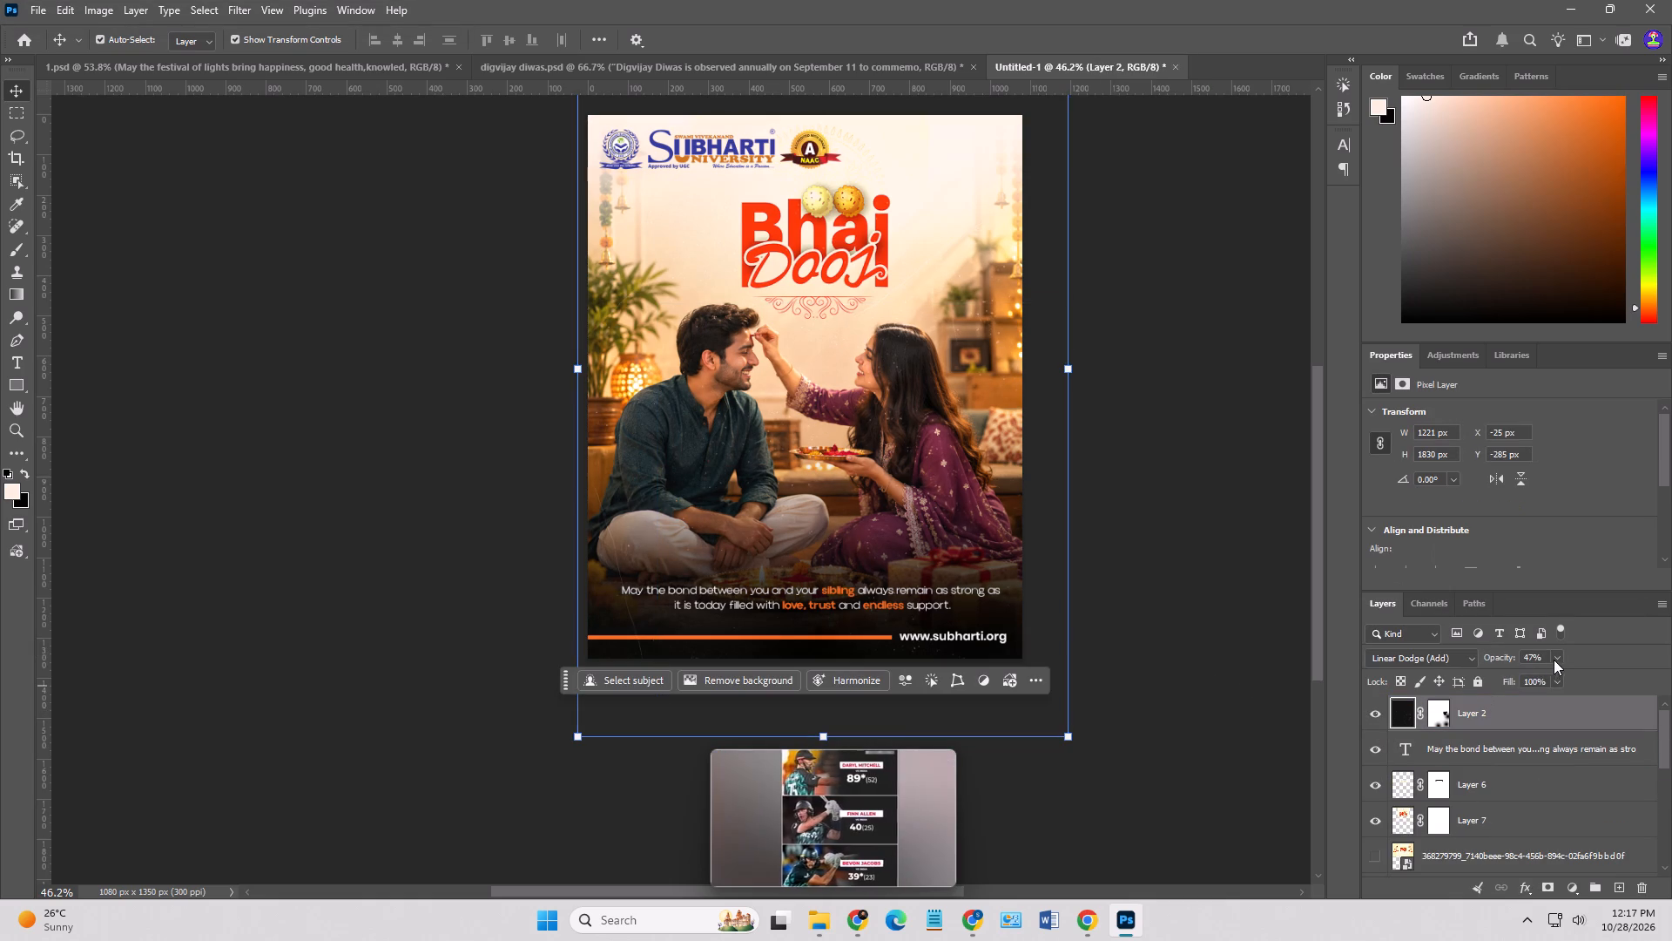
pyautogui.click(1554, 660)
pyautogui.click(1572, 672)
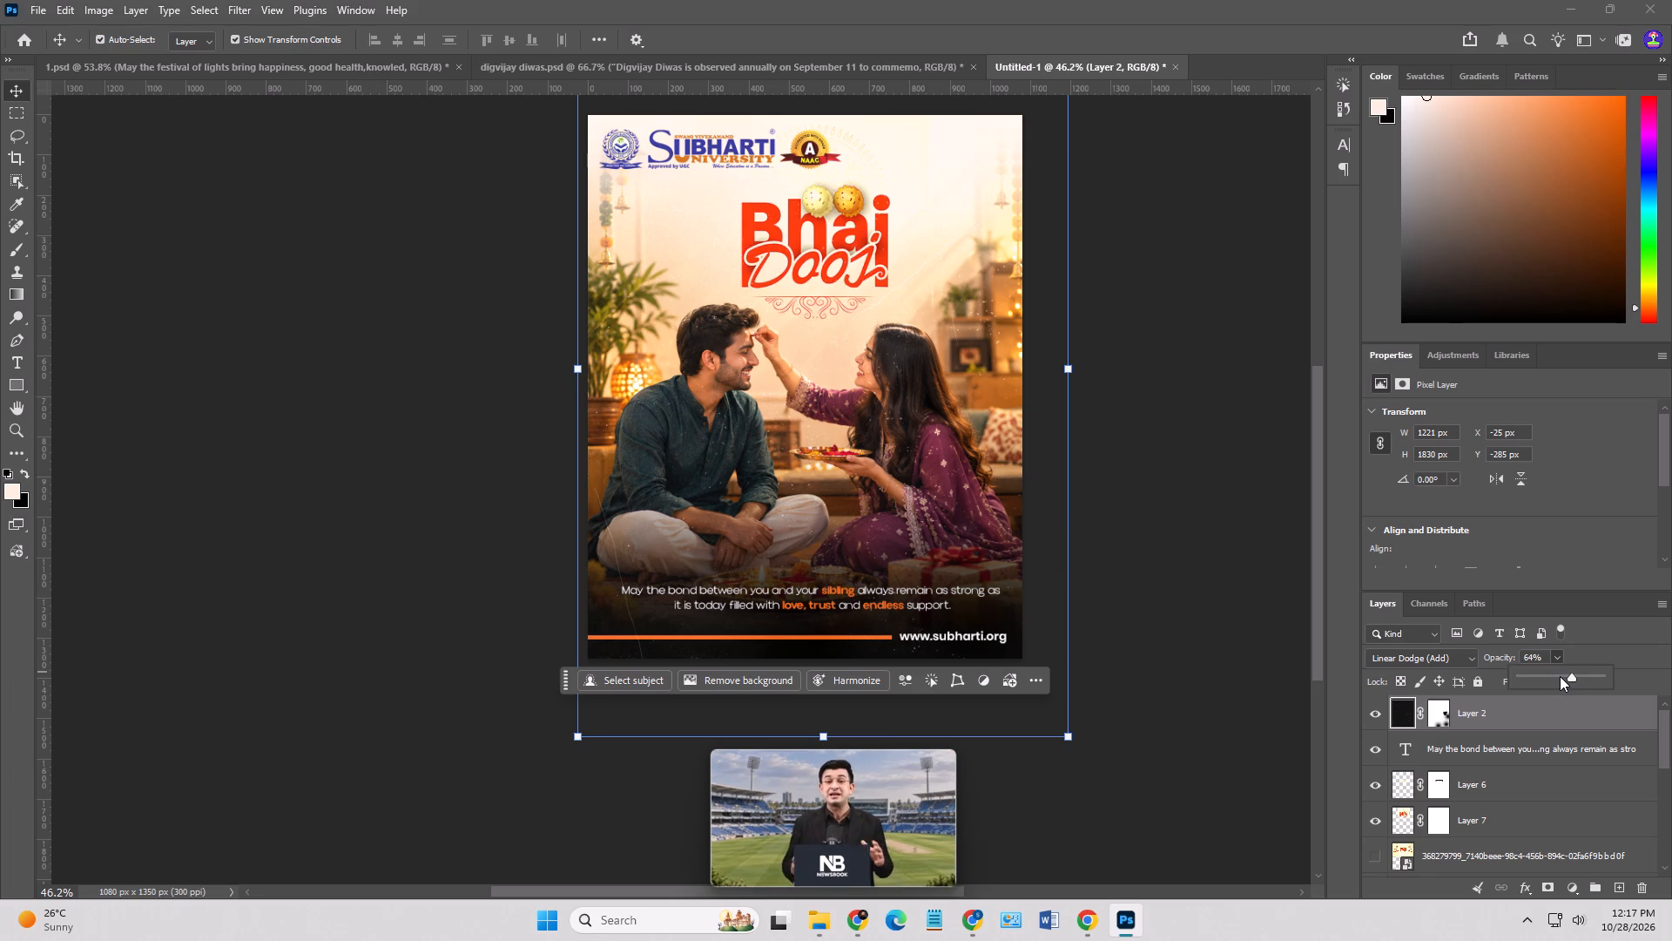
# Finish the opacity adjustment of the Linear Dodge (Add) overlay on Layer 2 and deselect the layer.
pyautogui.click(1197, 565)
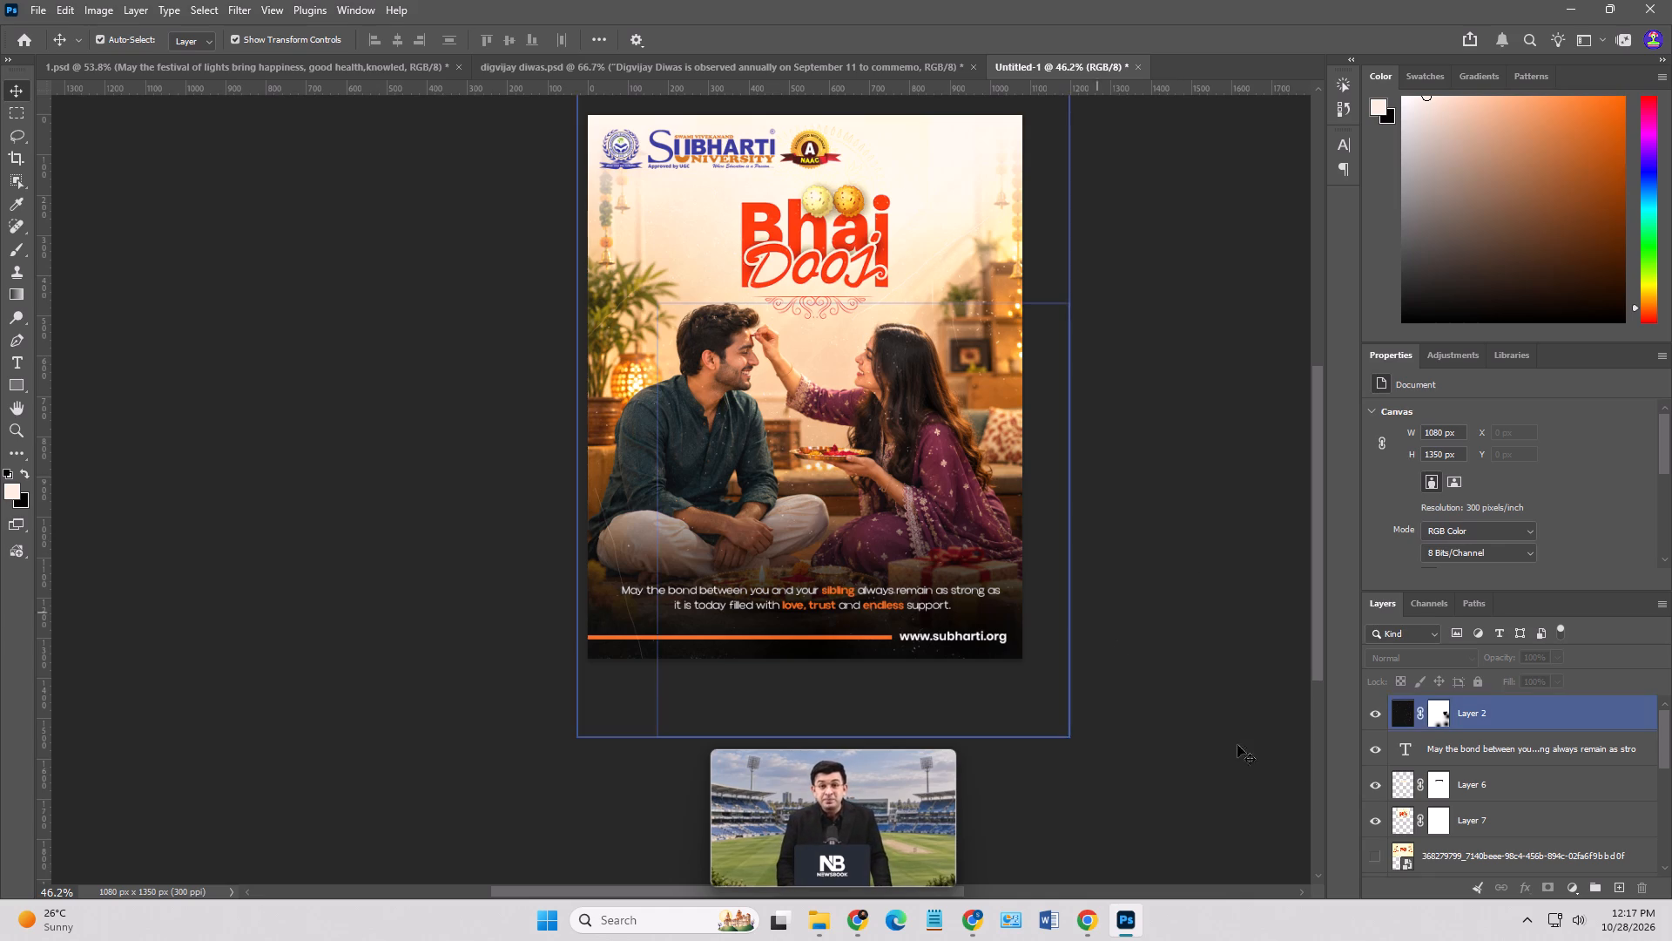
# Hide the ornament beneath the title on Layer 6.
pyautogui.click(1374, 789)
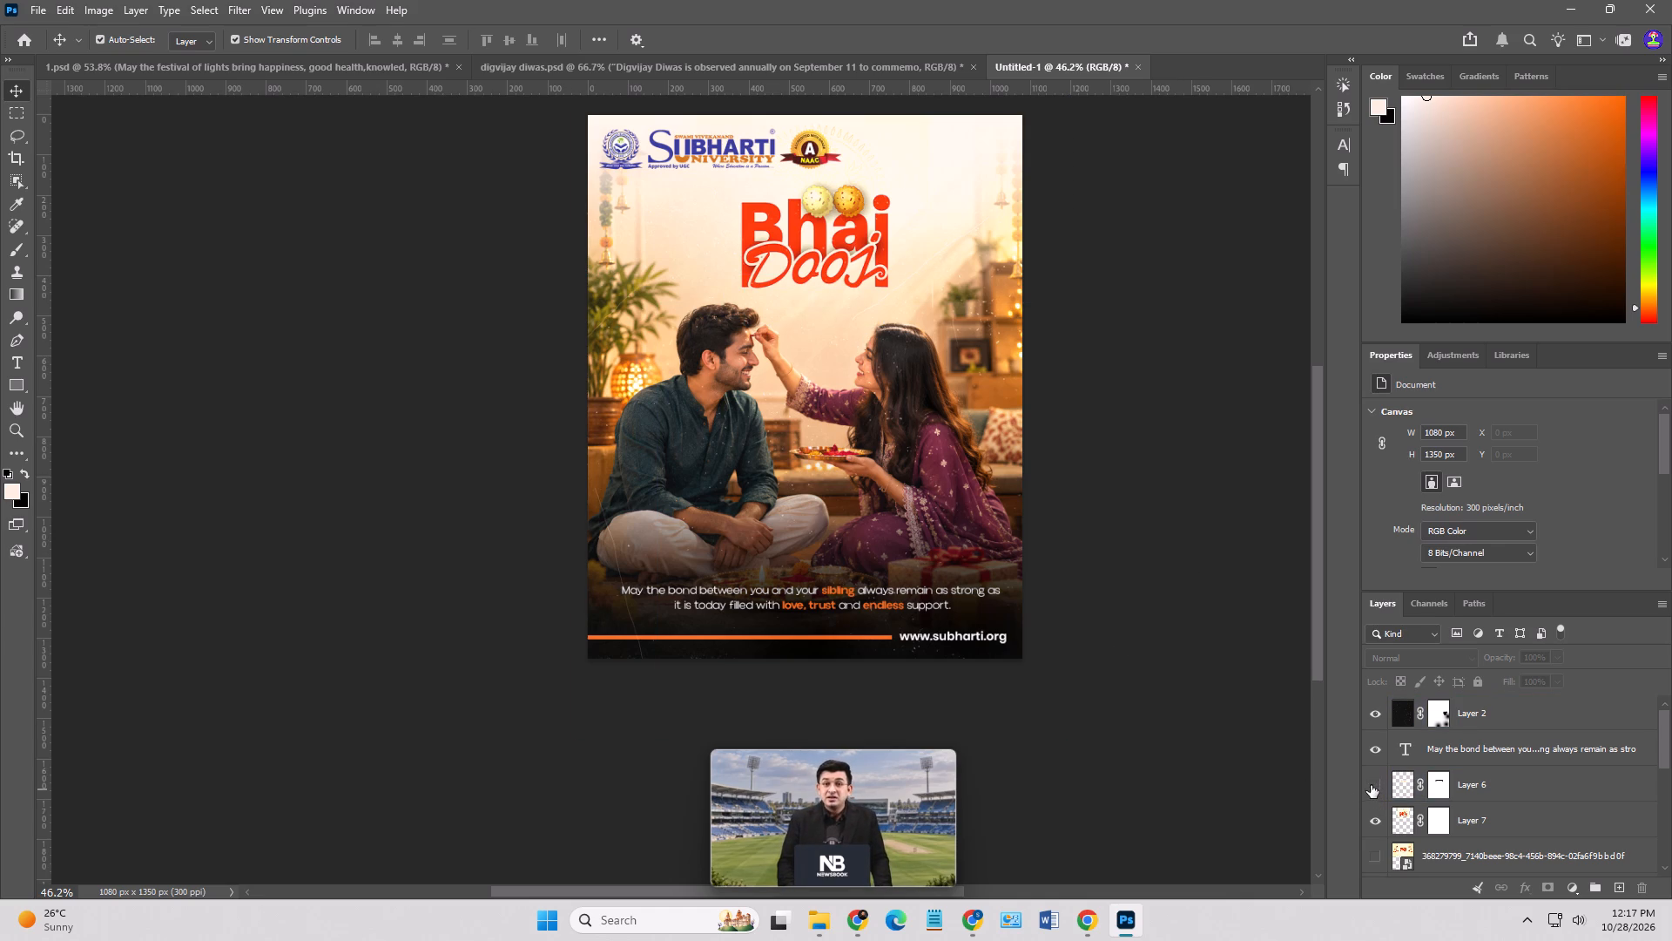
# Nudge the Bhai Dooj title artwork on Layer 7 slightly left and down to X 253 px, Y -10 px.
pyautogui.click(1482, 811)
pyautogui.press('Left')
pyautogui.press('Left')
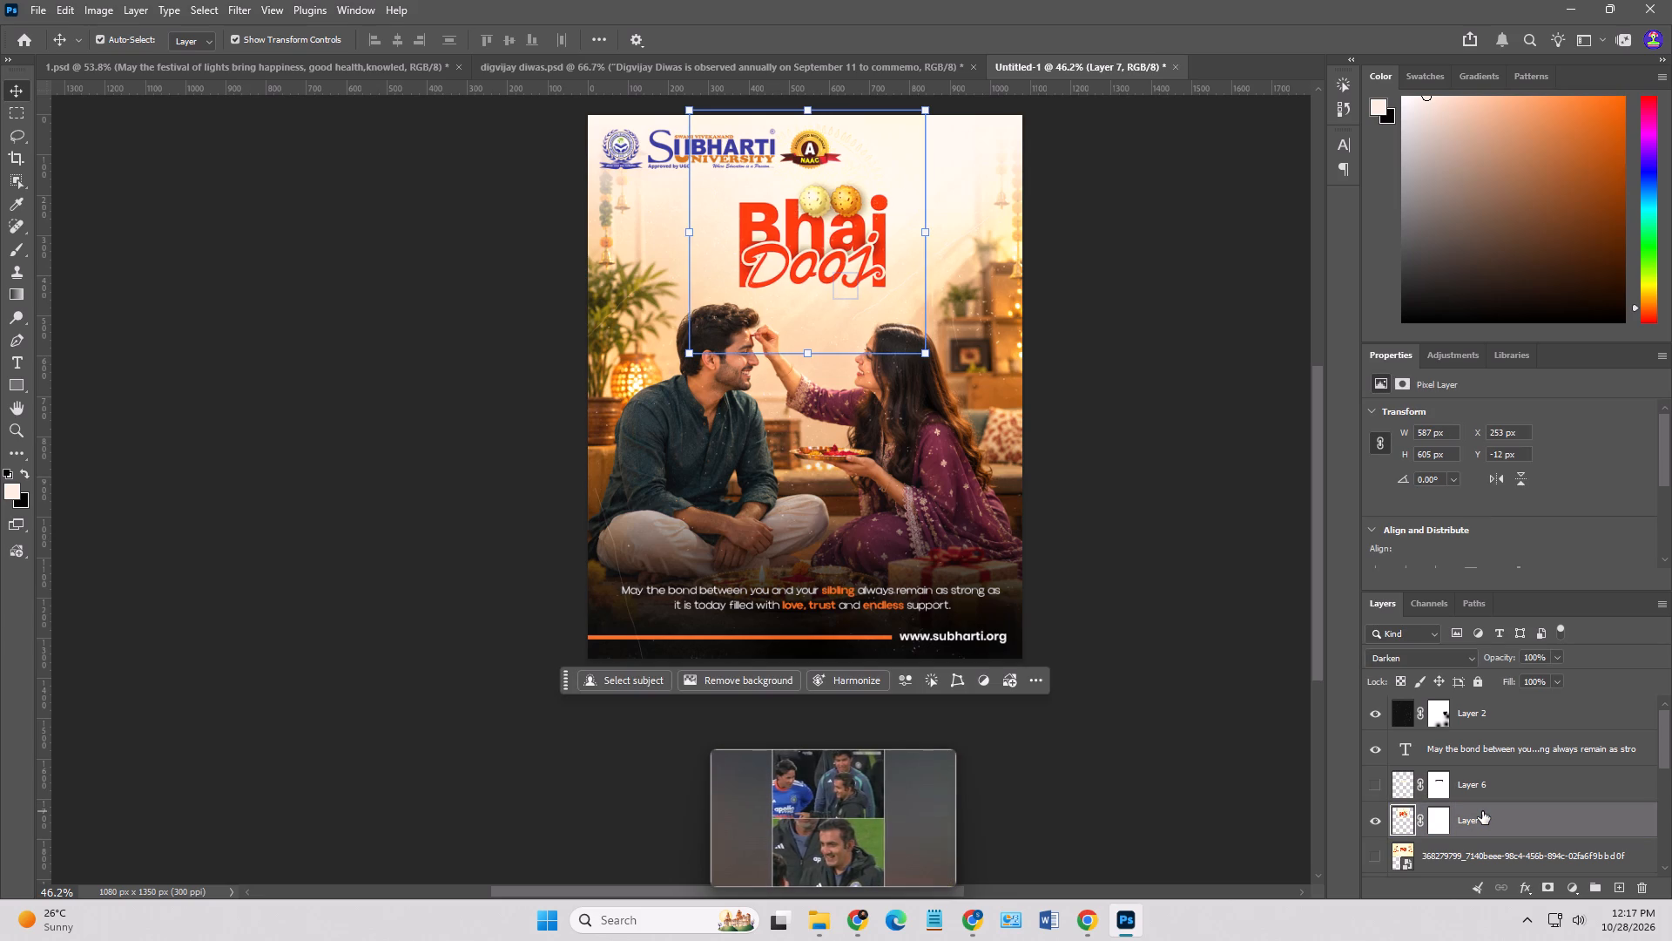
pyautogui.press('Down')
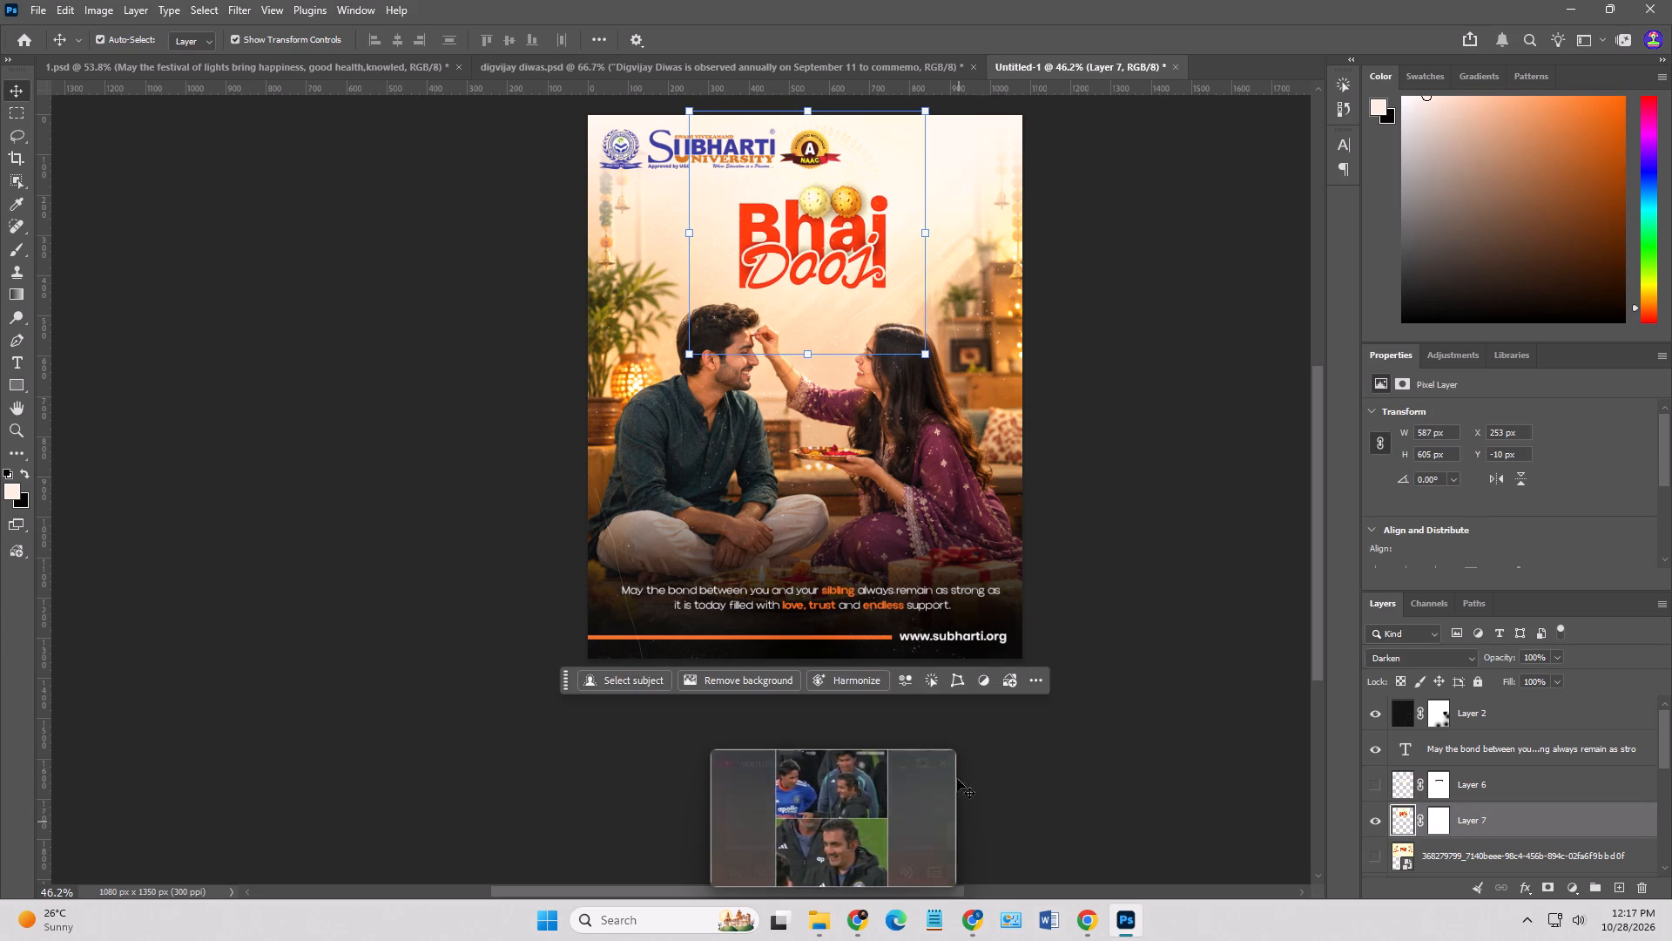
# Scale the title artwork up about its centre to about 608 by 627 px and nudge it to X 247 px, Y -21 px.
pyautogui.keyDown('alt'); pyautogui.click(934, 357); pyautogui.keyUp('alt')
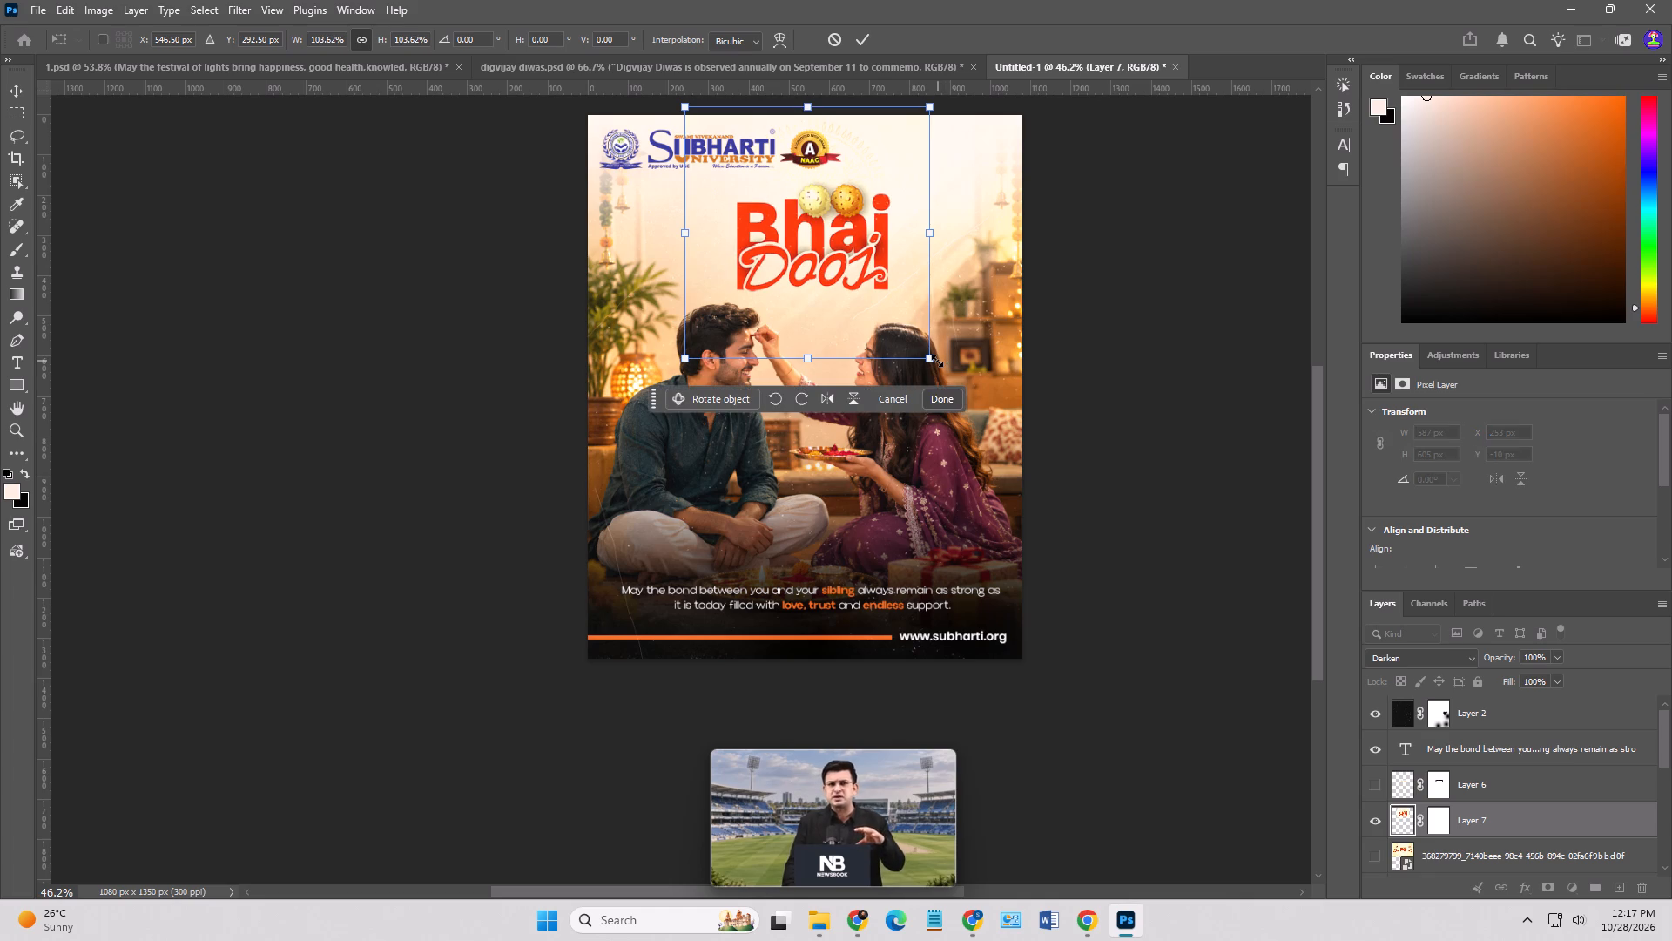
pyautogui.press('Left')
pyautogui.press('Down')
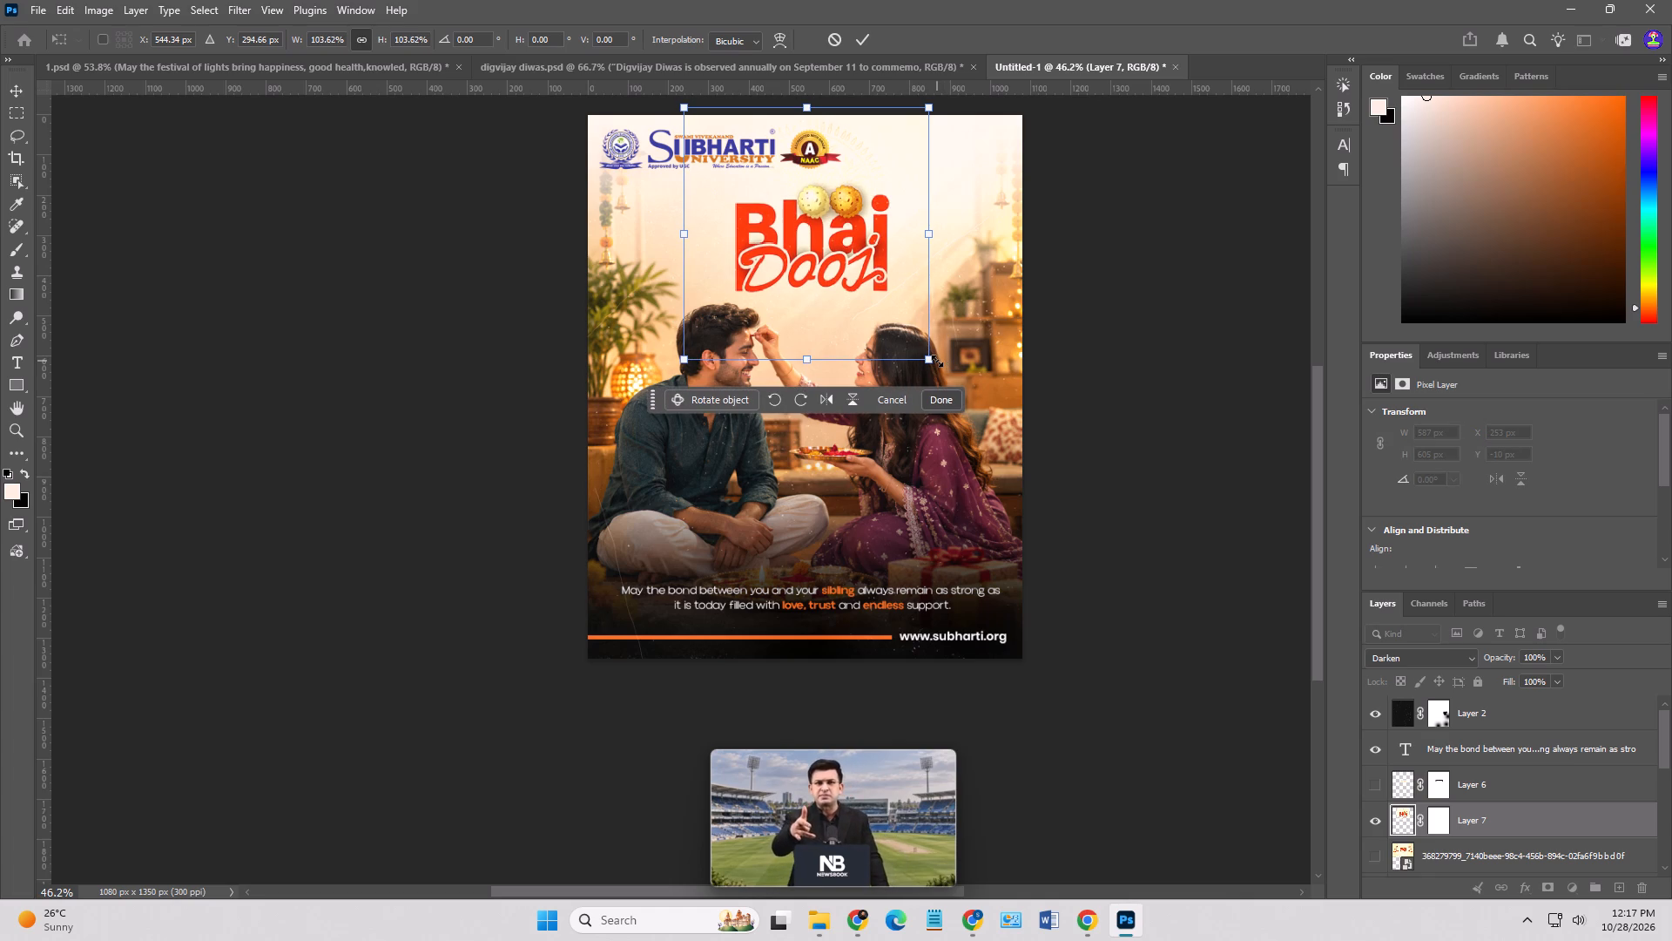
pyautogui.press('Up')
pyautogui.press('Right')
pyautogui.press('Right')
pyautogui.press('Right')
pyautogui.press('Return')
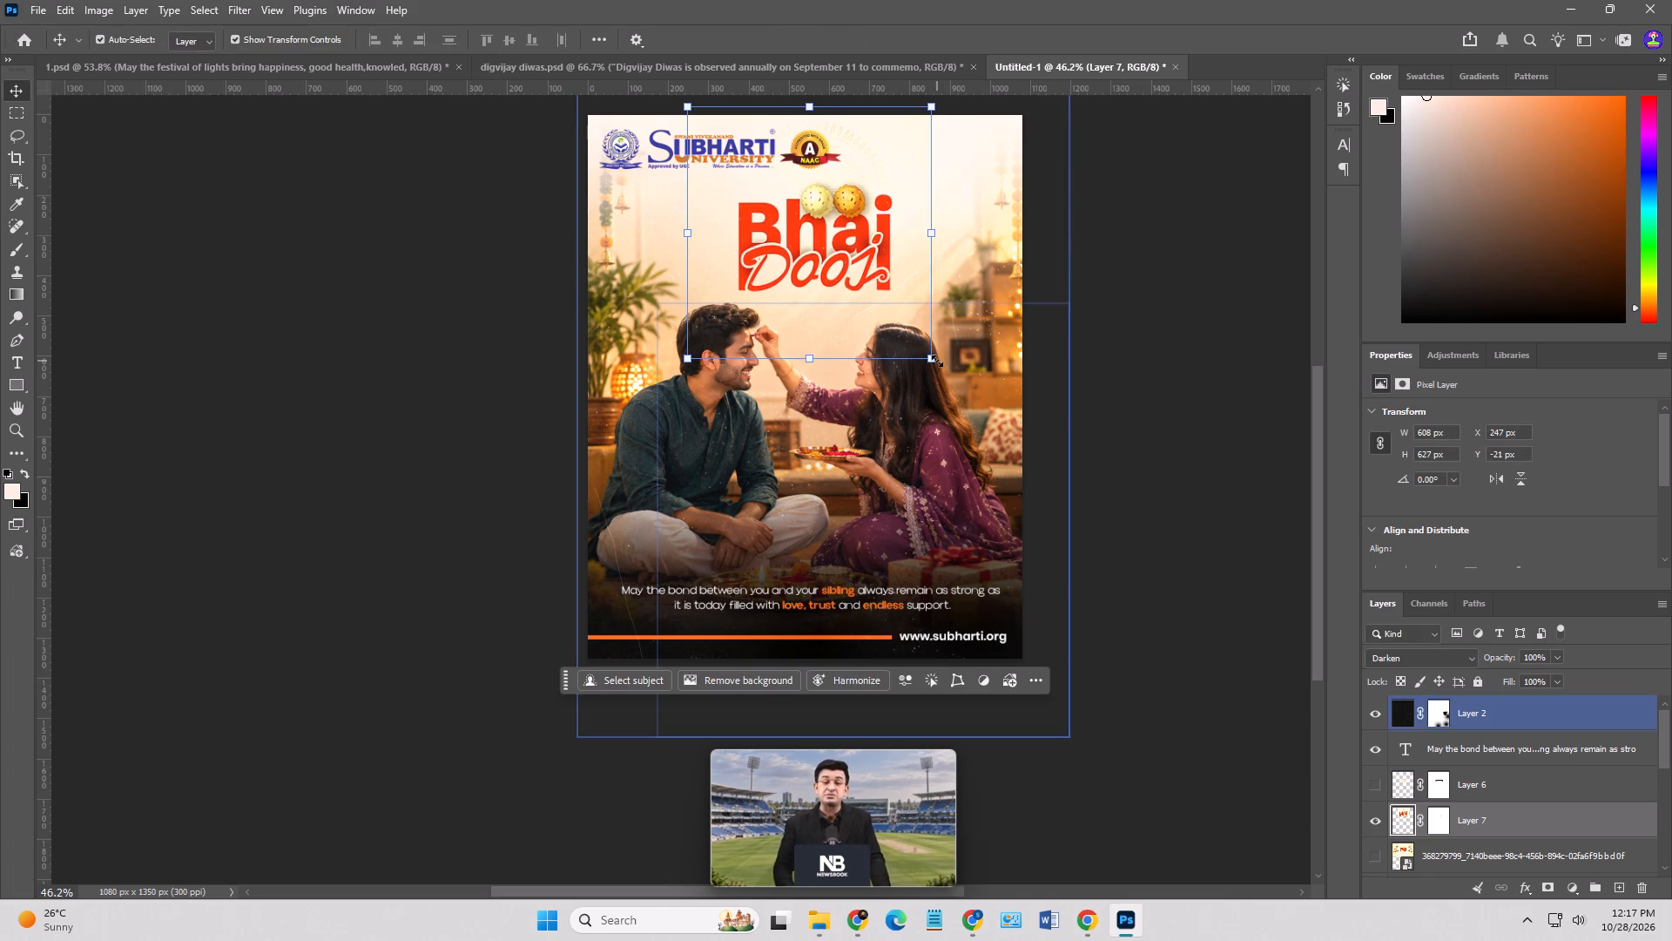
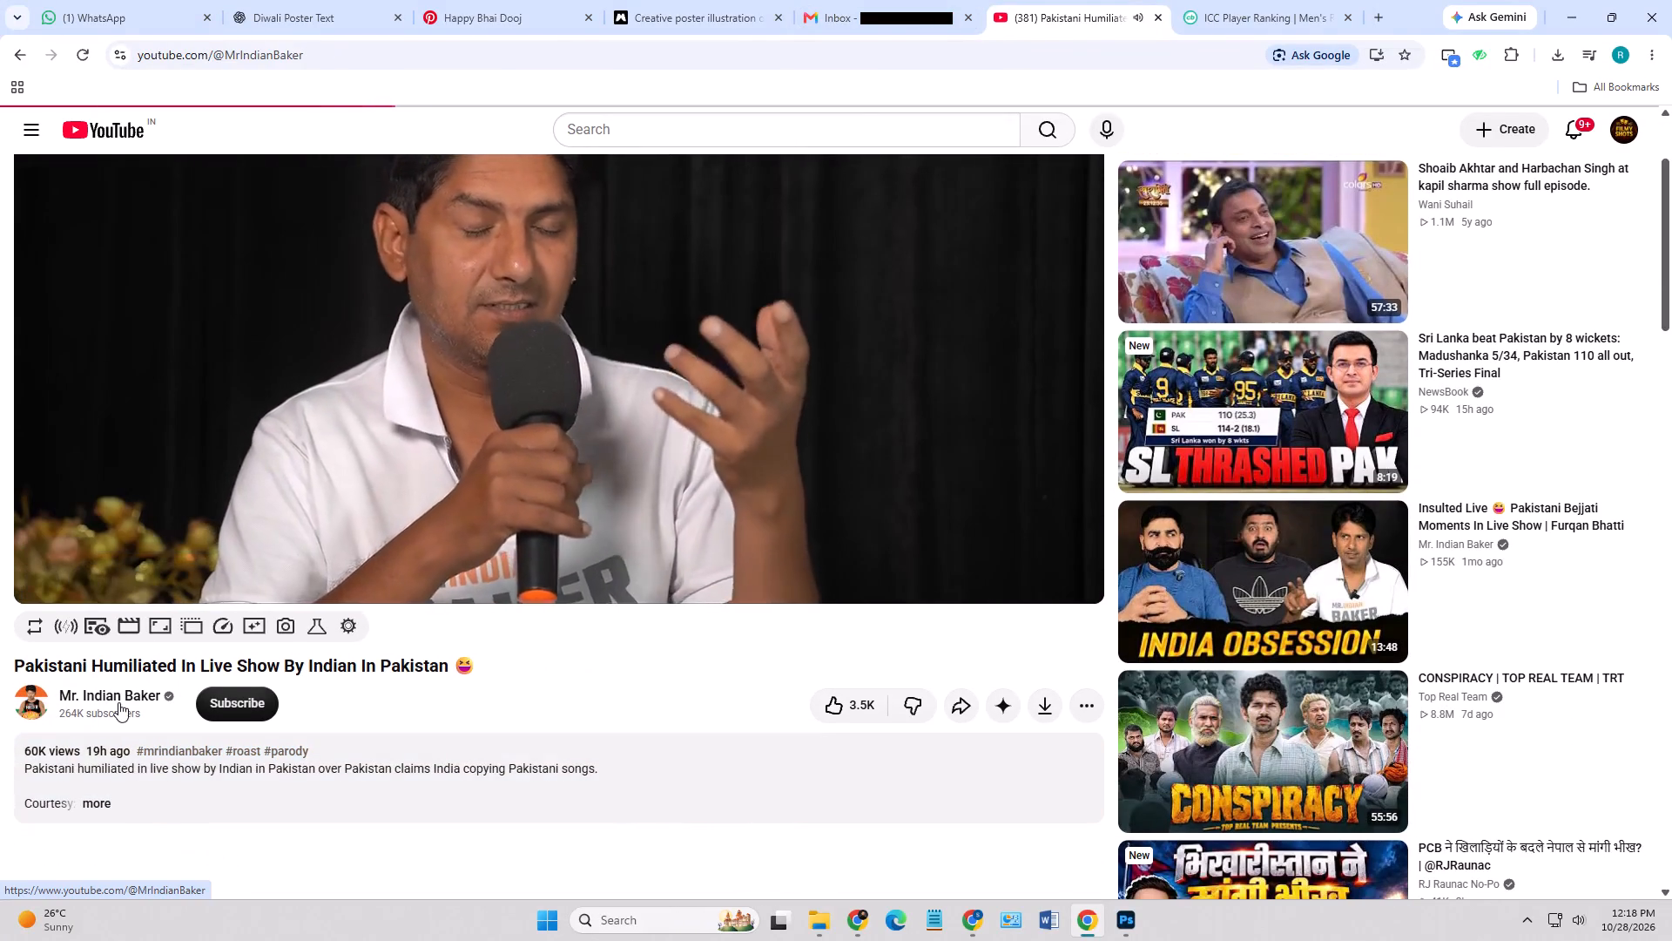
# Open the Mr. Indian Baker channel's list of videos on YouTube and browse its latest uploads.
pyautogui.click(448, 534)
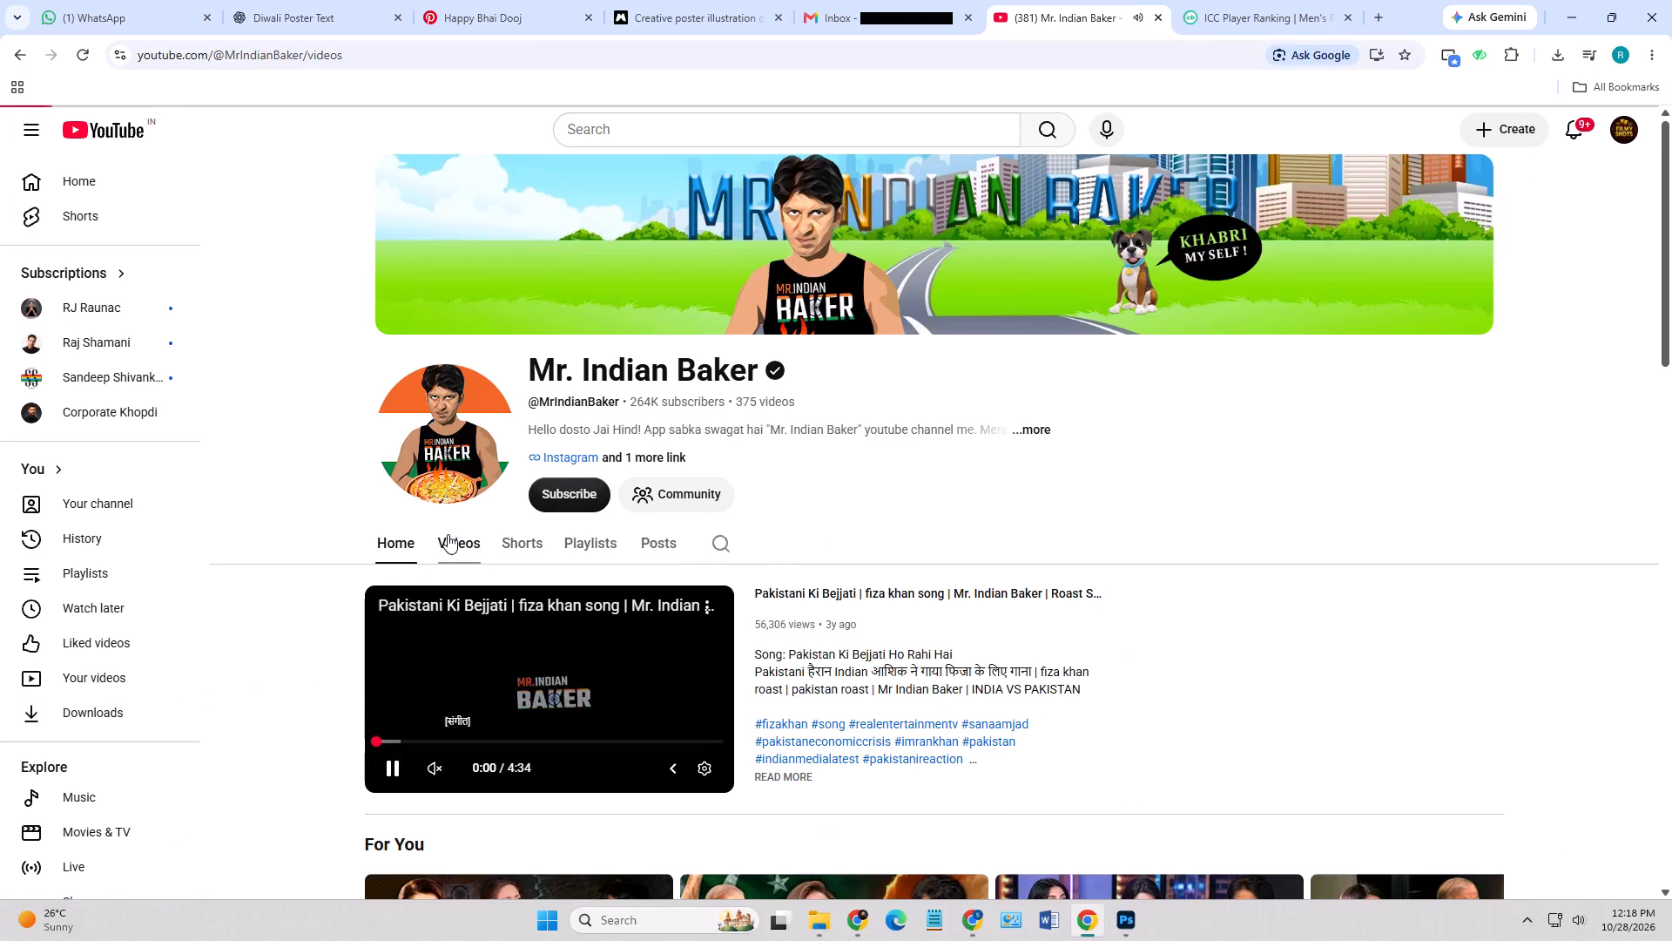
pyautogui.scroll(-6, 586, 557)
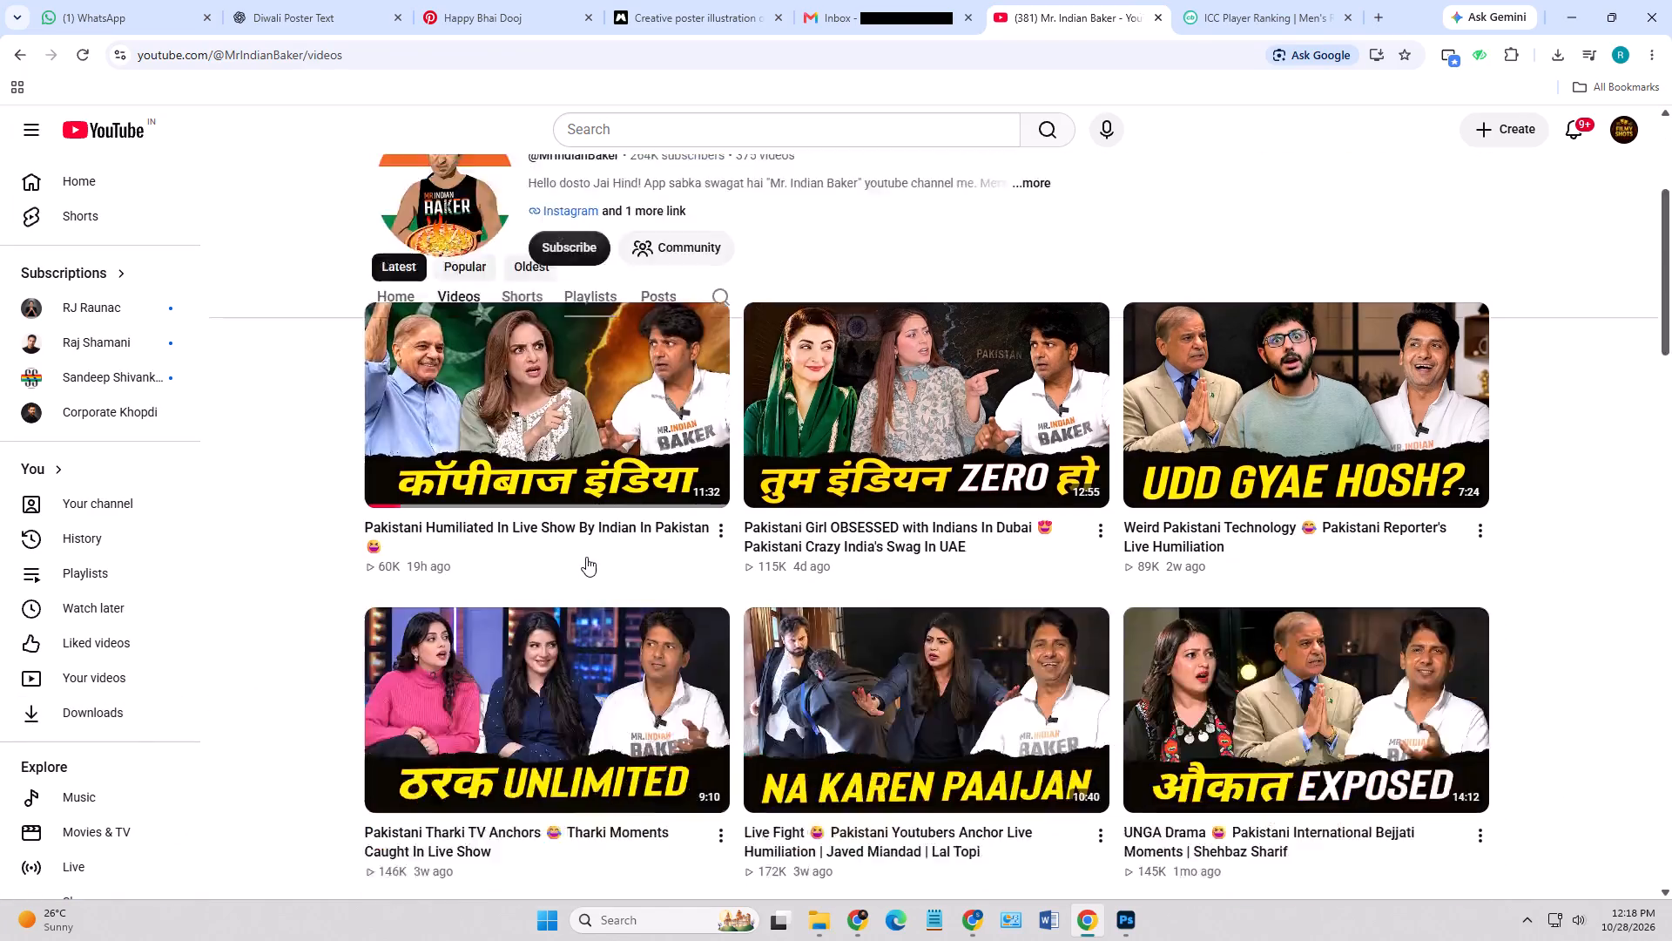
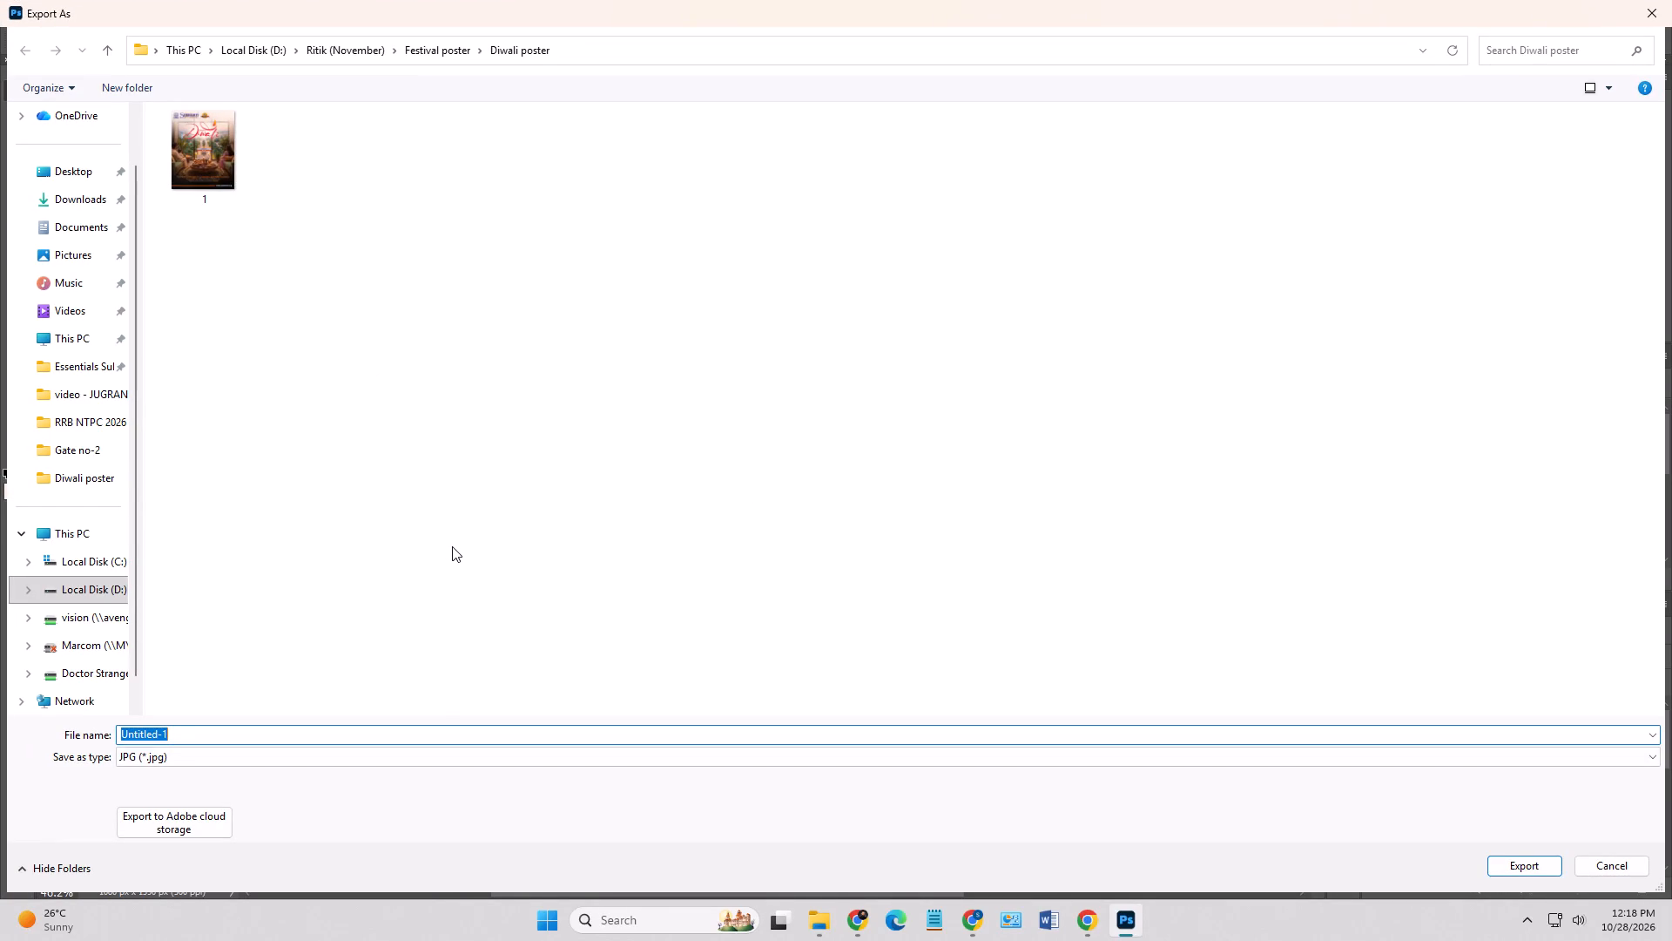
# Create a folder named Bhai Dooj inside the Festival poster folder.
pyautogui.click(460, 57)
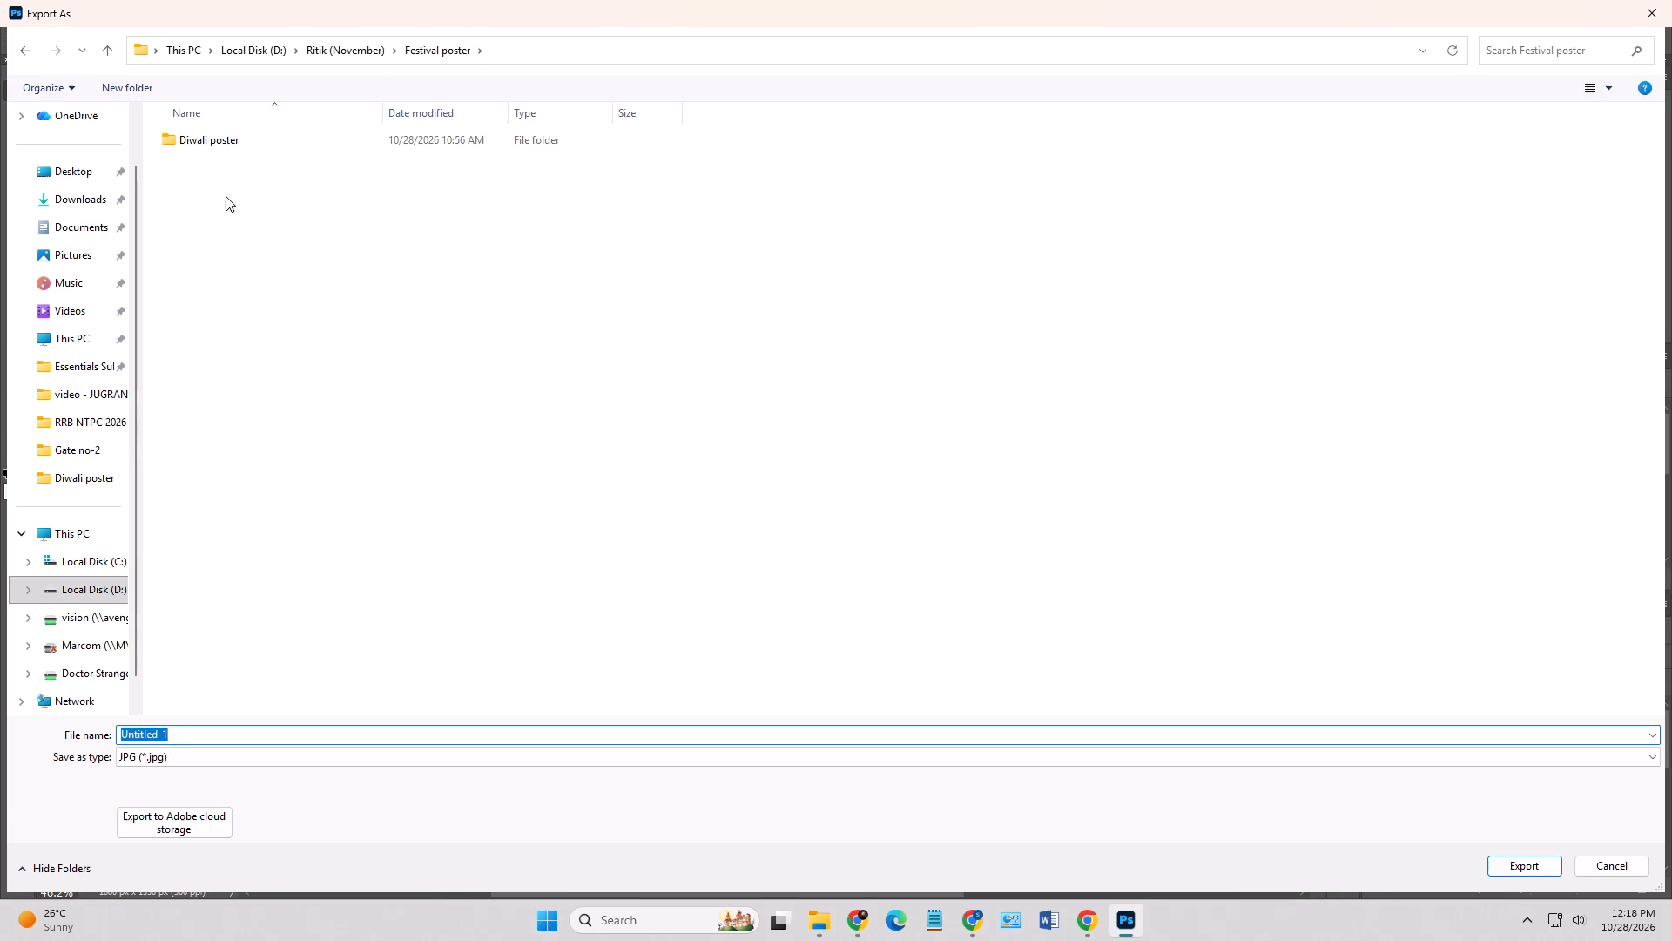
pyautogui.rightClick(226, 196)
pyautogui.click(333, 399)
pyautogui.click(469, 398)
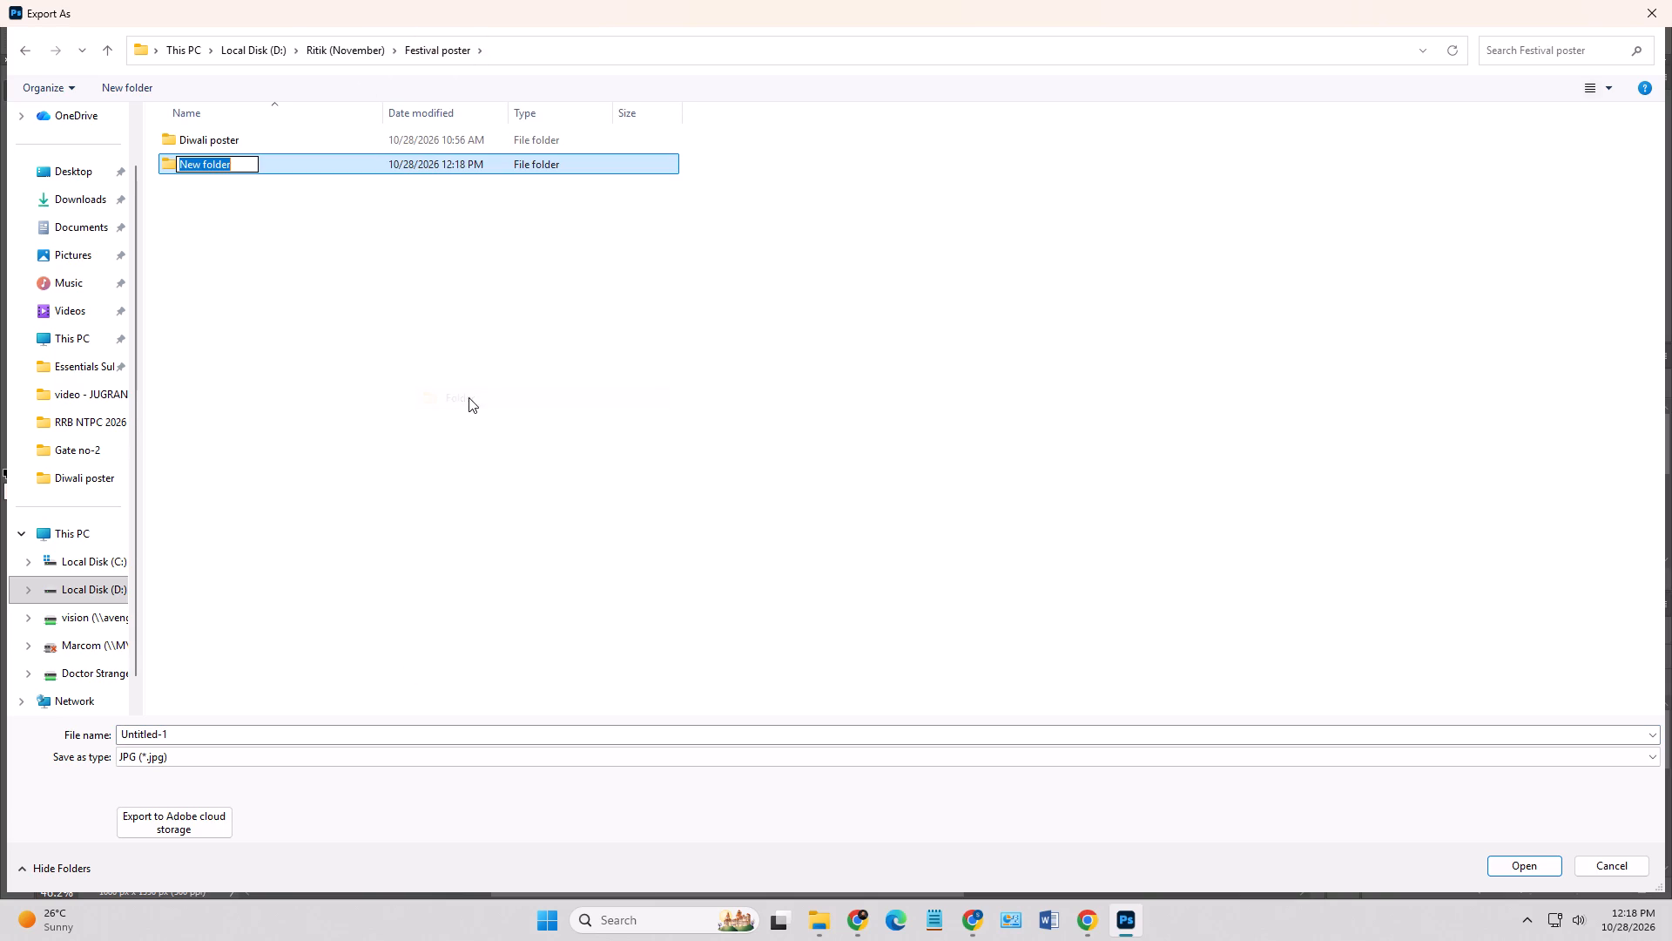
pyautogui.write('BH')
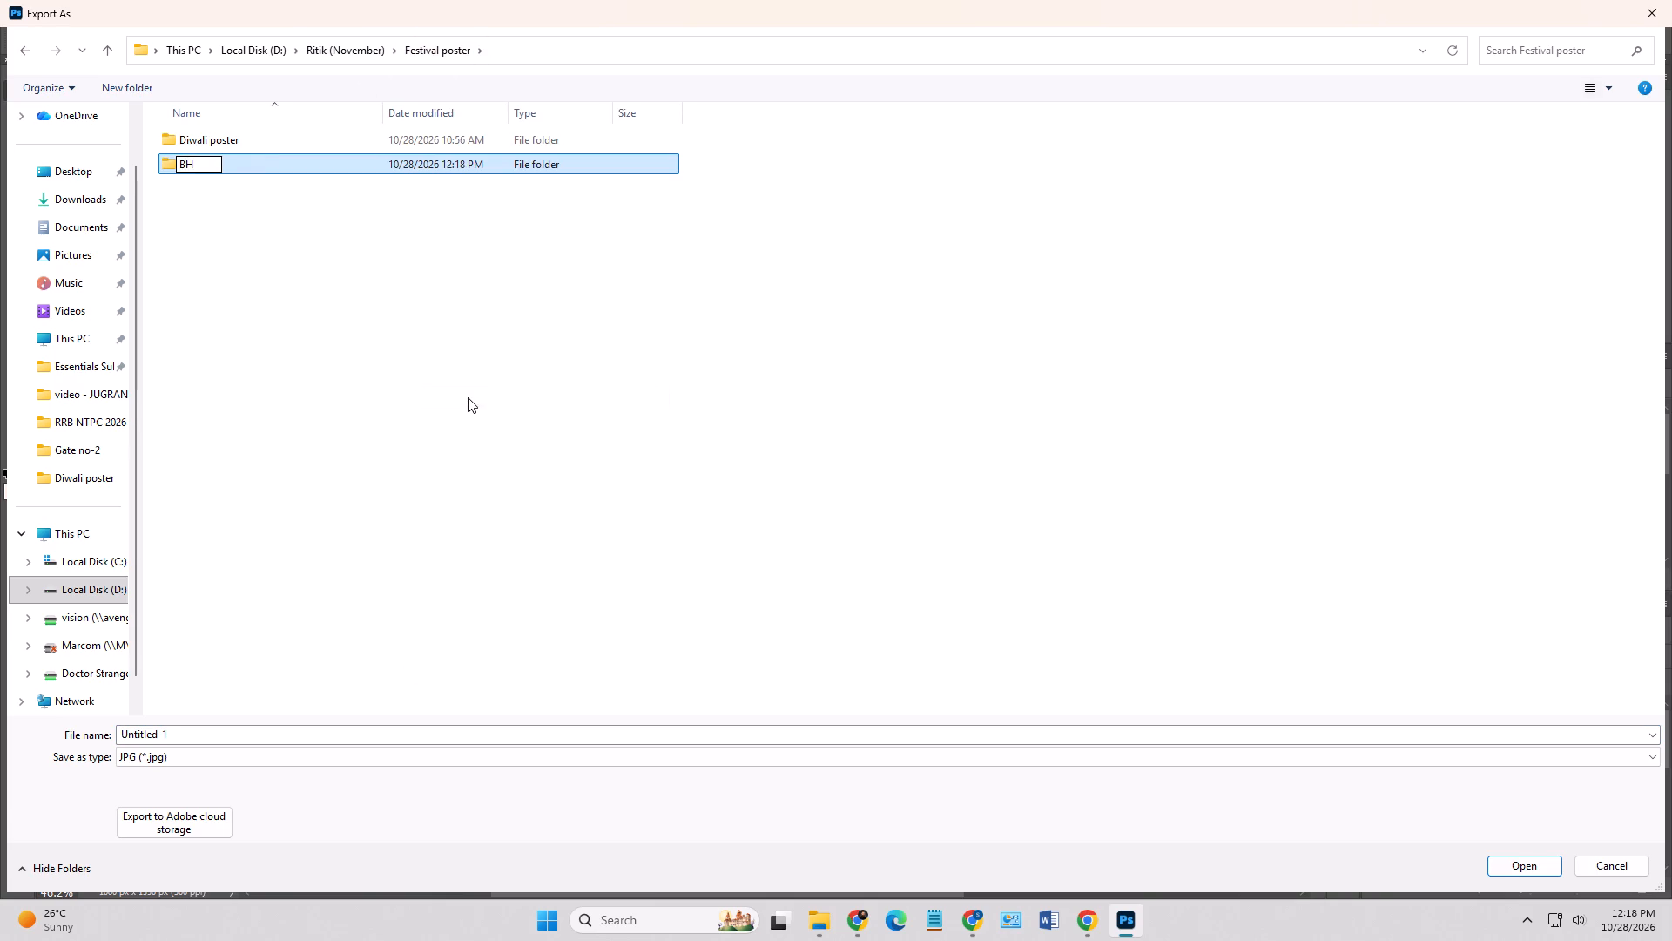
pyautogui.press('BackSpace')
pyautogui.write('hai')
pyautogui.press('space')
pyautogui.write('Dooj')
pyautogui.click(179, 239)
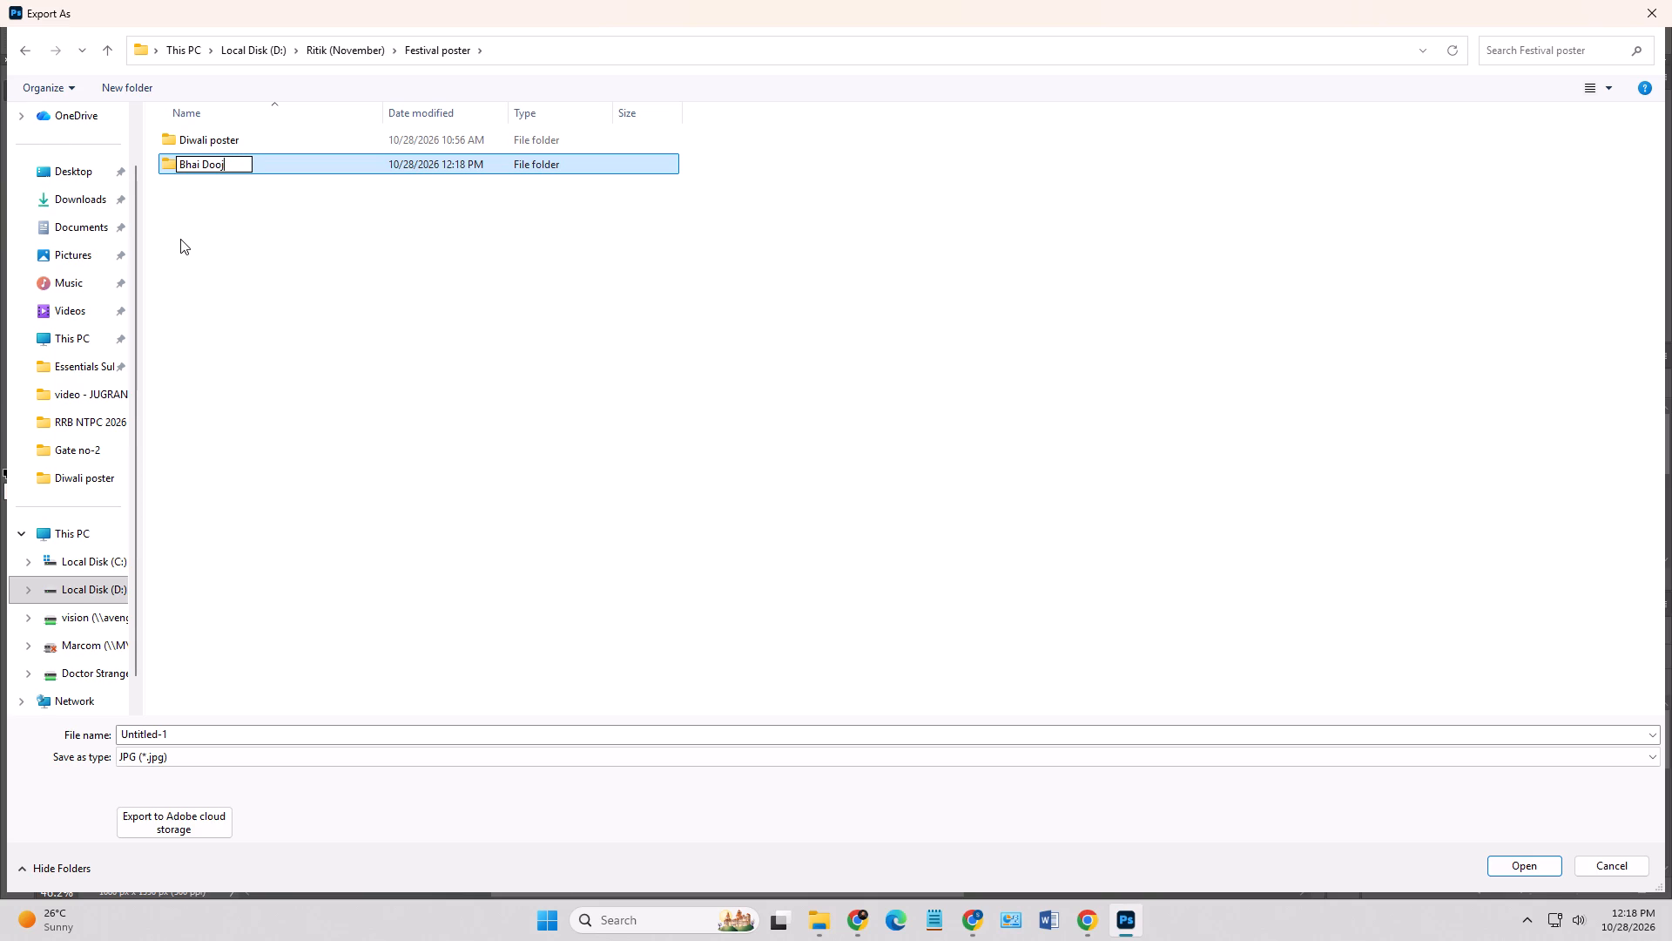
# Export the poster as a JPG named 1 into the Bhai Dooj folder.
pyautogui.click(232, 172)
pyautogui.doubleClick(246, 147)
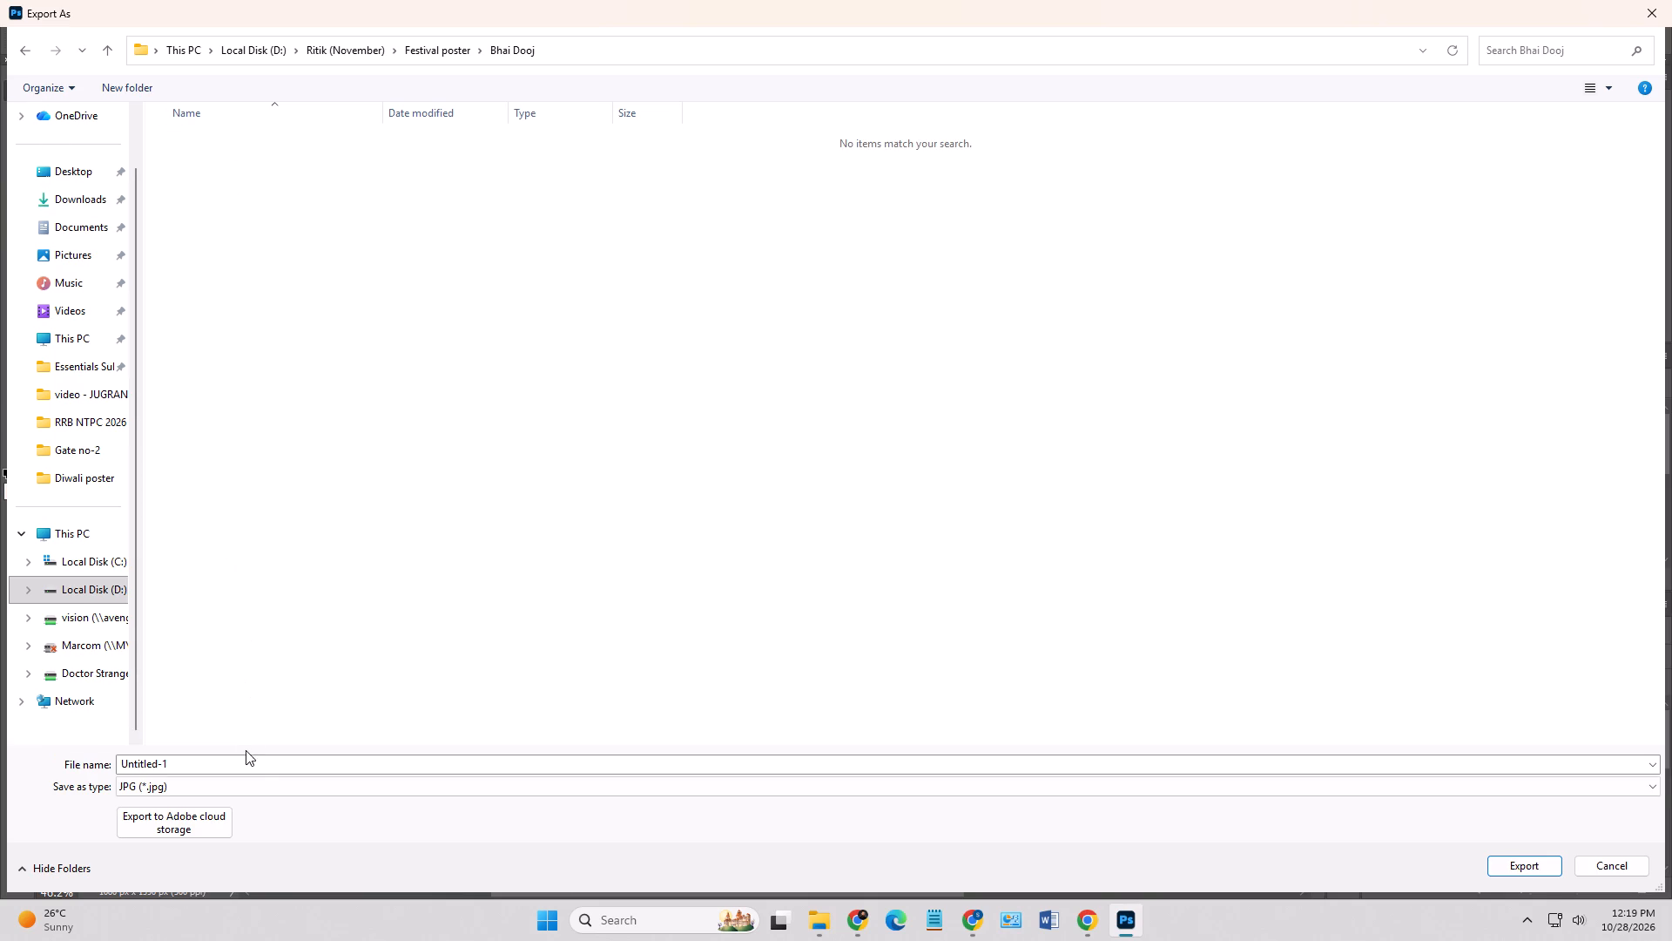
pyautogui.click(254, 755)
pyautogui.press('1')
pyautogui.press('Return')
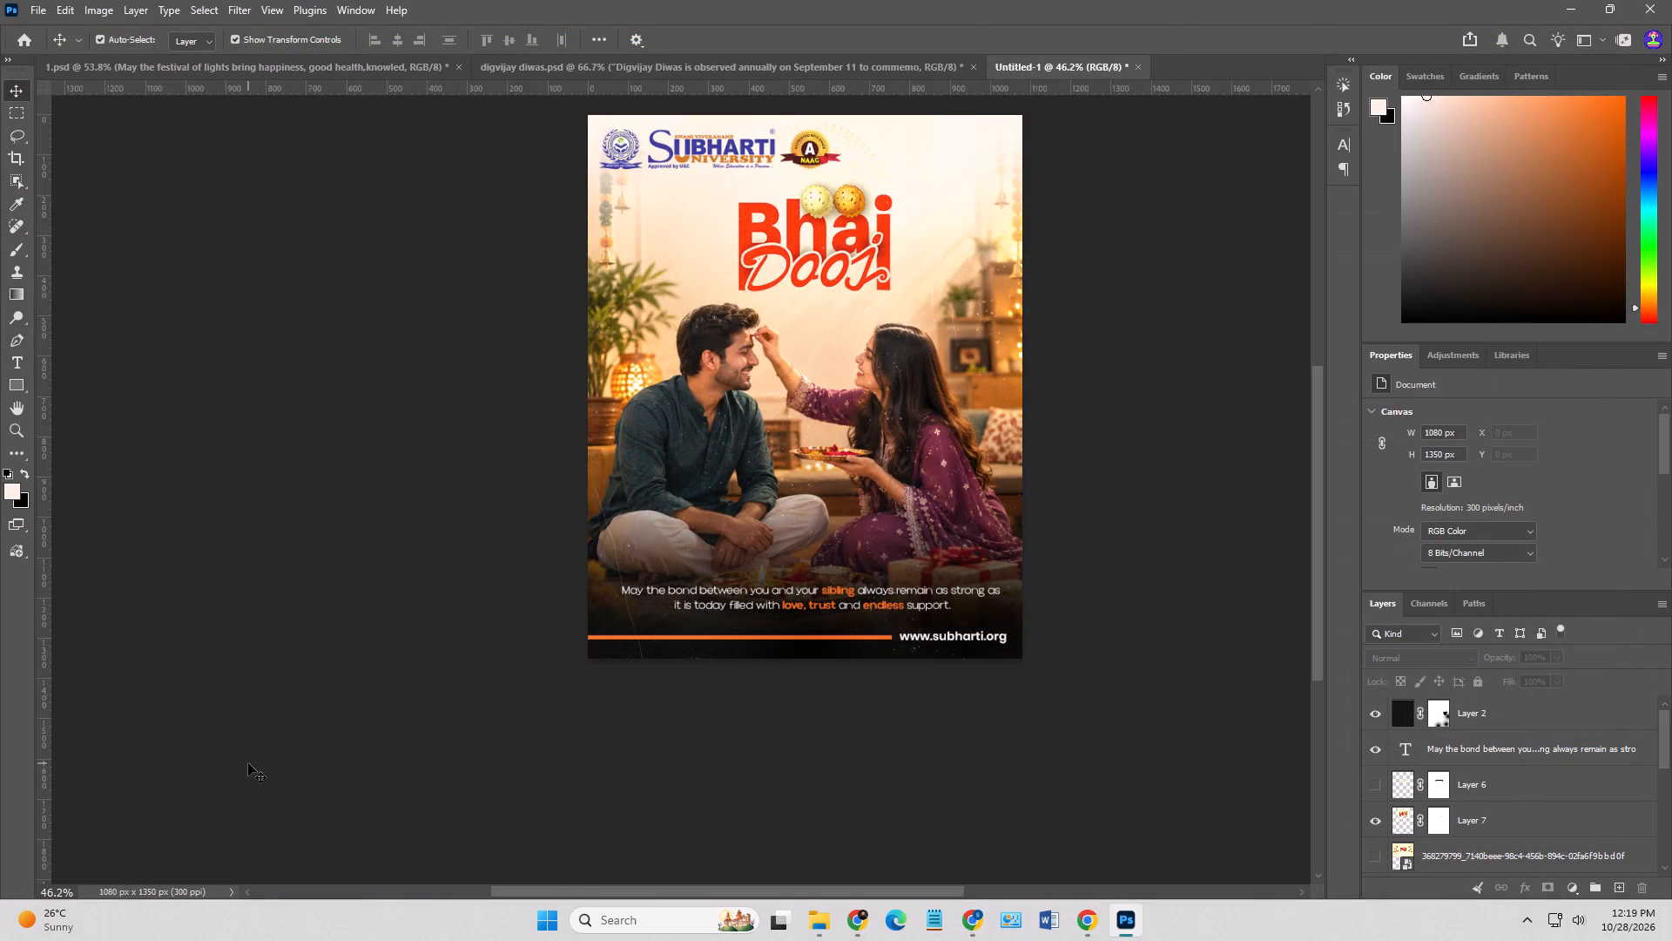
# Start saving the Untitled-1 poster document.
pyautogui.hotkey('ctrl', 's')
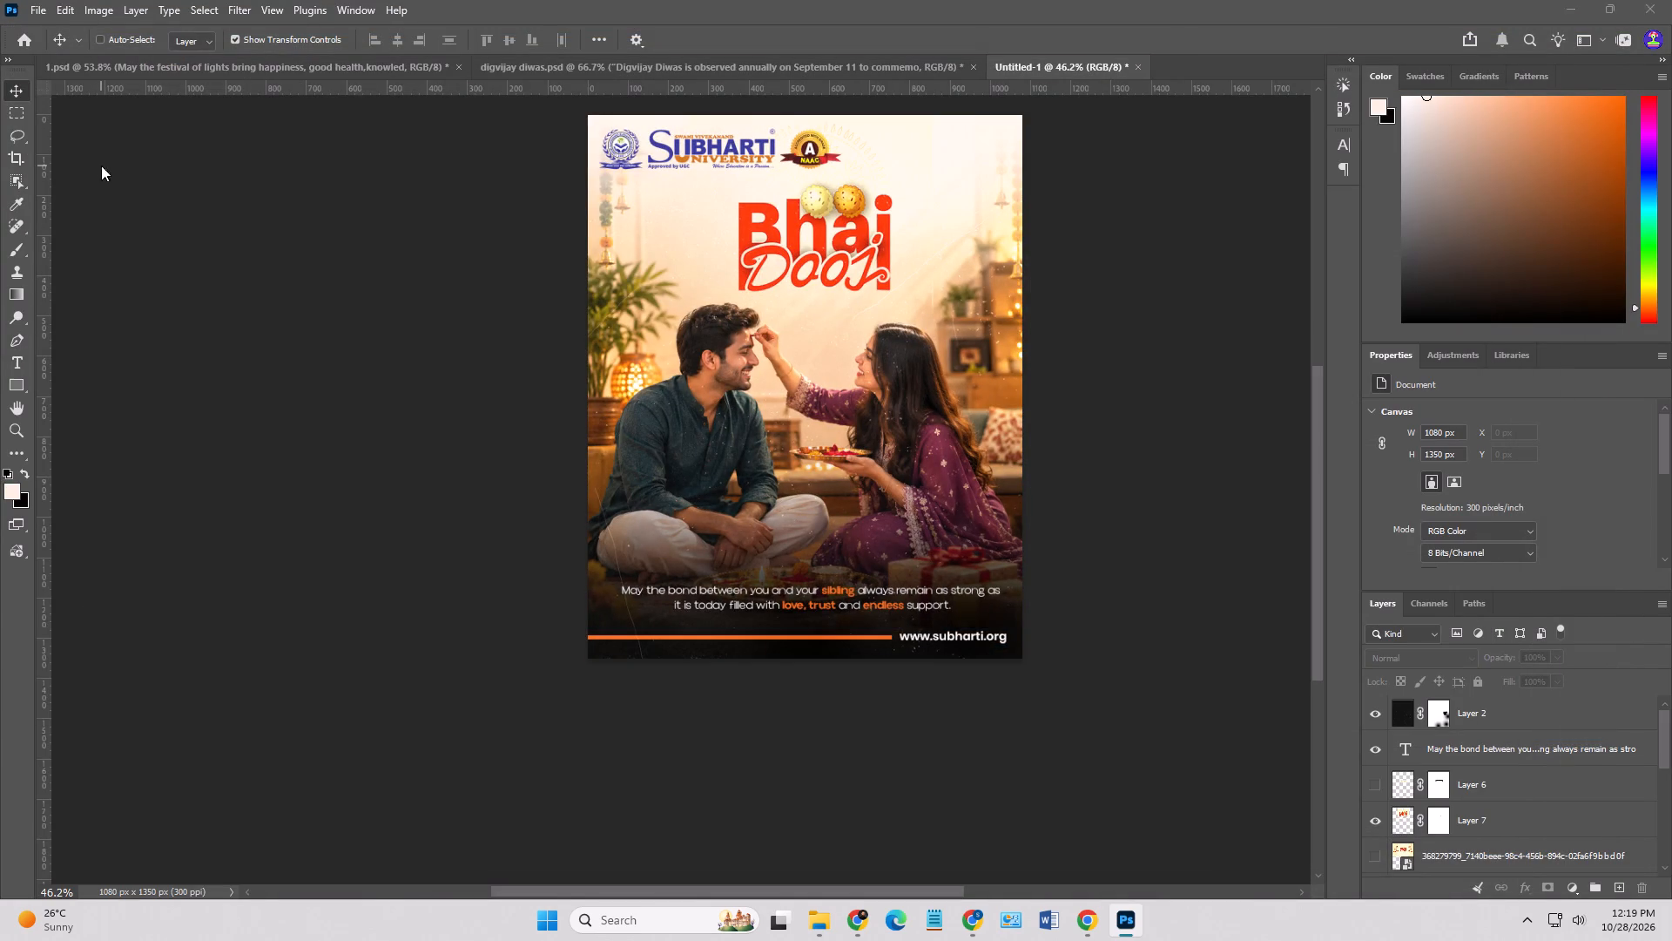
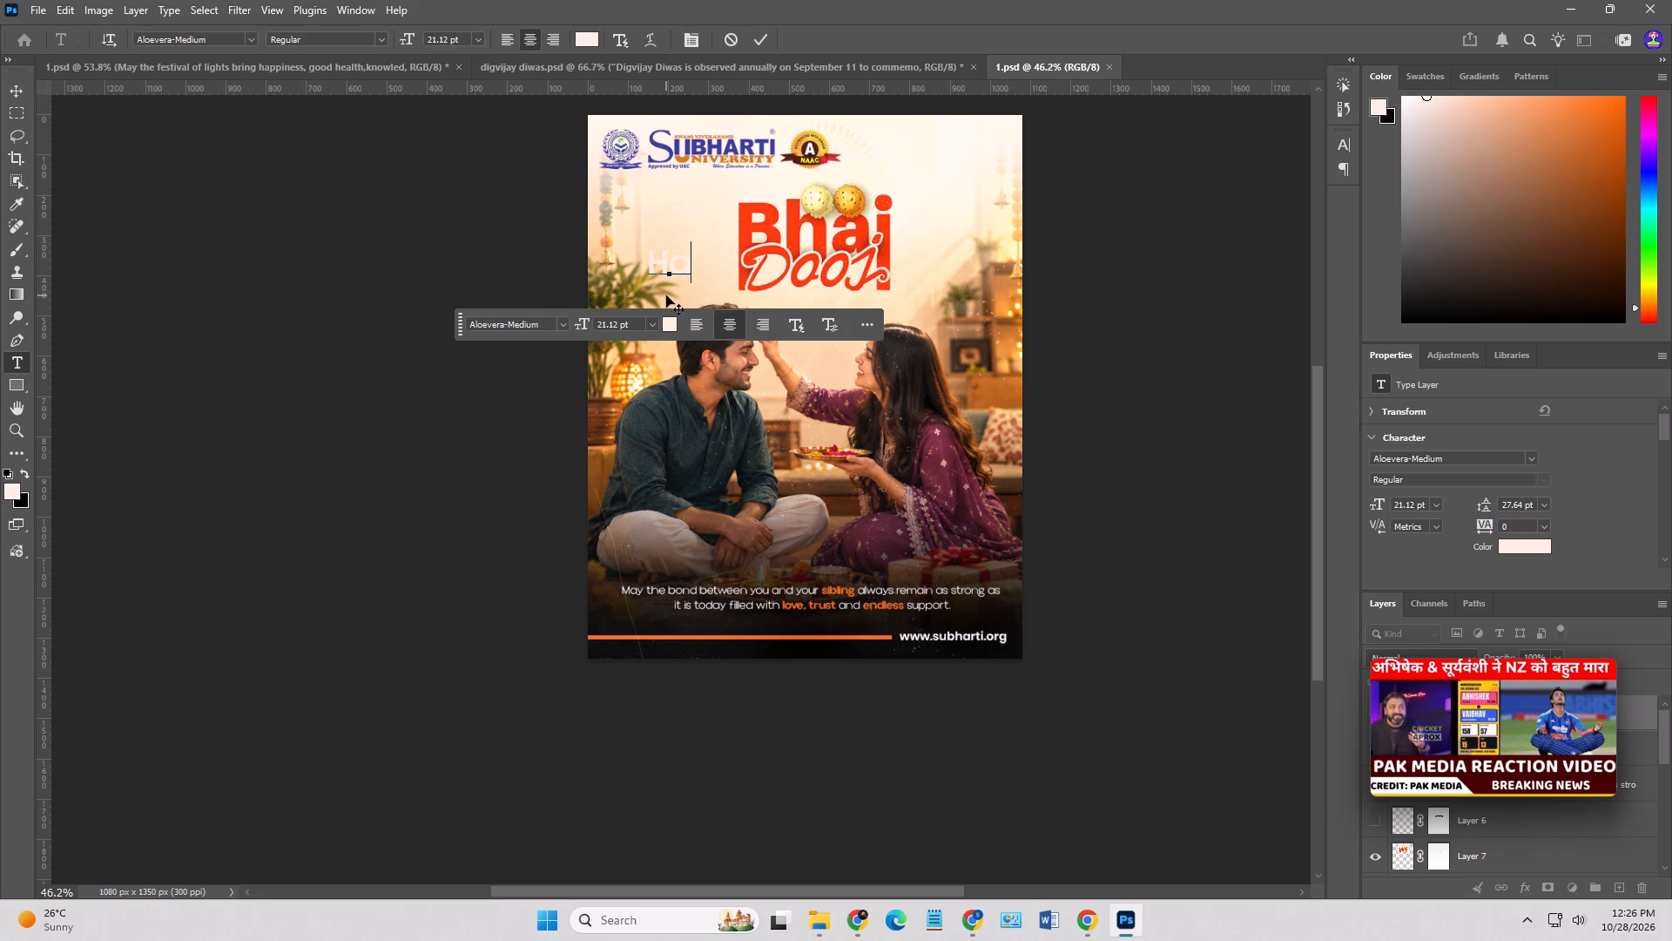
# Complete the new text as "Happy" and move it up beside the top of the Bhai Dooj title.
pyautogui.write('ppy')
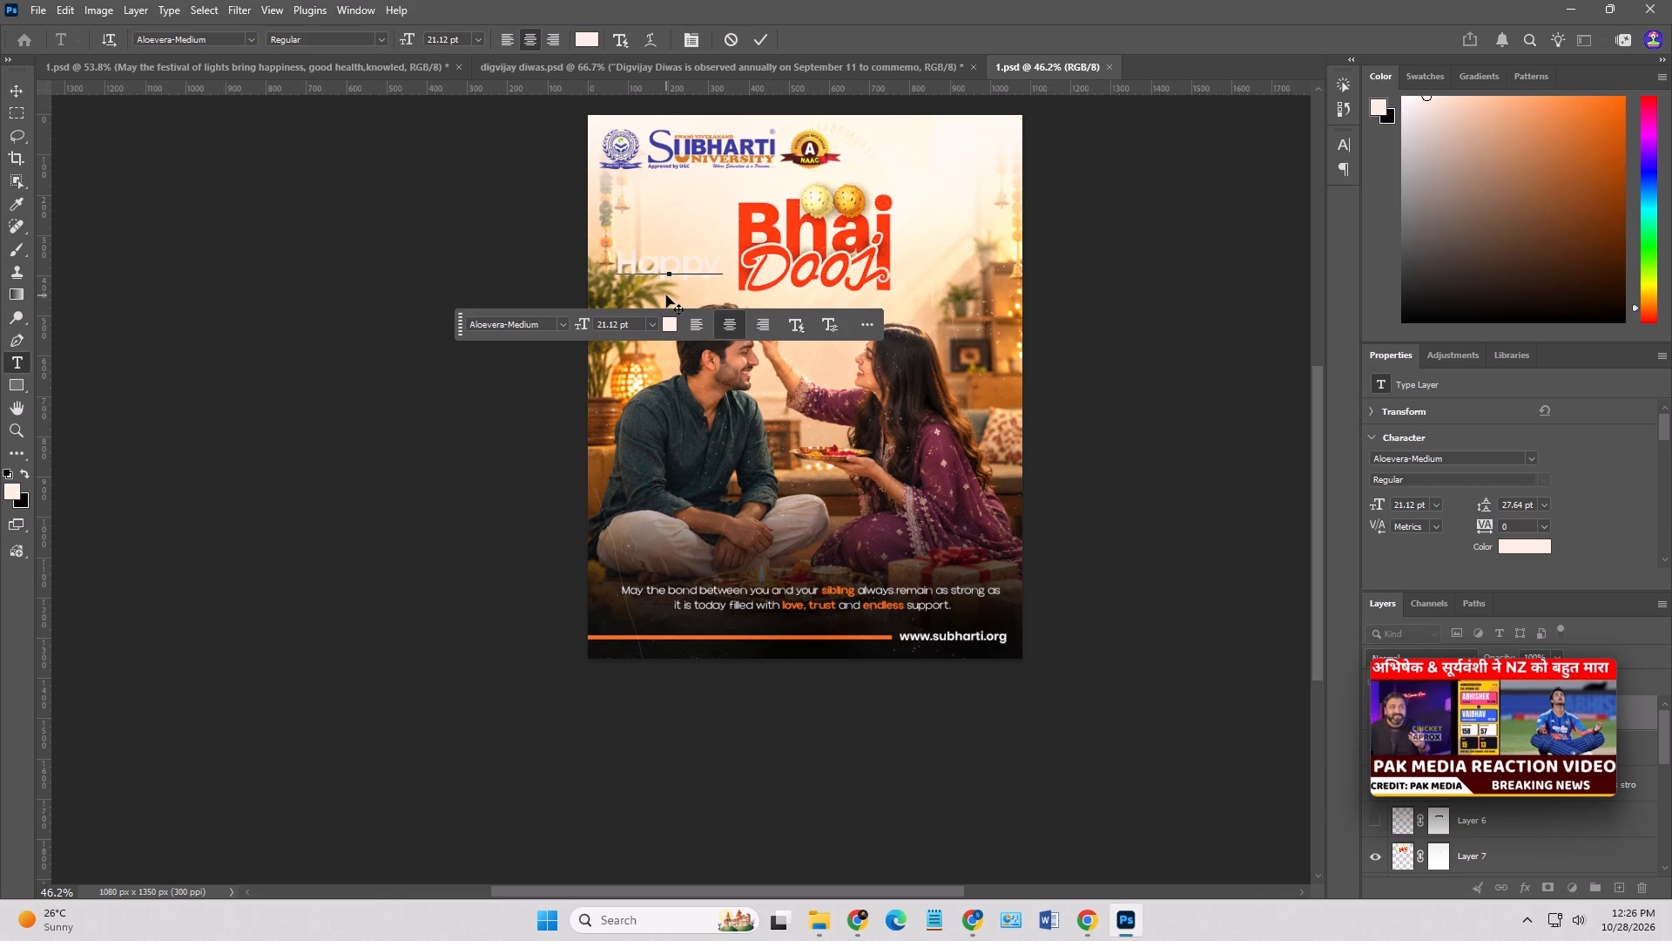
pyautogui.click(16, 82)
pyautogui.moveTo(679, 264); pyautogui.dragTo(678, 264)
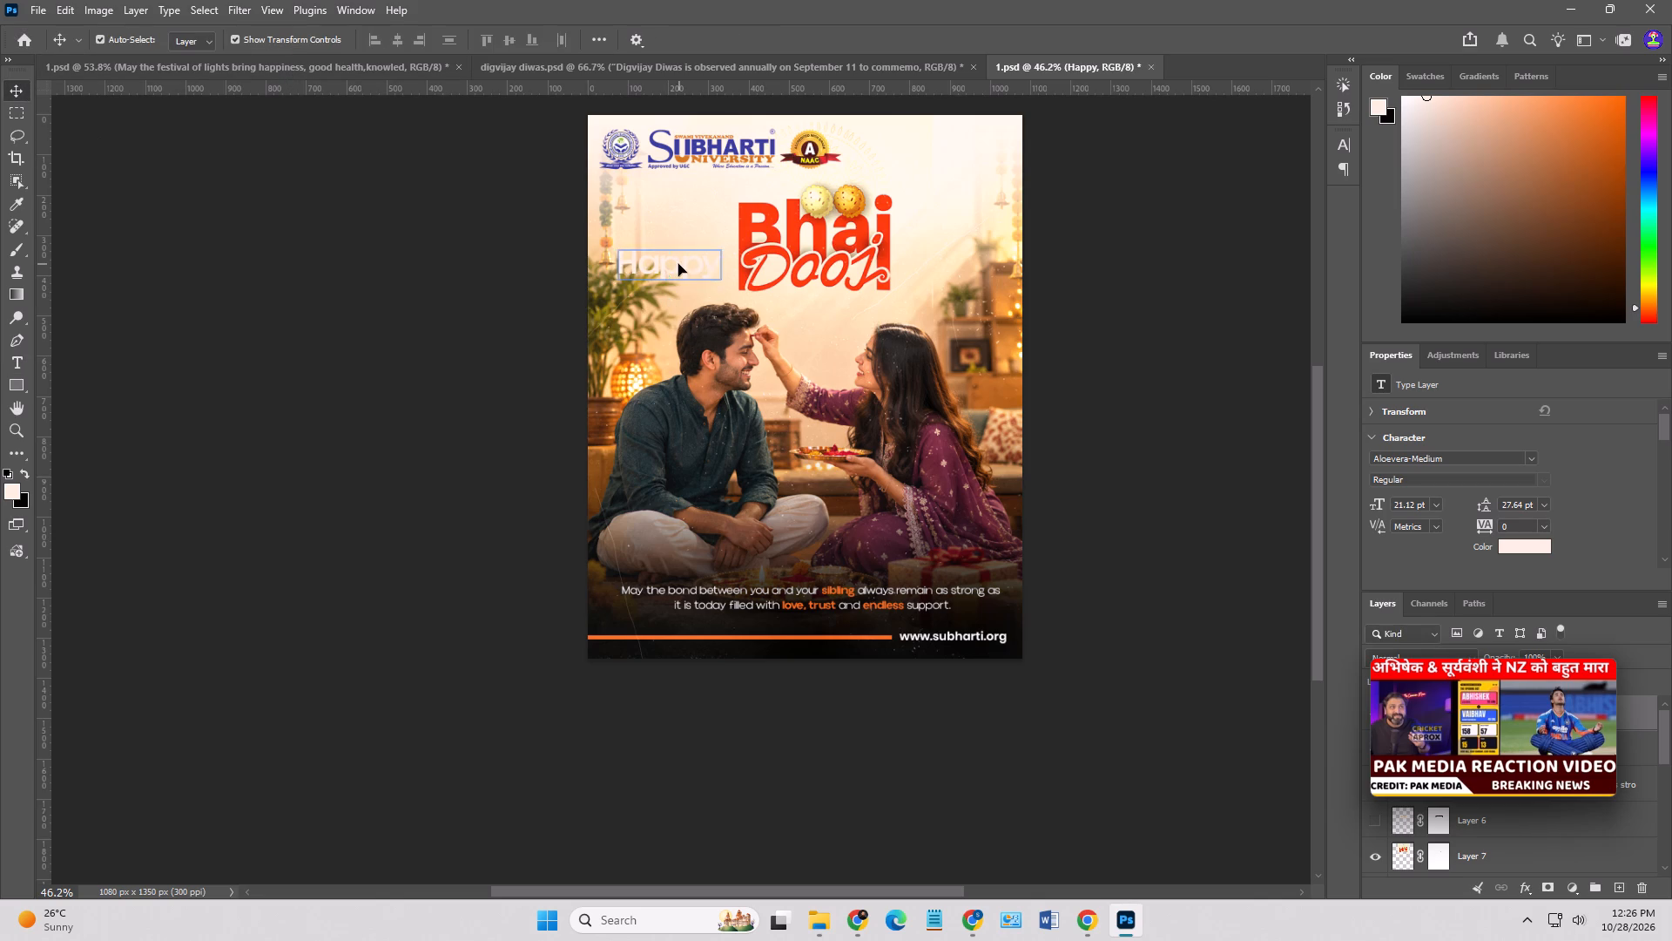
pyautogui.moveTo(678, 264); pyautogui.dragTo(753, 196)
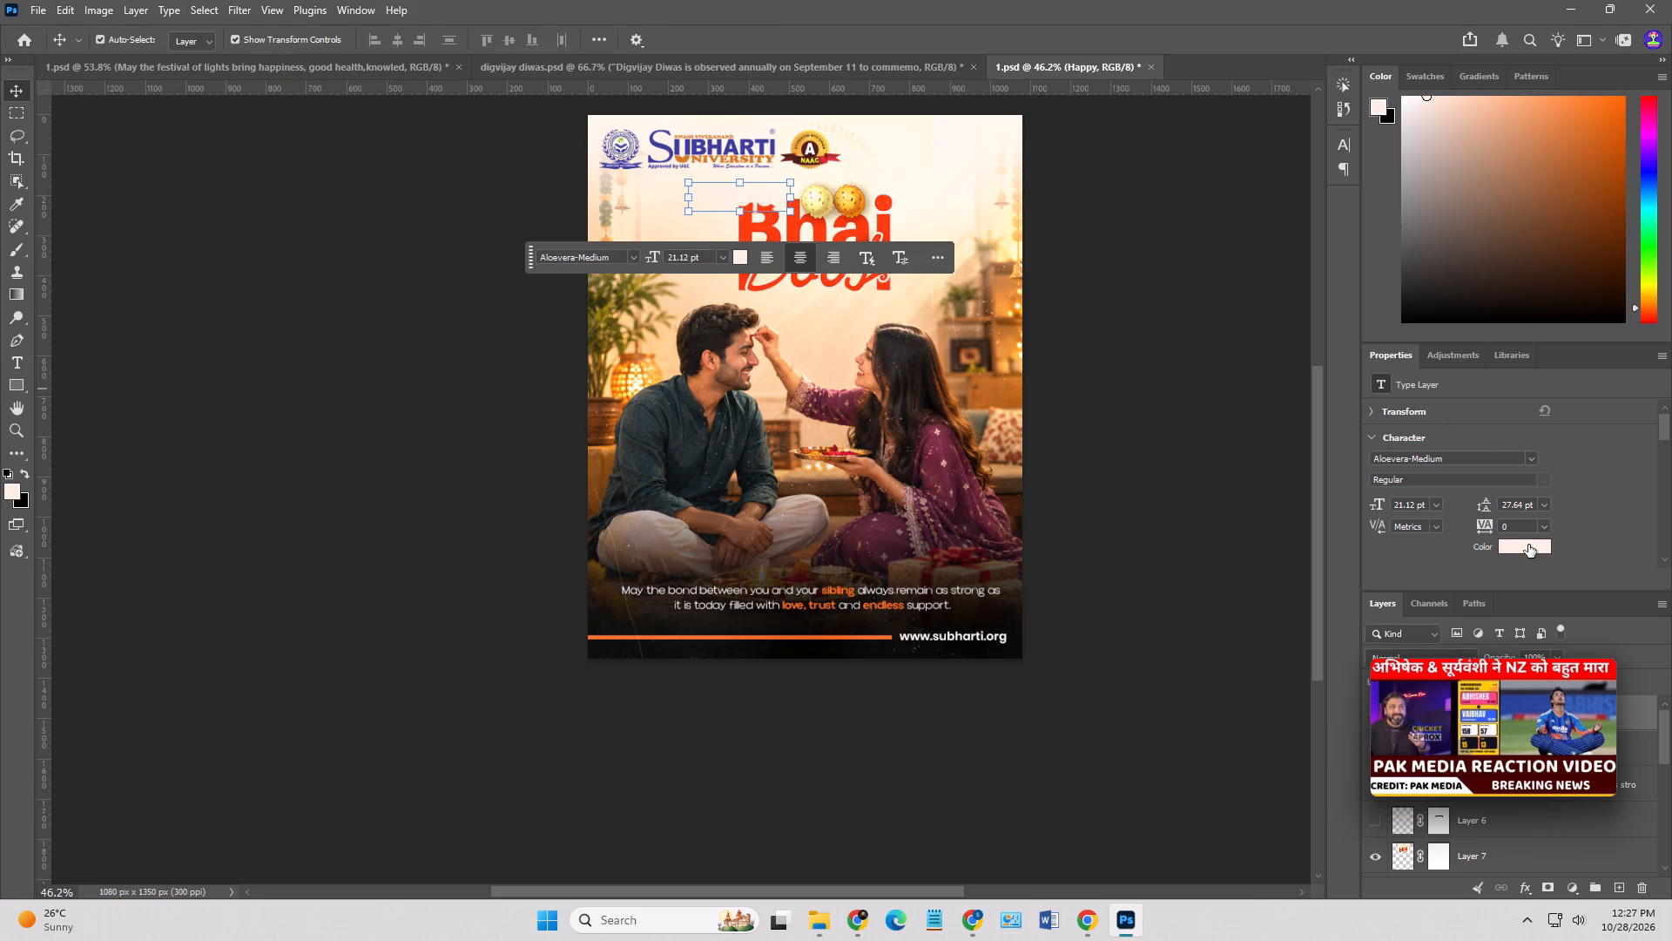
# Recolour the "Happy" text with the red-orange sampled from the Bhai lettering.
pyautogui.click(1532, 549)
pyautogui.click(768, 226)
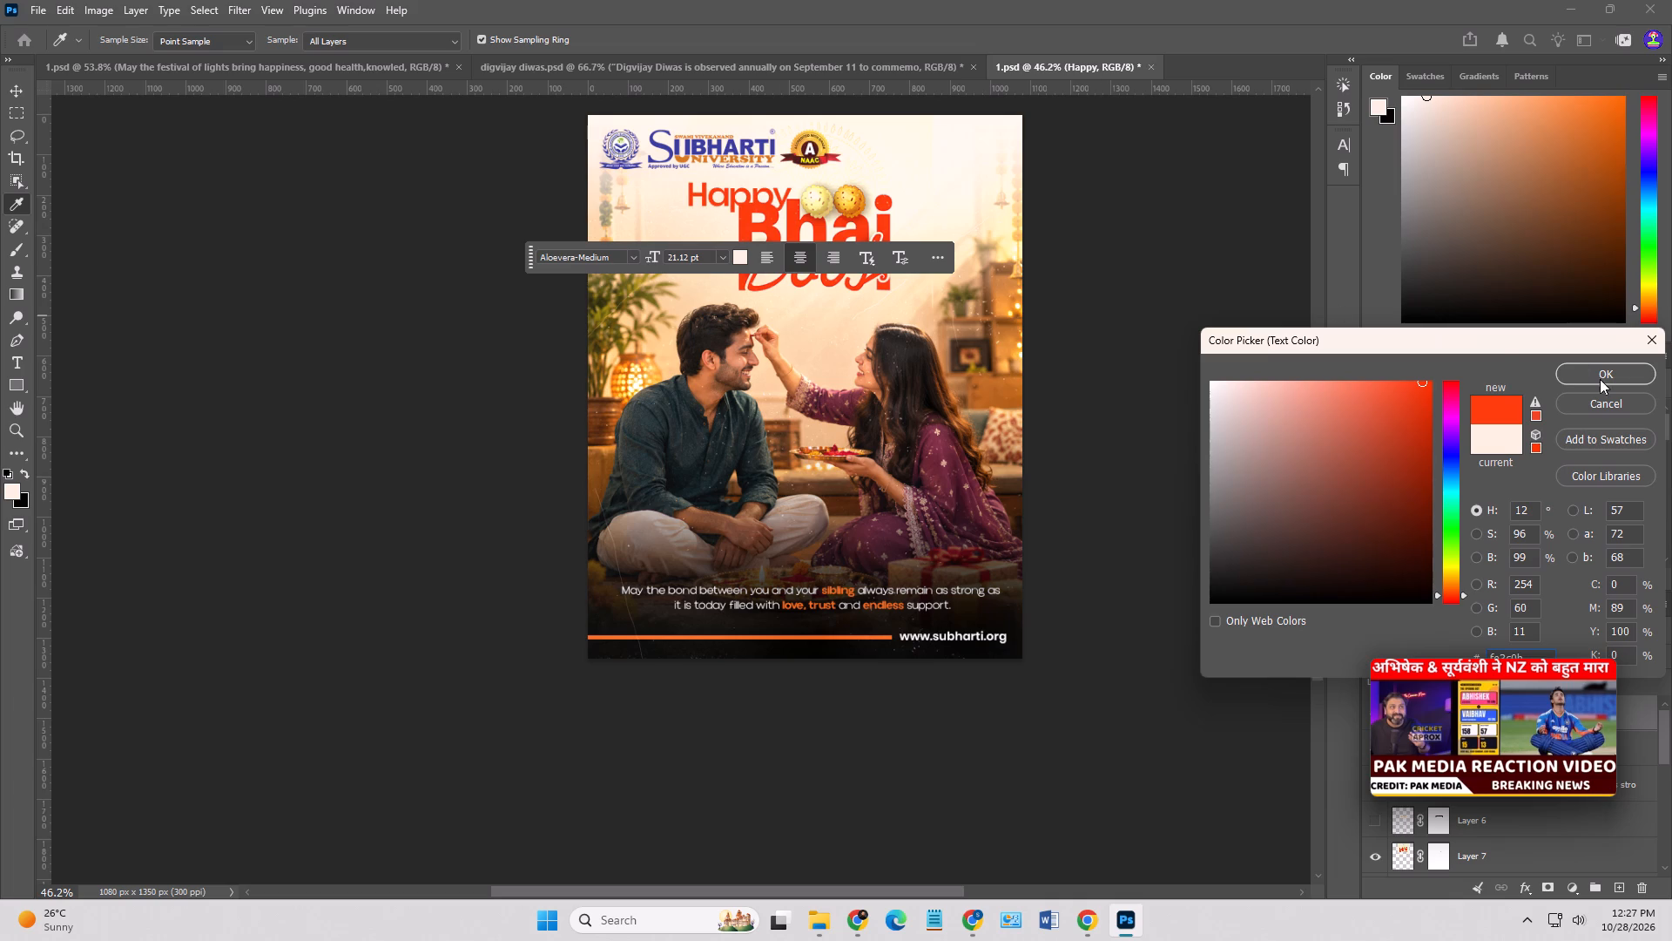
pyautogui.click(1588, 381)
# Scale the "Happy" text down to about 13.16 pt and place it just above Bhai, aligned with the title's left edge.
pyautogui.keyDown('alt'); pyautogui.scroll(4, 743, 189); pyautogui.keyUp('alt')
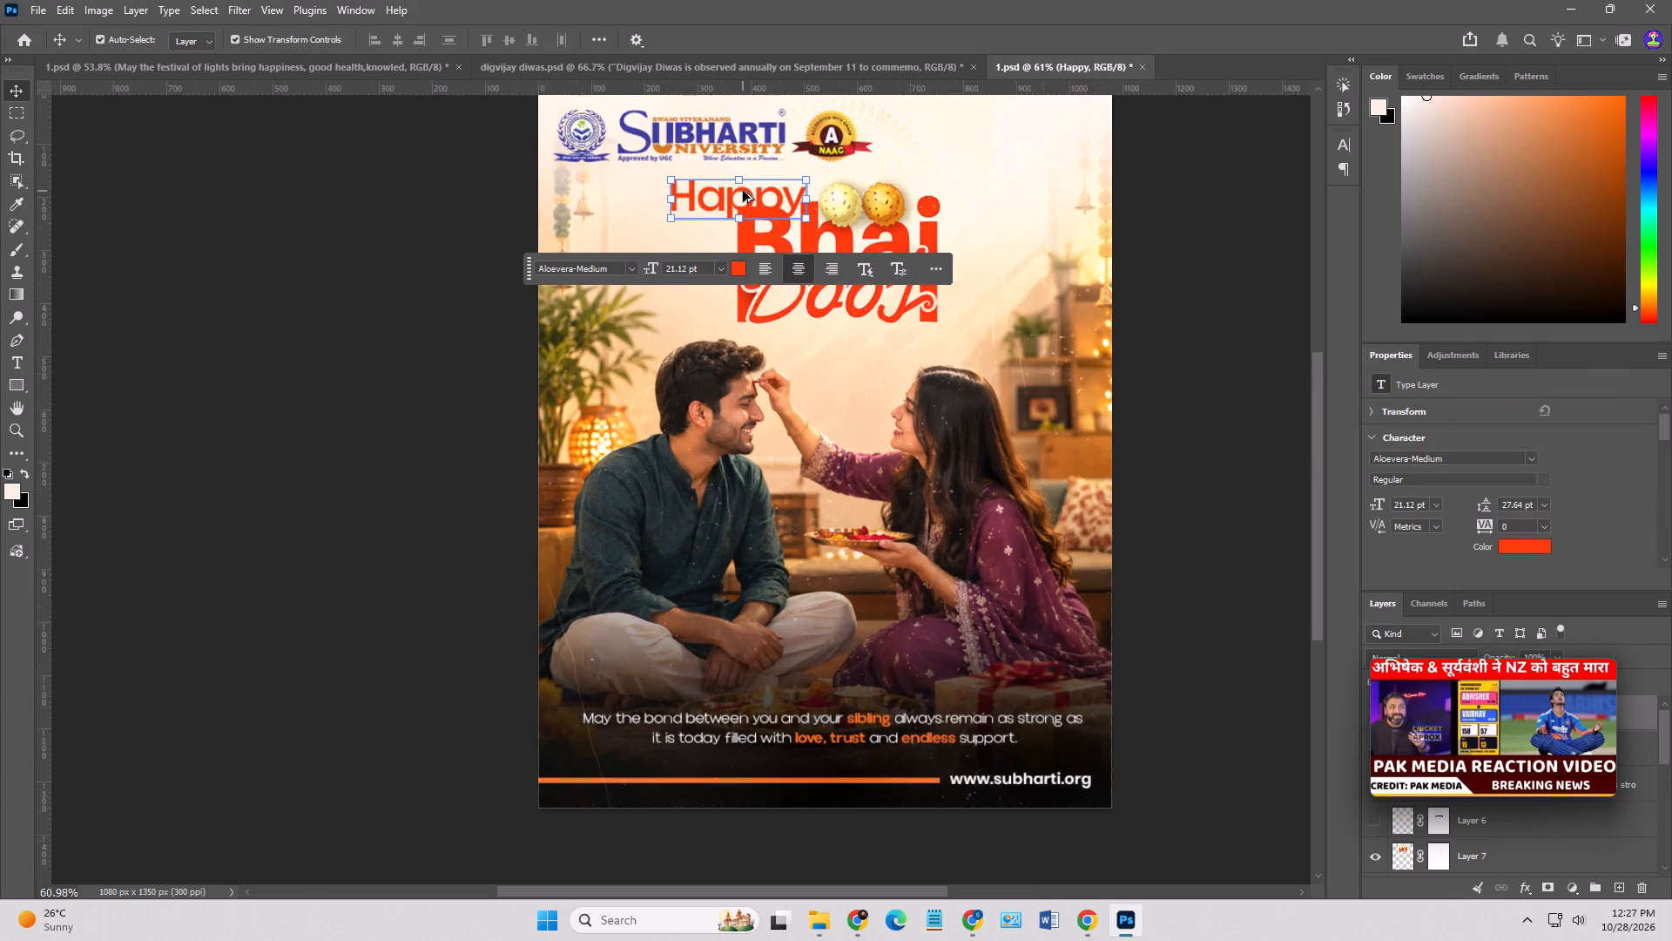
pyautogui.keyDown('alt'); pyautogui.scroll(8, 743, 191); pyautogui.keyUp('alt')
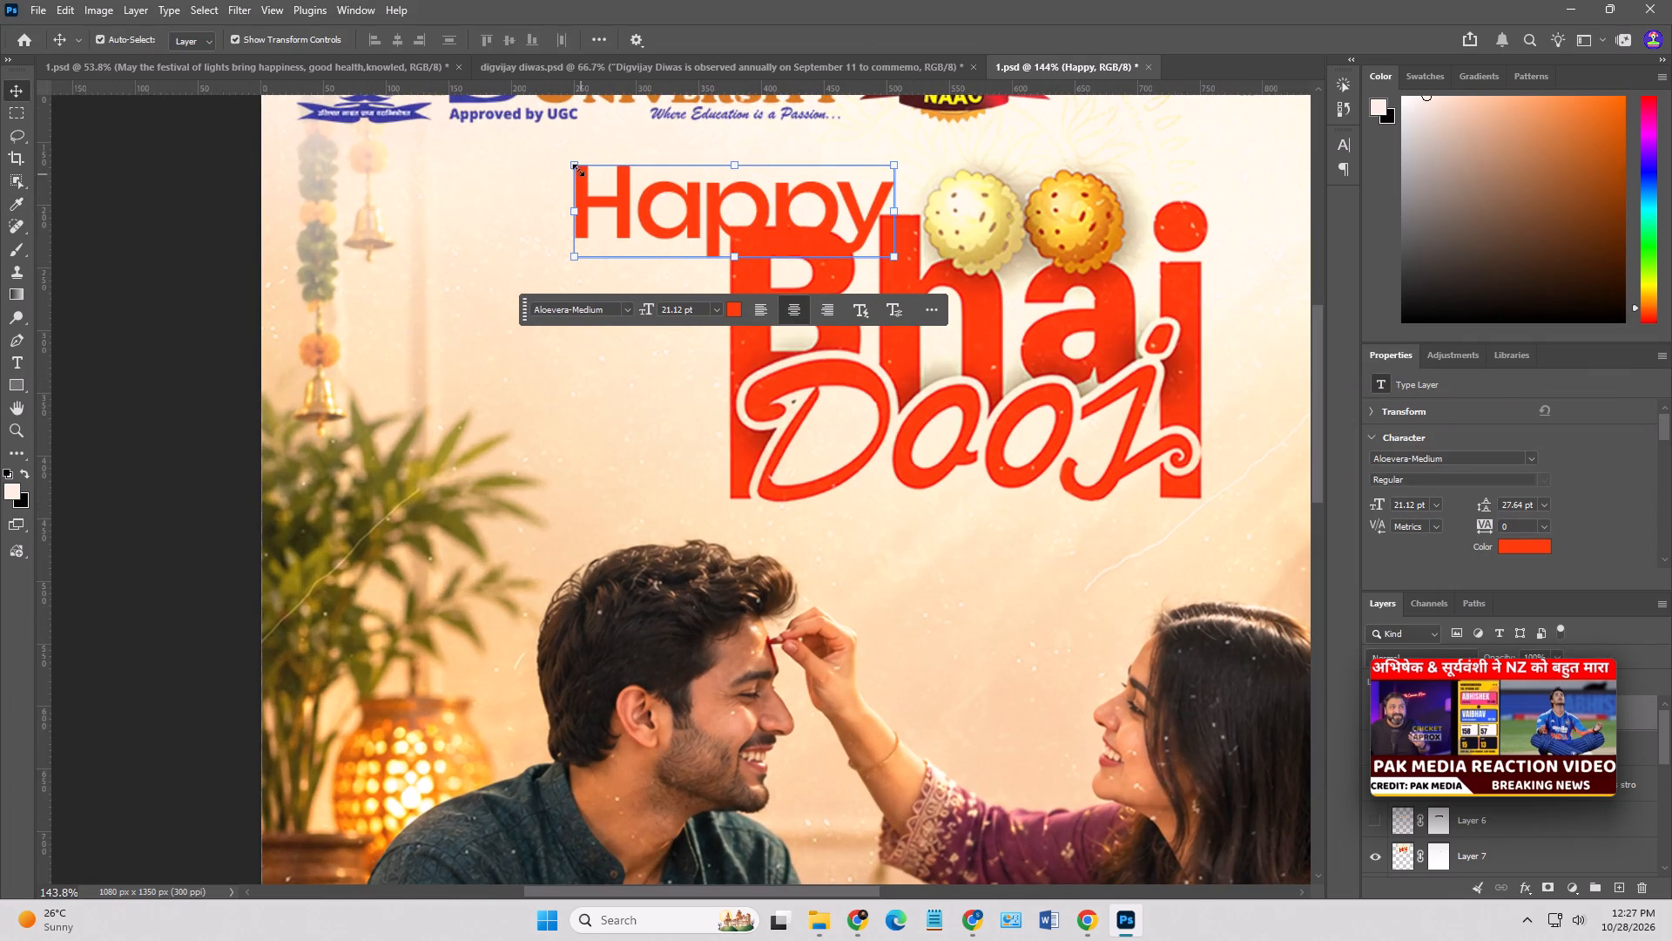
pyautogui.moveTo(575, 165); pyautogui.dragTo(593, 166)
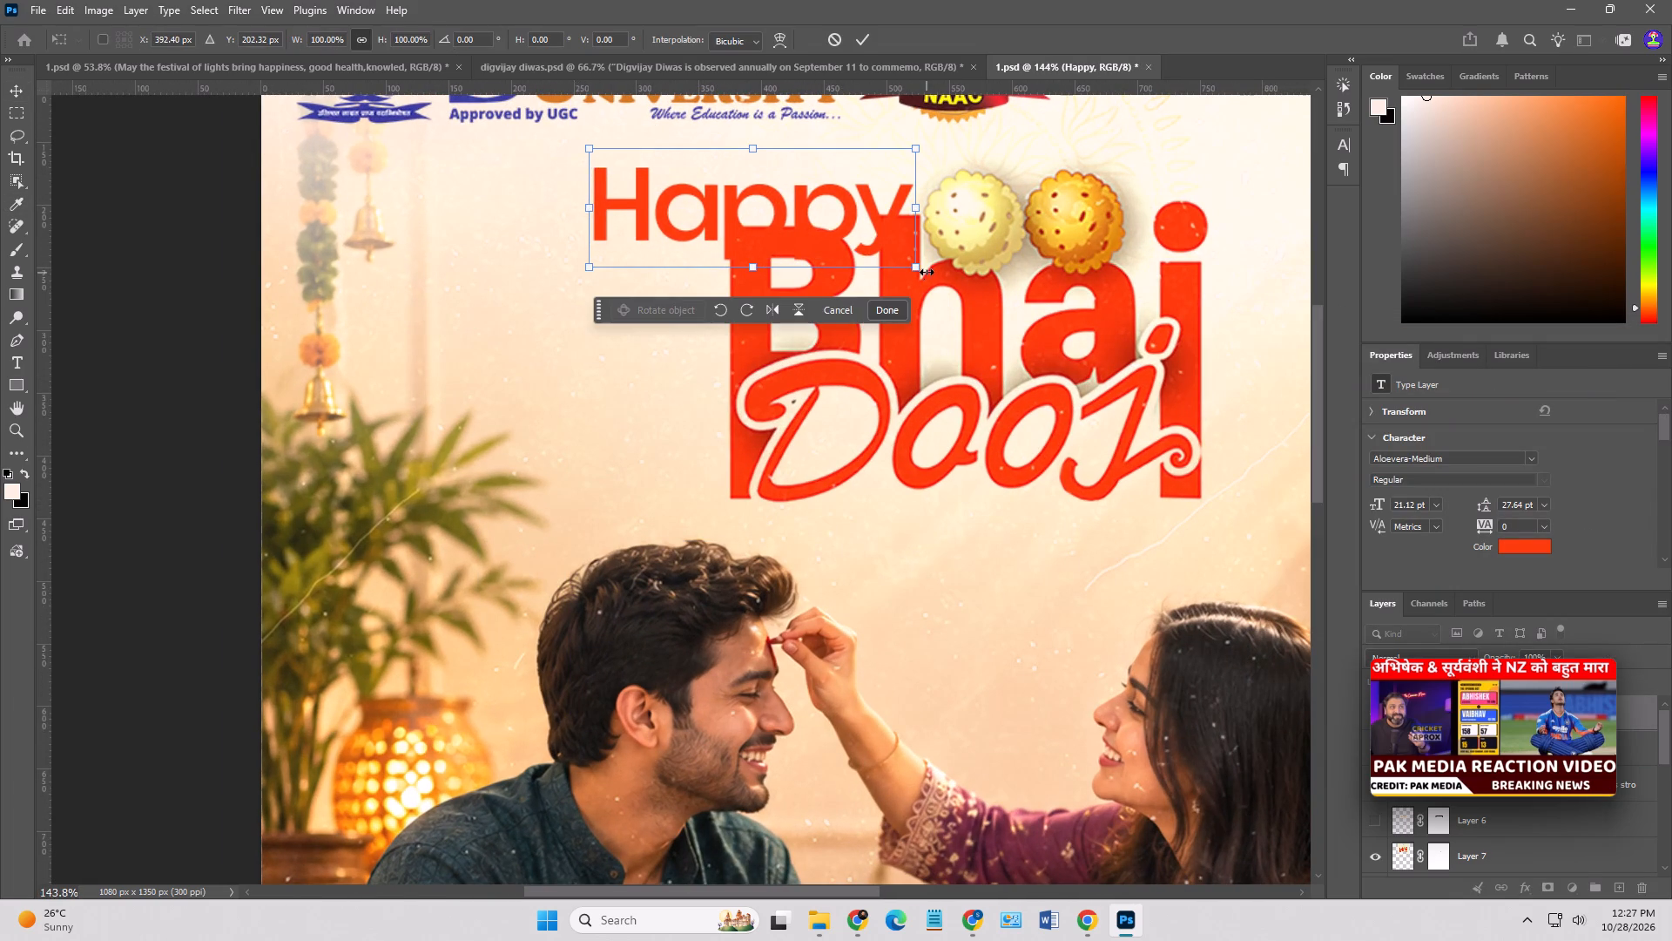
pyautogui.moveTo(922, 269); pyautogui.dragTo(782, 244)
pyautogui.moveTo(748, 200); pyautogui.dragTo(766, 199)
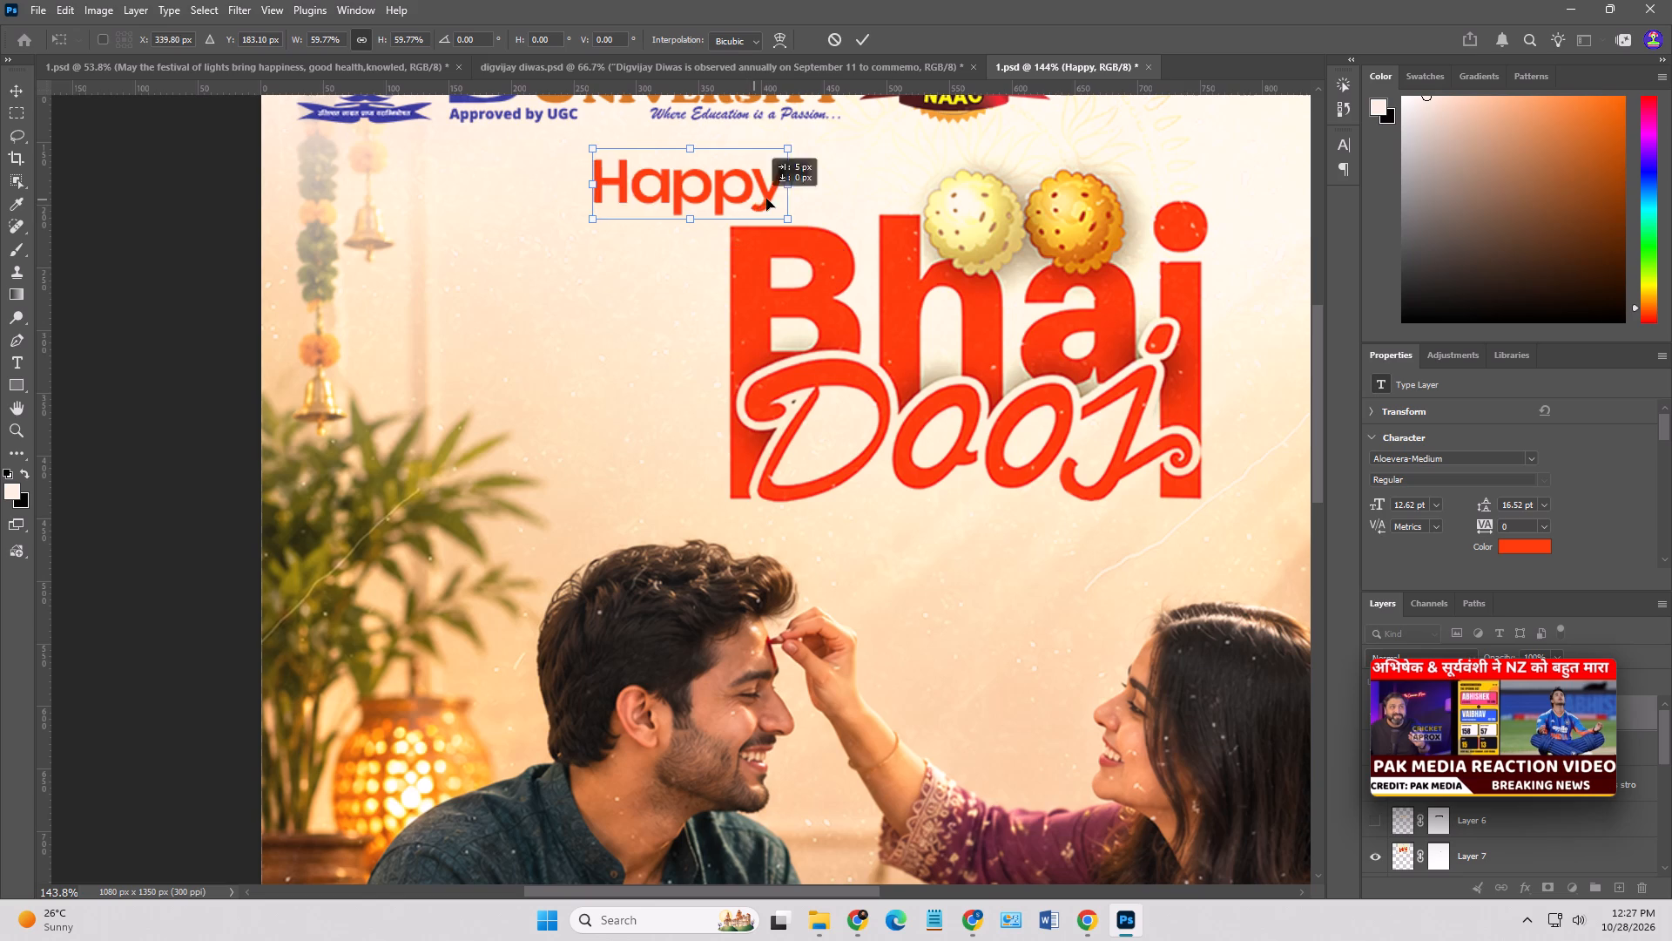
pyautogui.moveTo(766, 199); pyautogui.dragTo(897, 195)
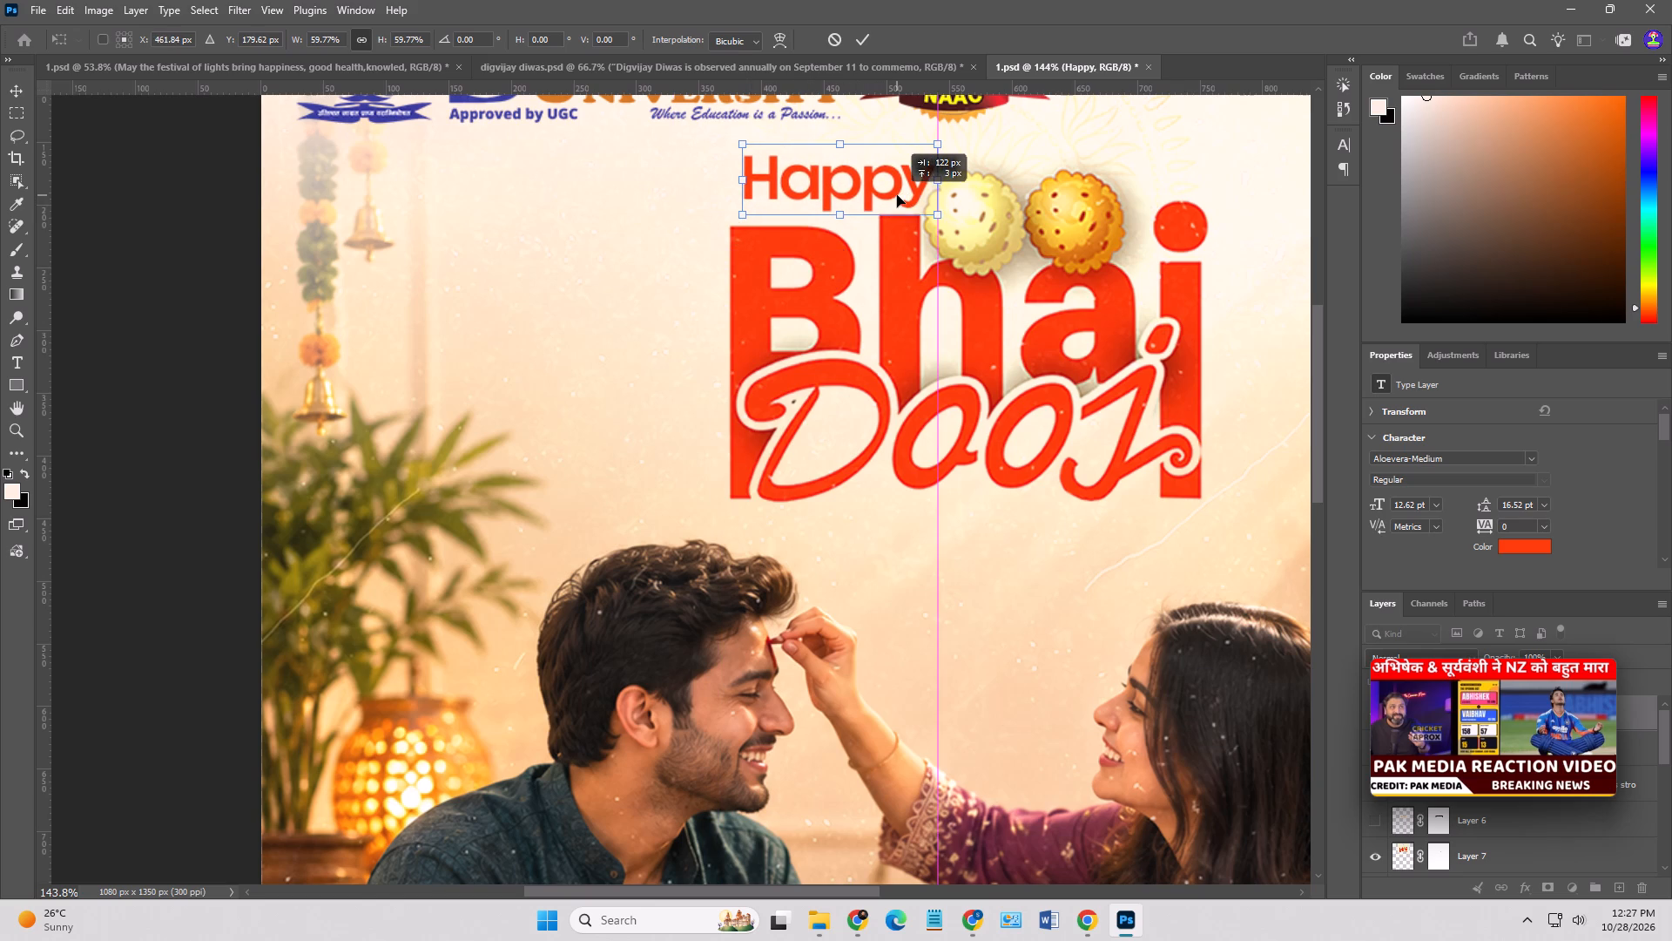
pyautogui.moveTo(897, 195); pyautogui.dragTo(885, 195)
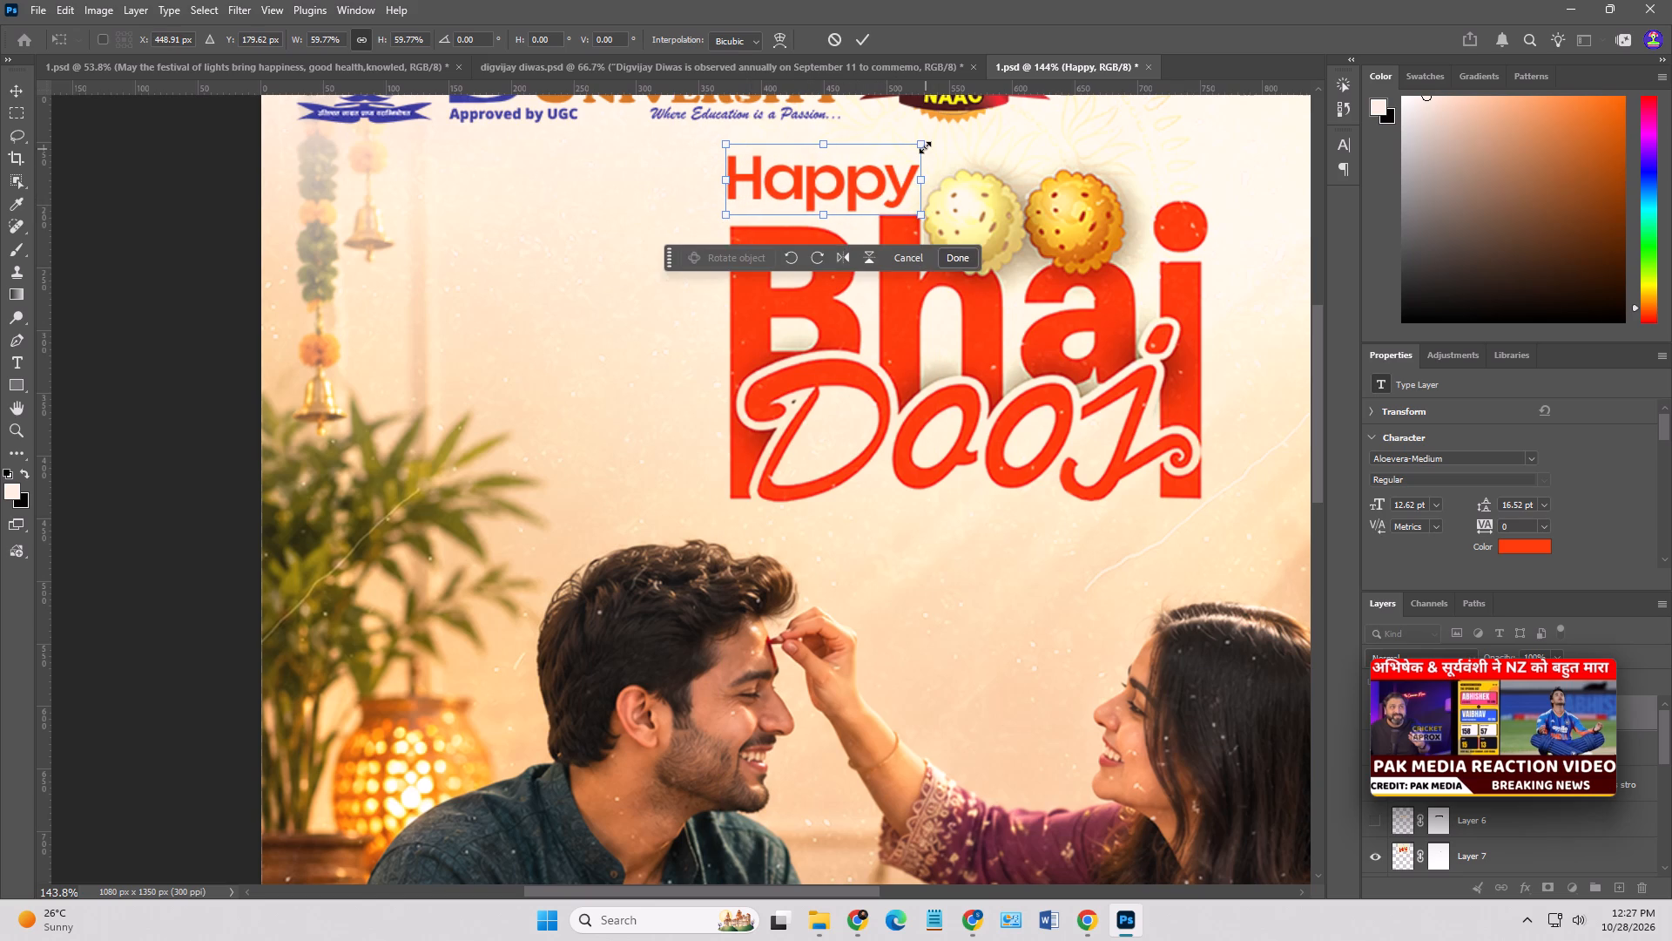
pyautogui.click(924, 146)
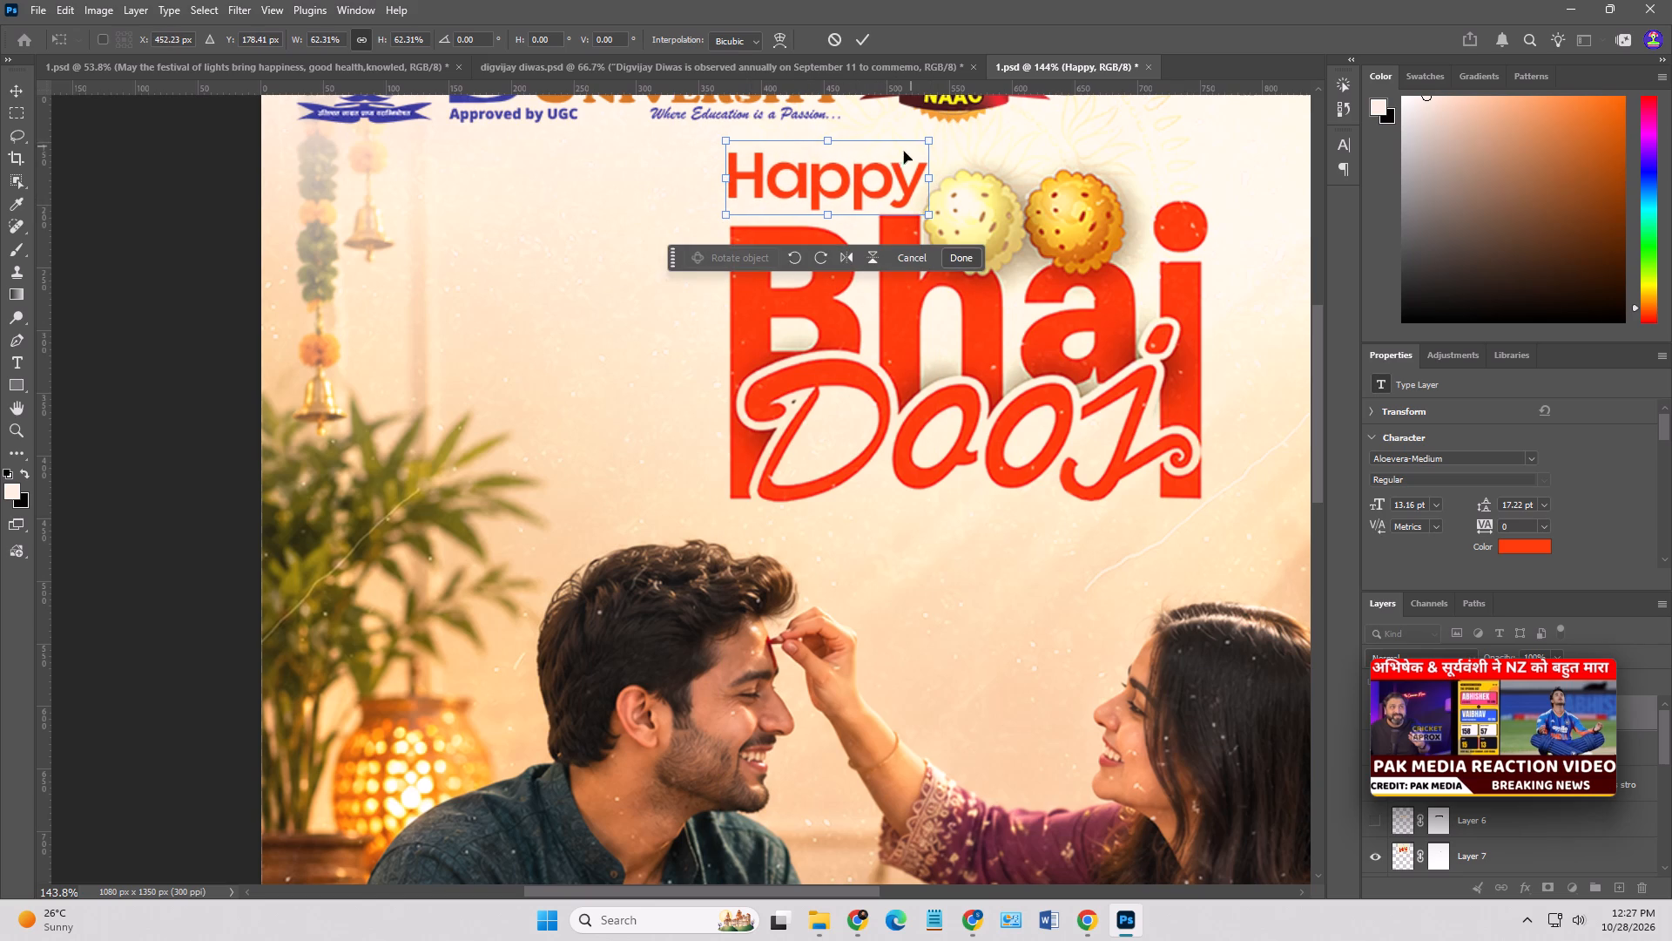
pyautogui.press('Return')
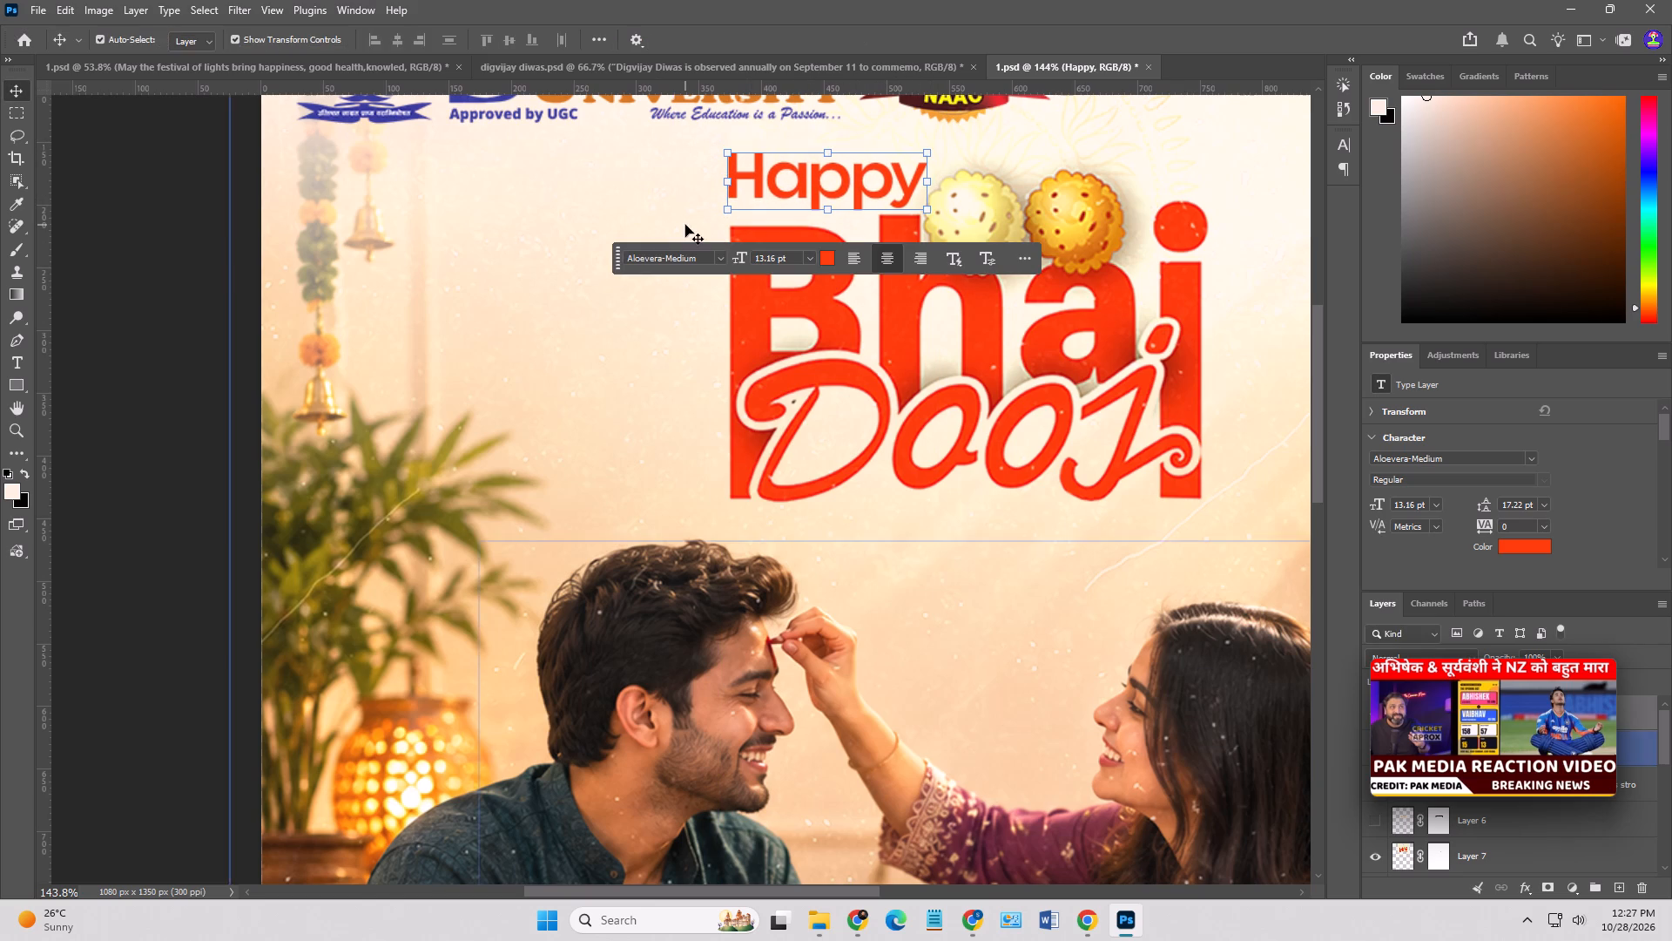
# Deselect the layers and save the updated poster document 1.psd.
pyautogui.click(583, 242)
pyautogui.keyDown('alt'); pyautogui.scroll(-9, 589, 234); pyautogui.keyUp('alt')
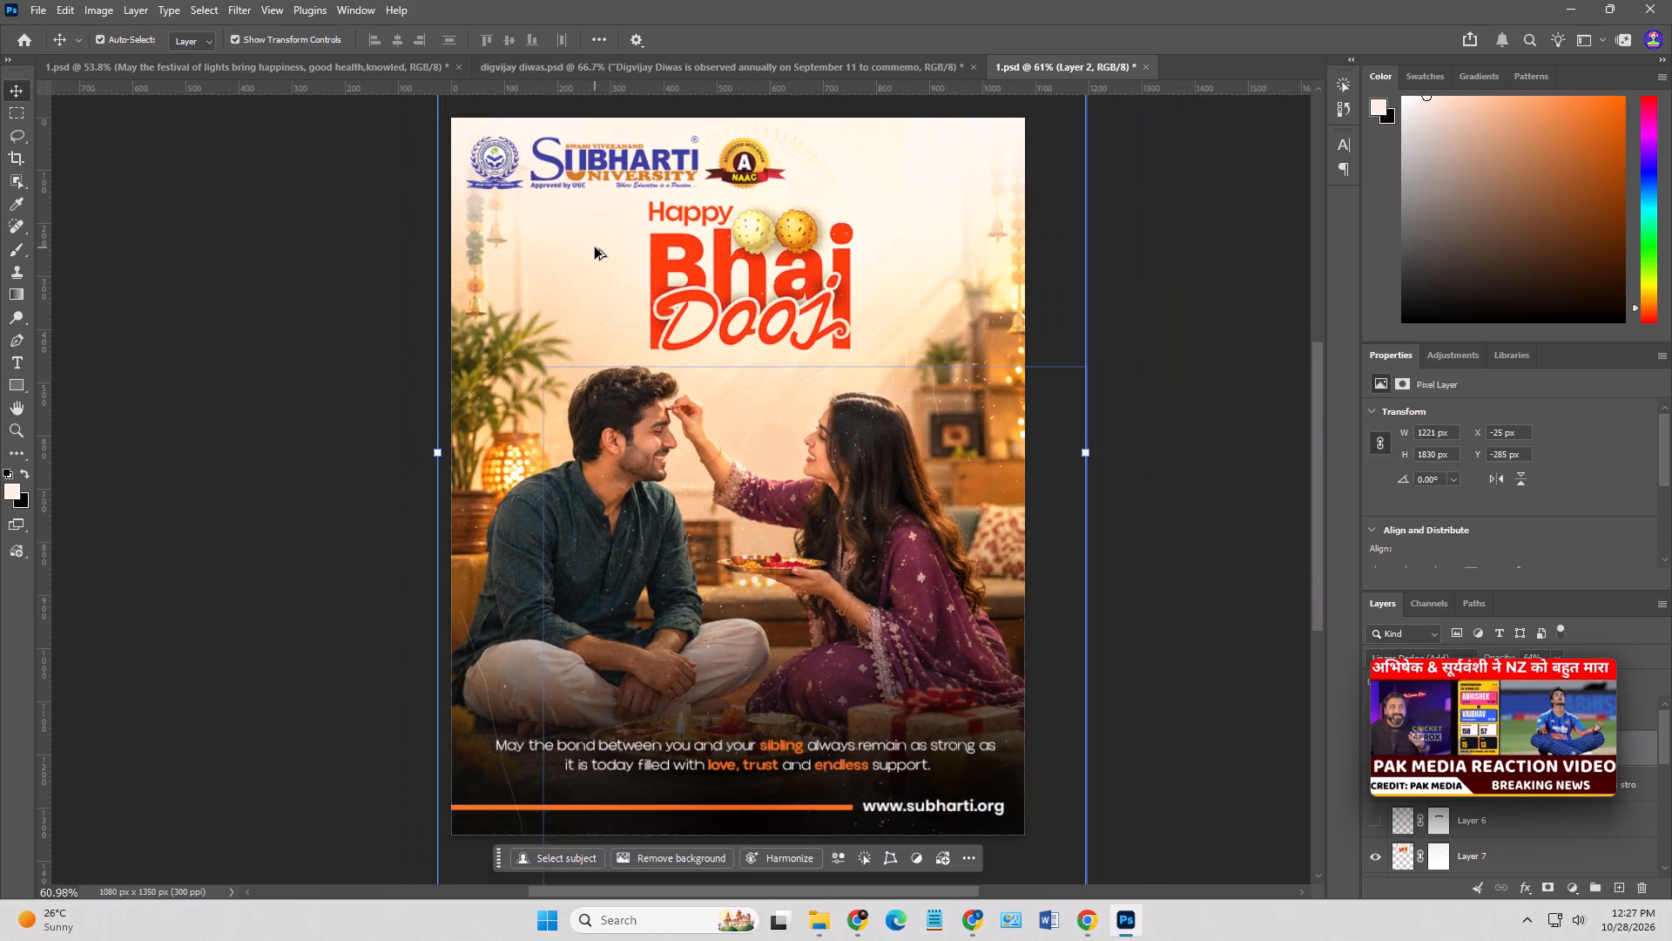
pyautogui.keyDown('alt'); pyautogui.scroll(-2, 618, 258); pyautogui.keyUp('alt')
pyautogui.click(300, 253)
pyautogui.scroll(-1, 965, 348)
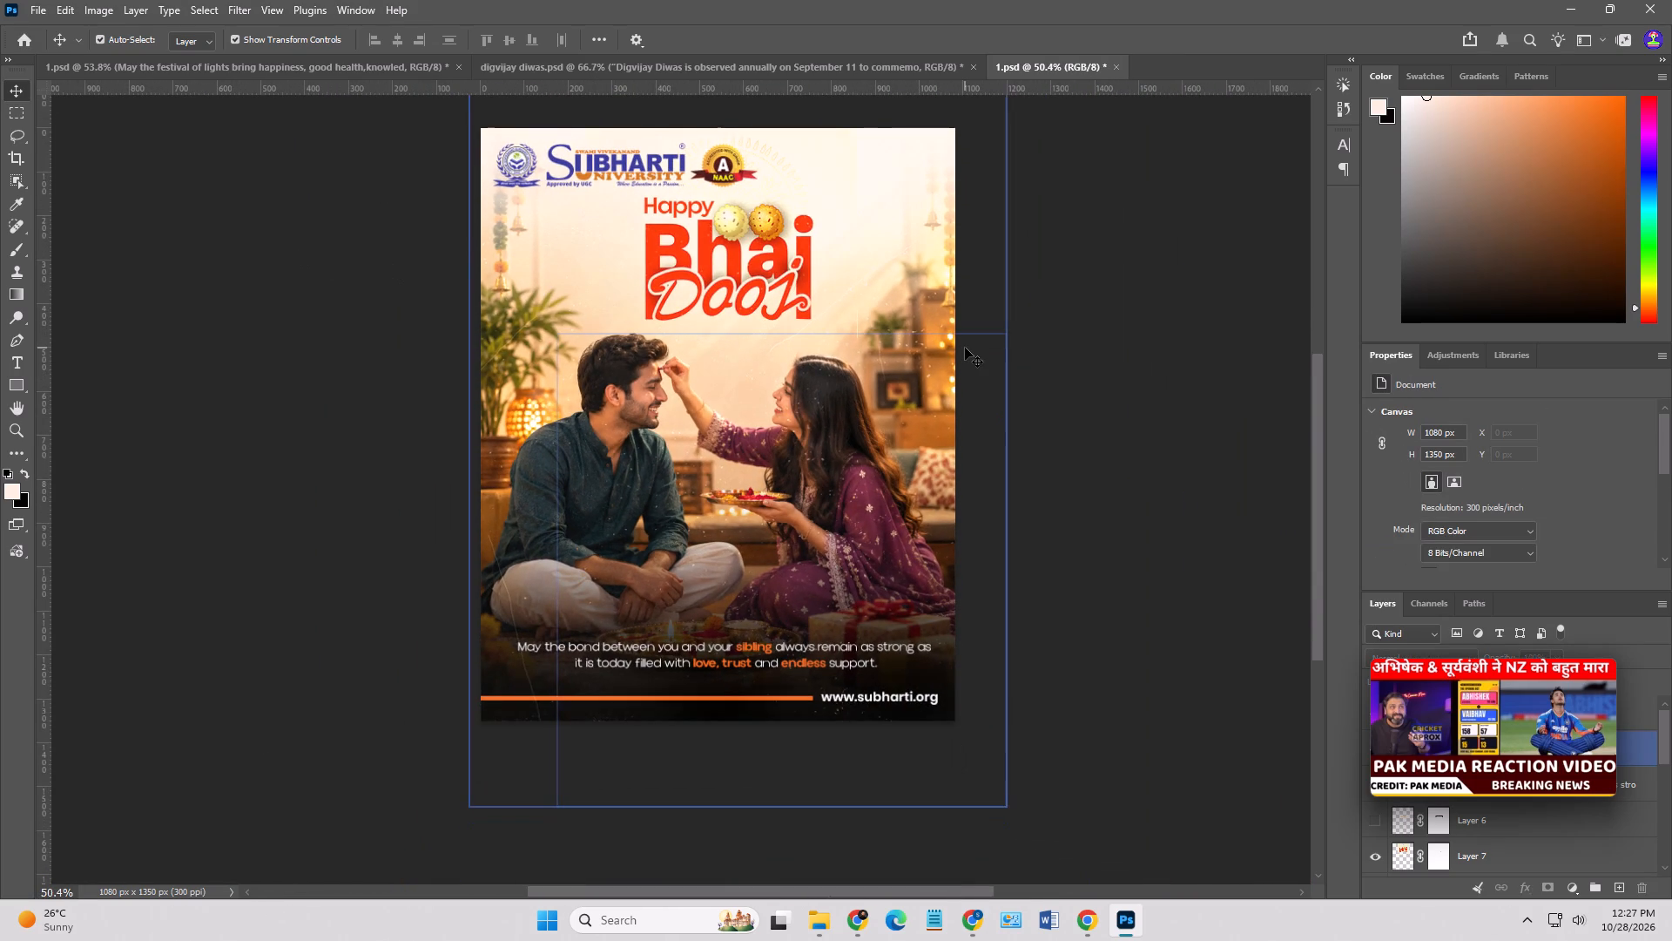
pyautogui.hotkey('ctrl', 's')
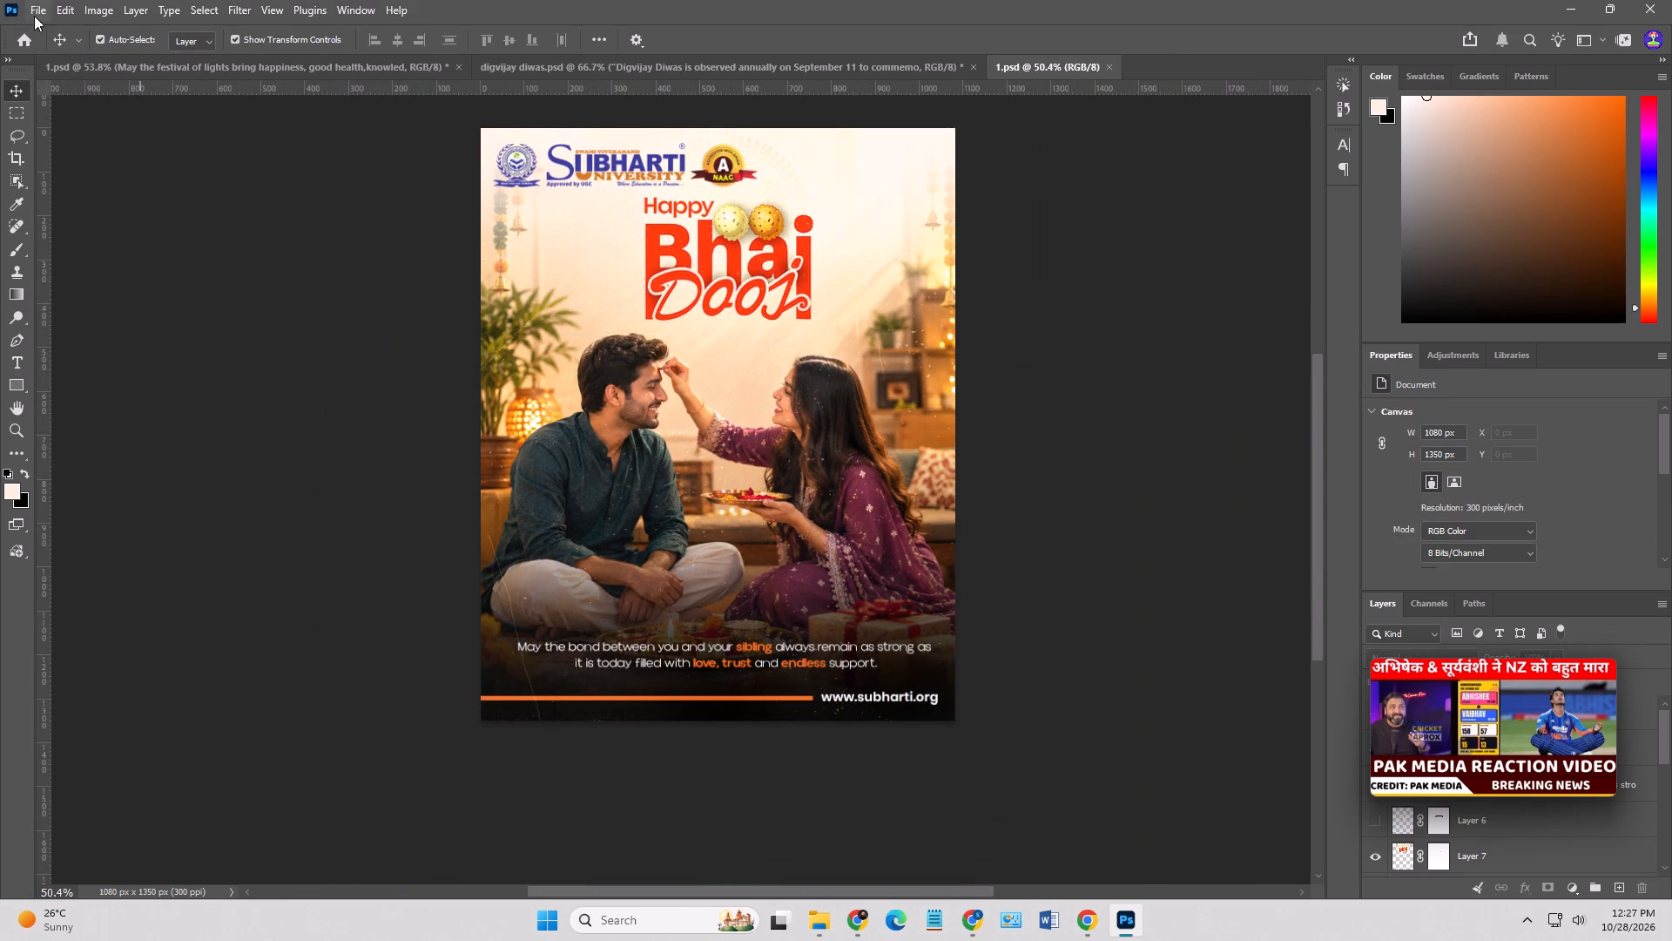
# Export the poster as a JPG over the existing file 1 in the Bhai Dooj folder.
pyautogui.click(34, 13)
pyautogui.click(63, 318)
pyautogui.click(326, 336)
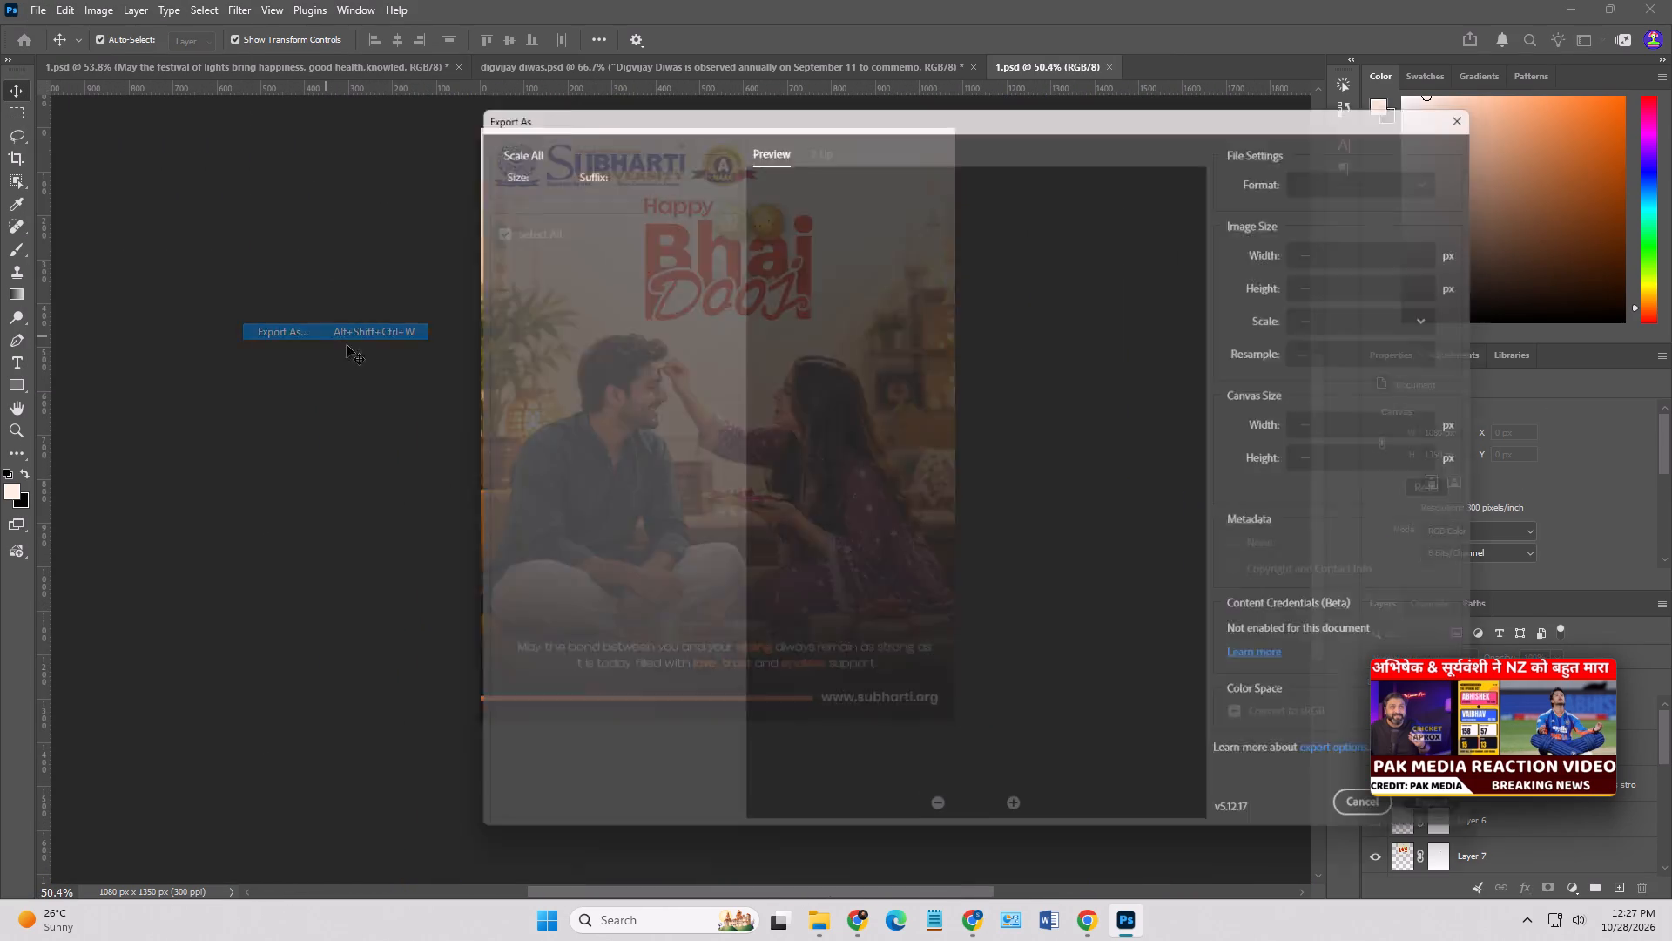
pyautogui.click(1460, 826)
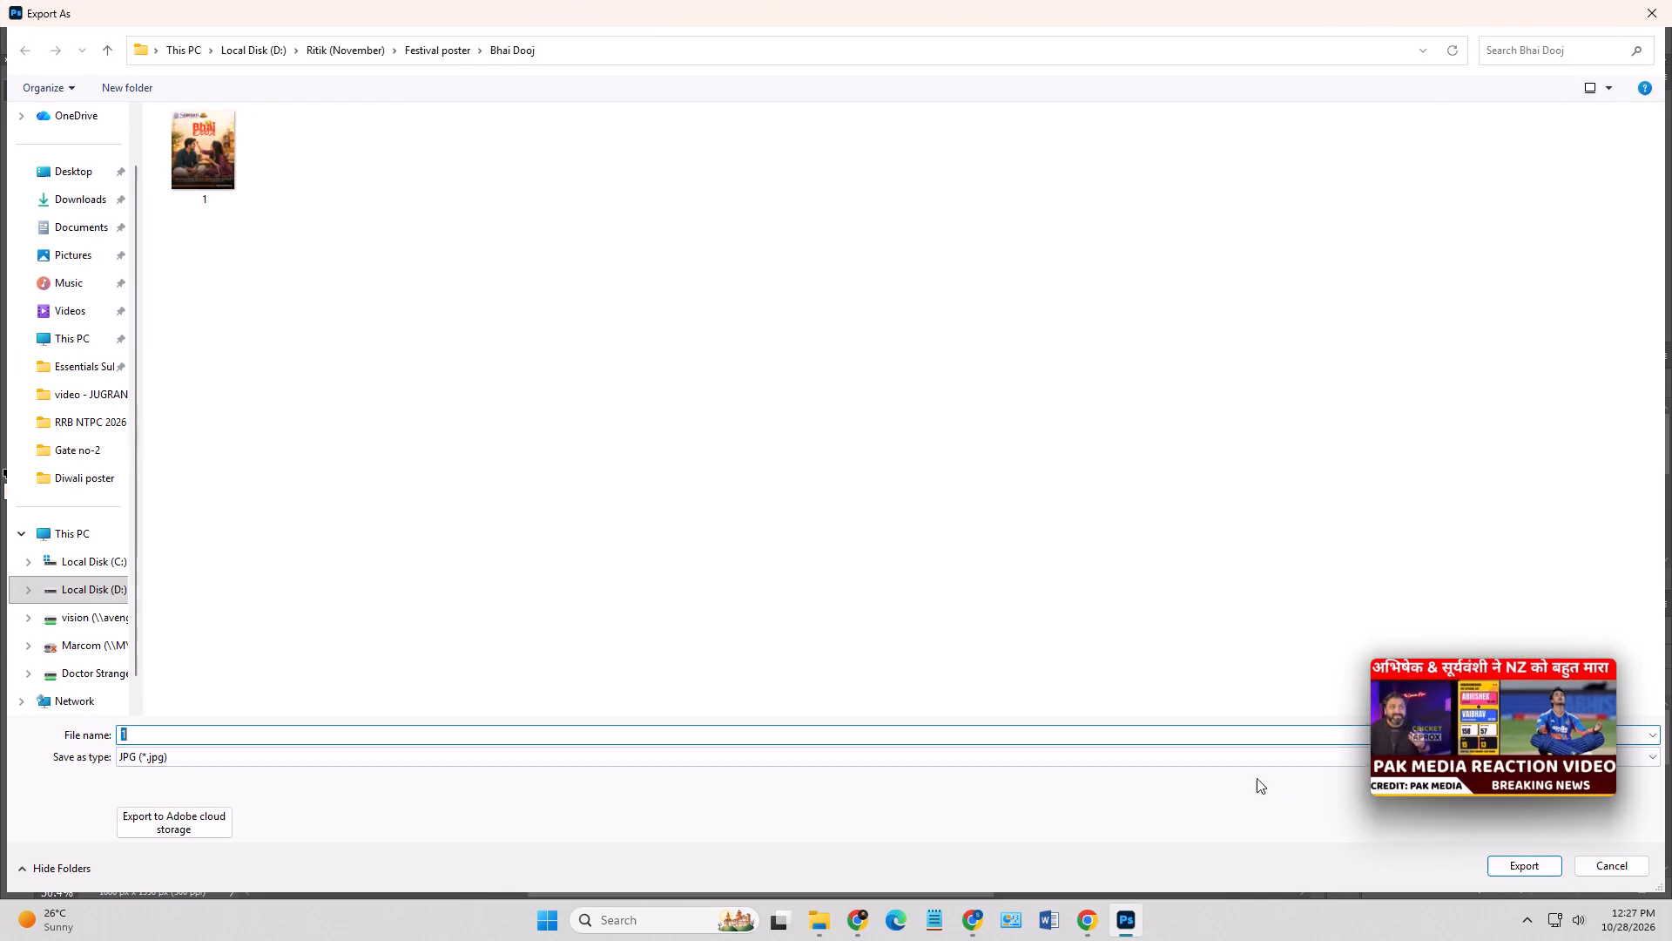
pyautogui.click(191, 163)
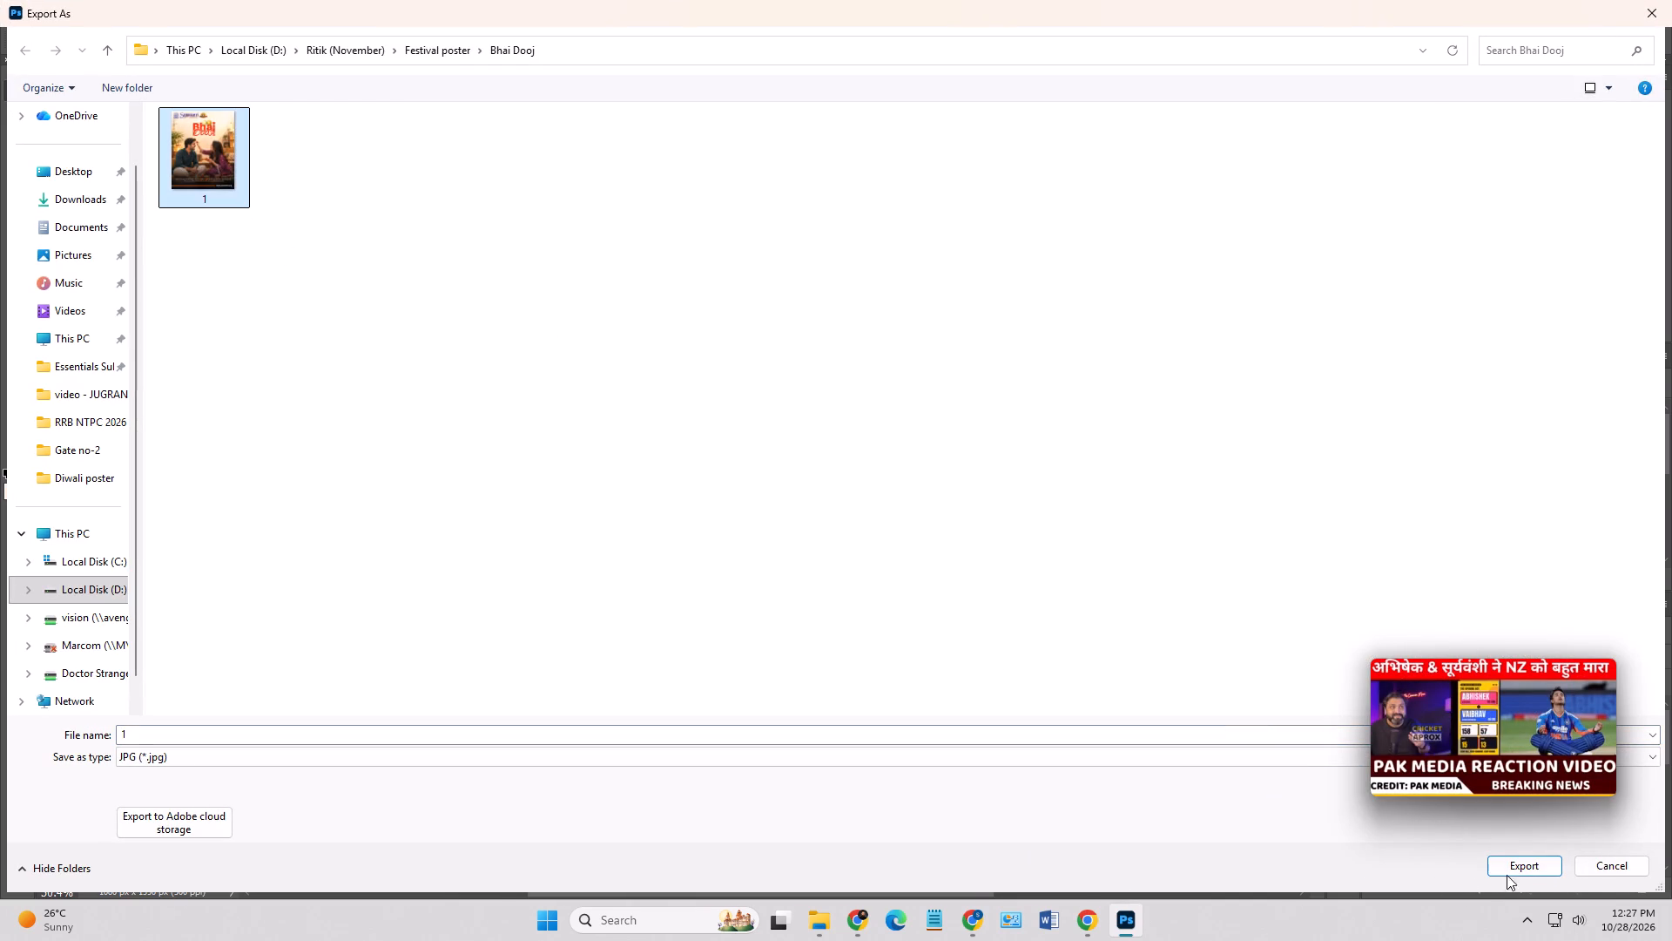
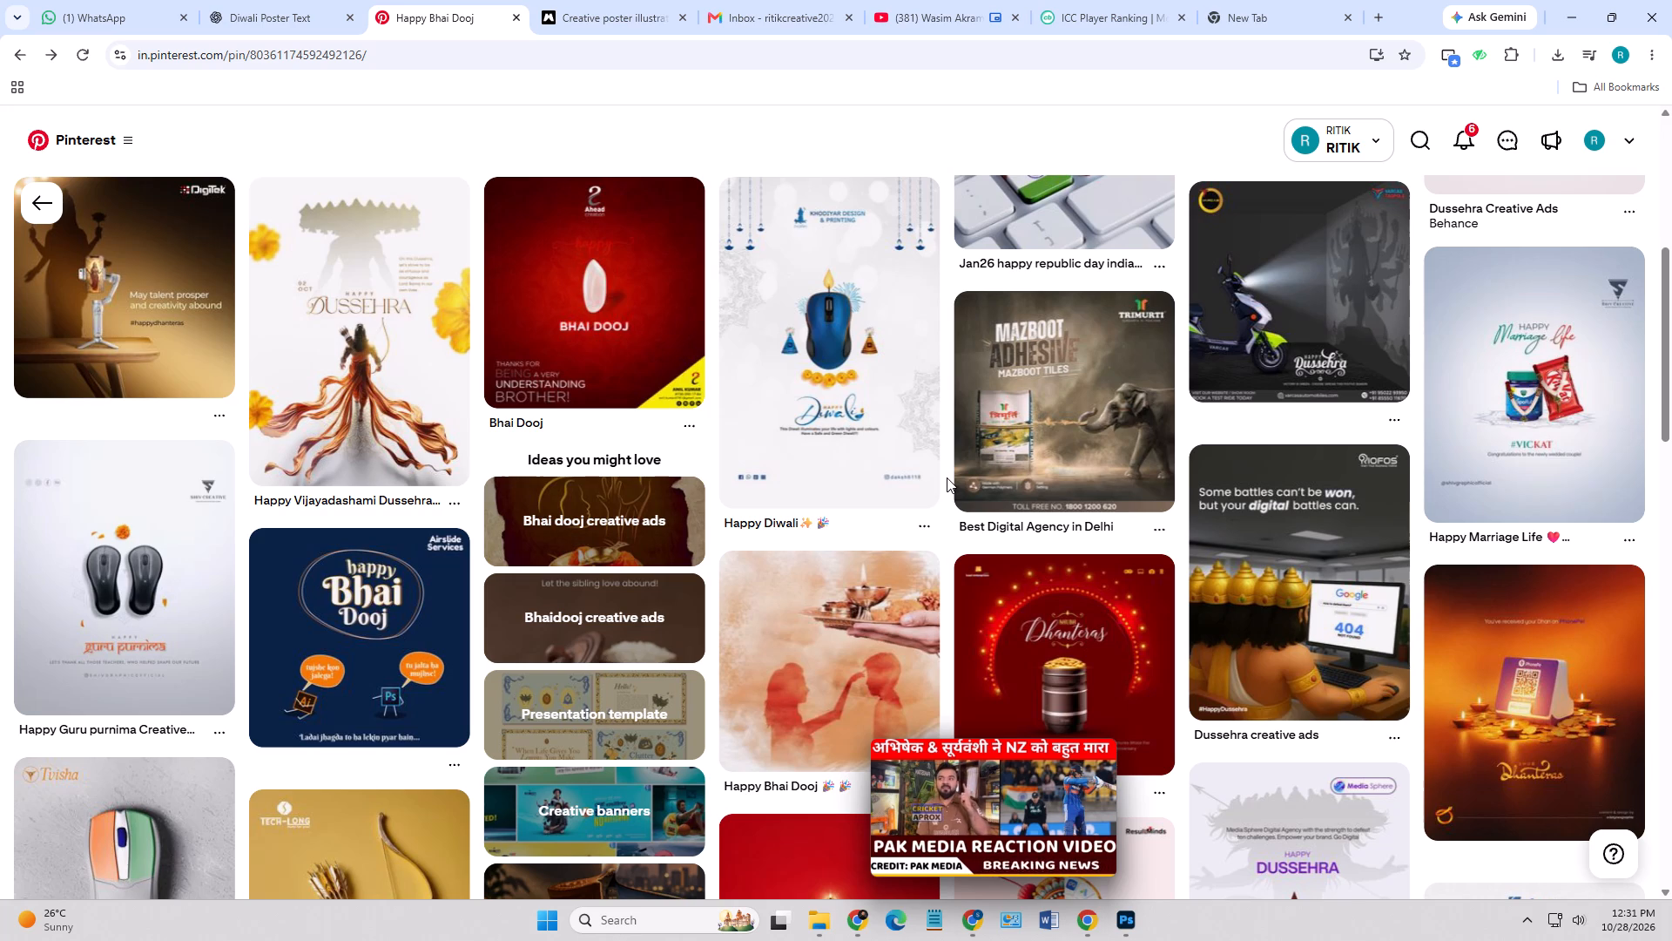
# Browse the related Pinterest pins for Bhai Dooj and festival poster design references.
pyautogui.scroll(2, 947, 477)
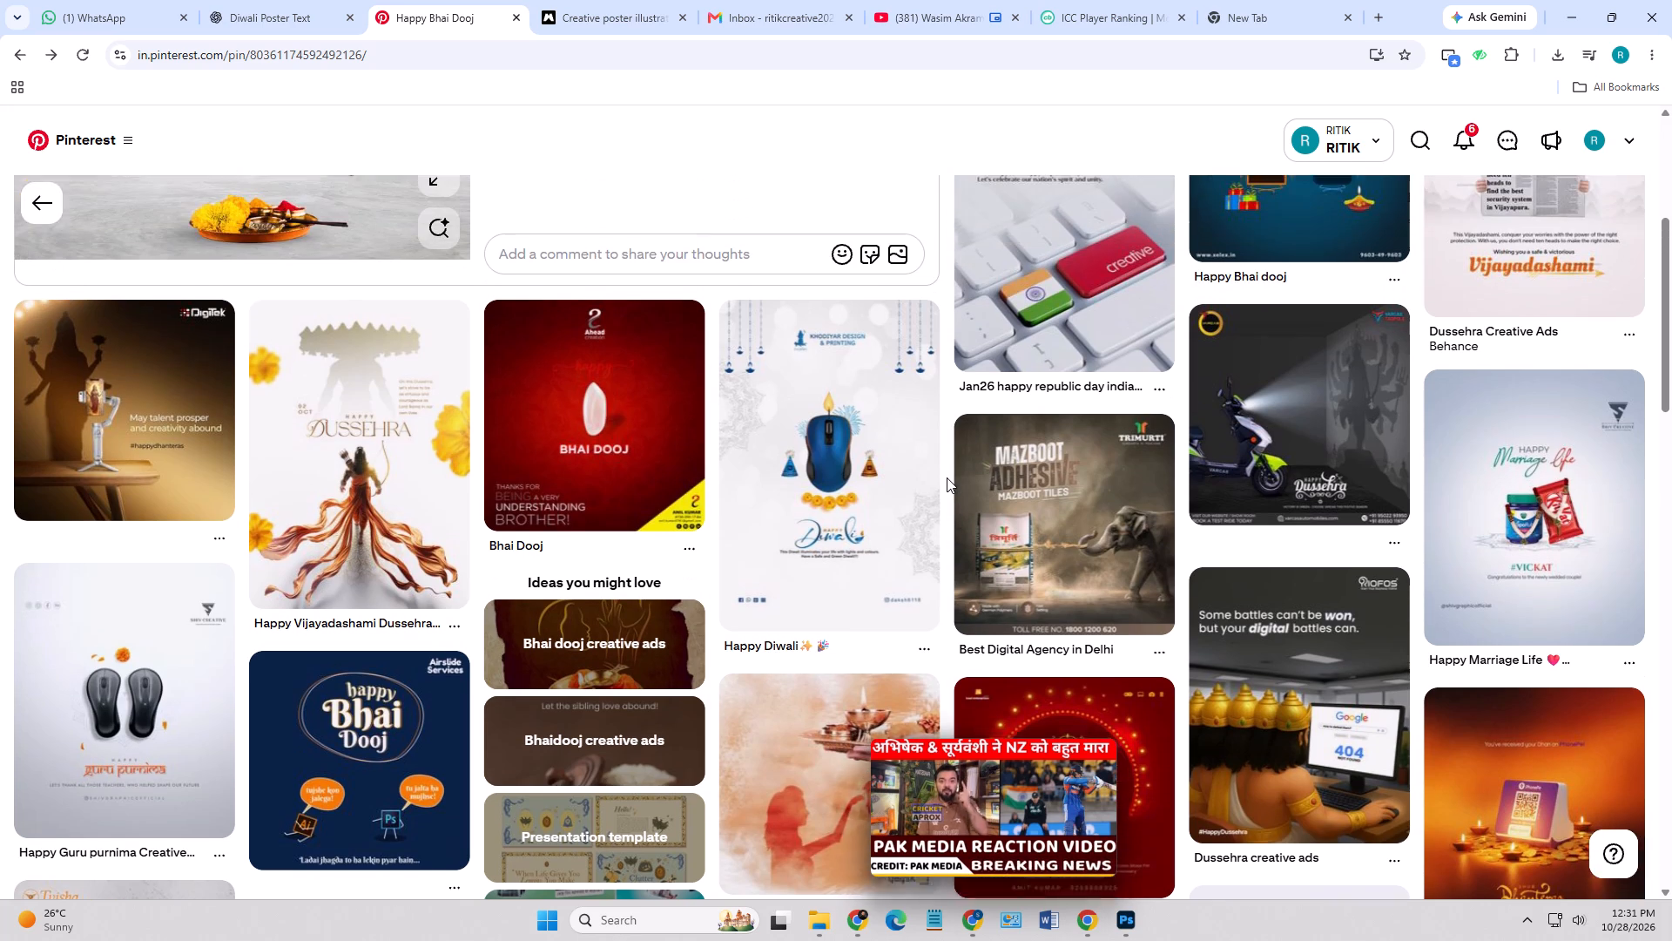
pyautogui.scroll(1, 947, 477)
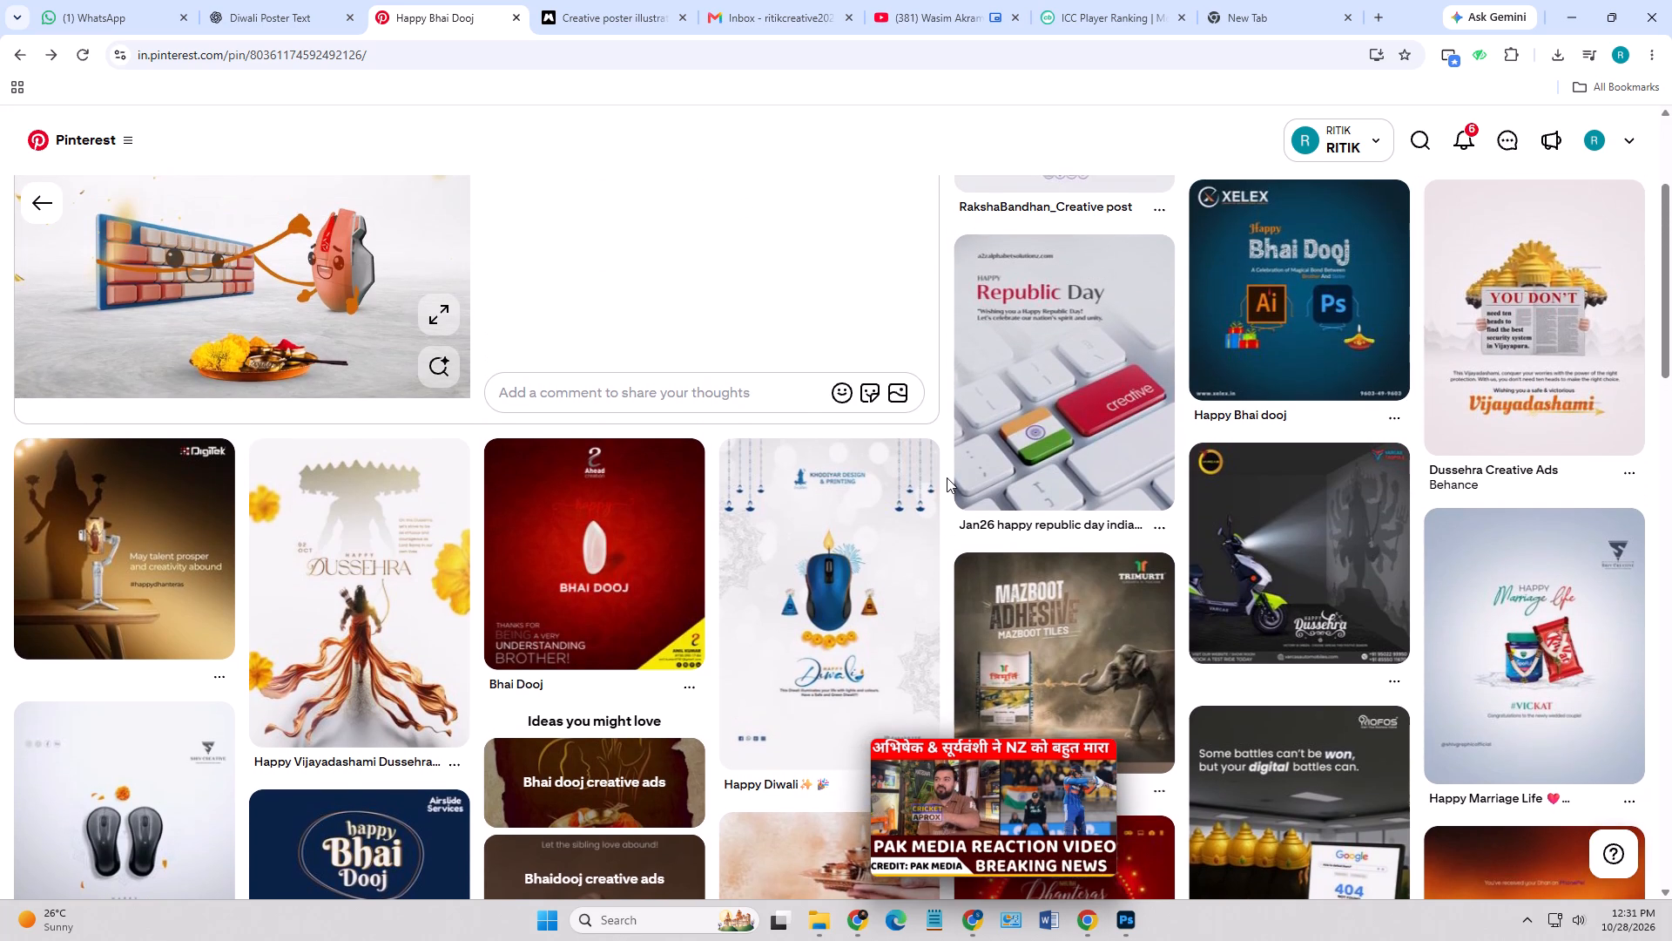
pyautogui.scroll(-1, 942, 483)
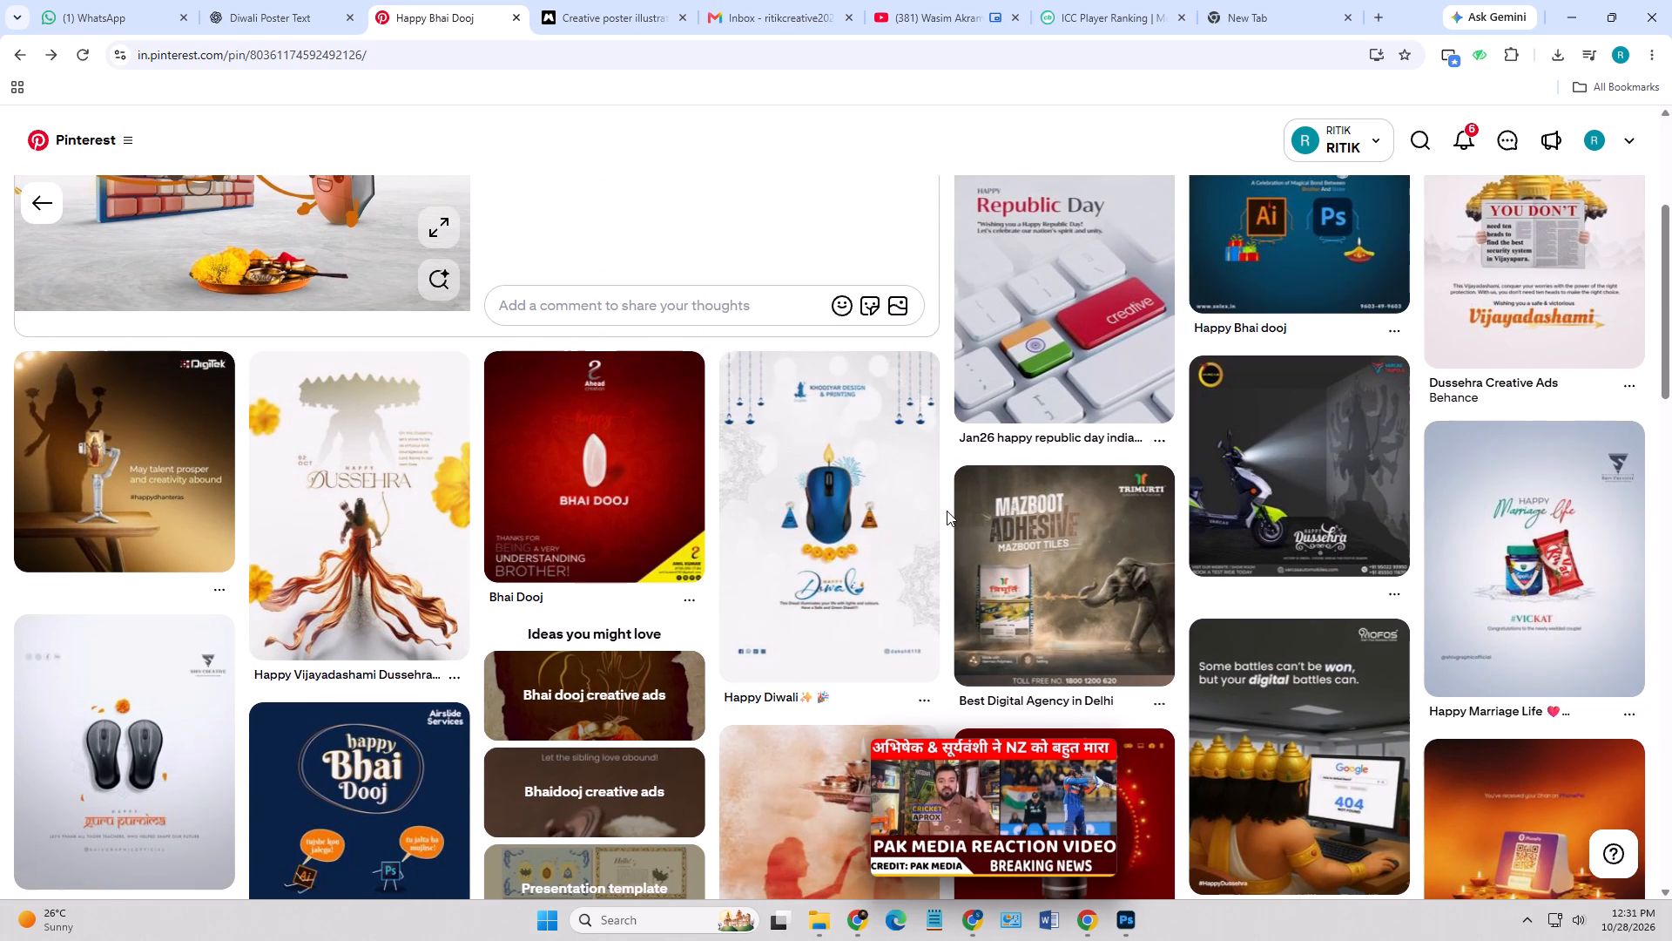
# In the browser, look through Pinterest's related pins below the Happy Bhai Dooj pin for festival poster design references.
pyautogui.scroll(-3, 947, 511)
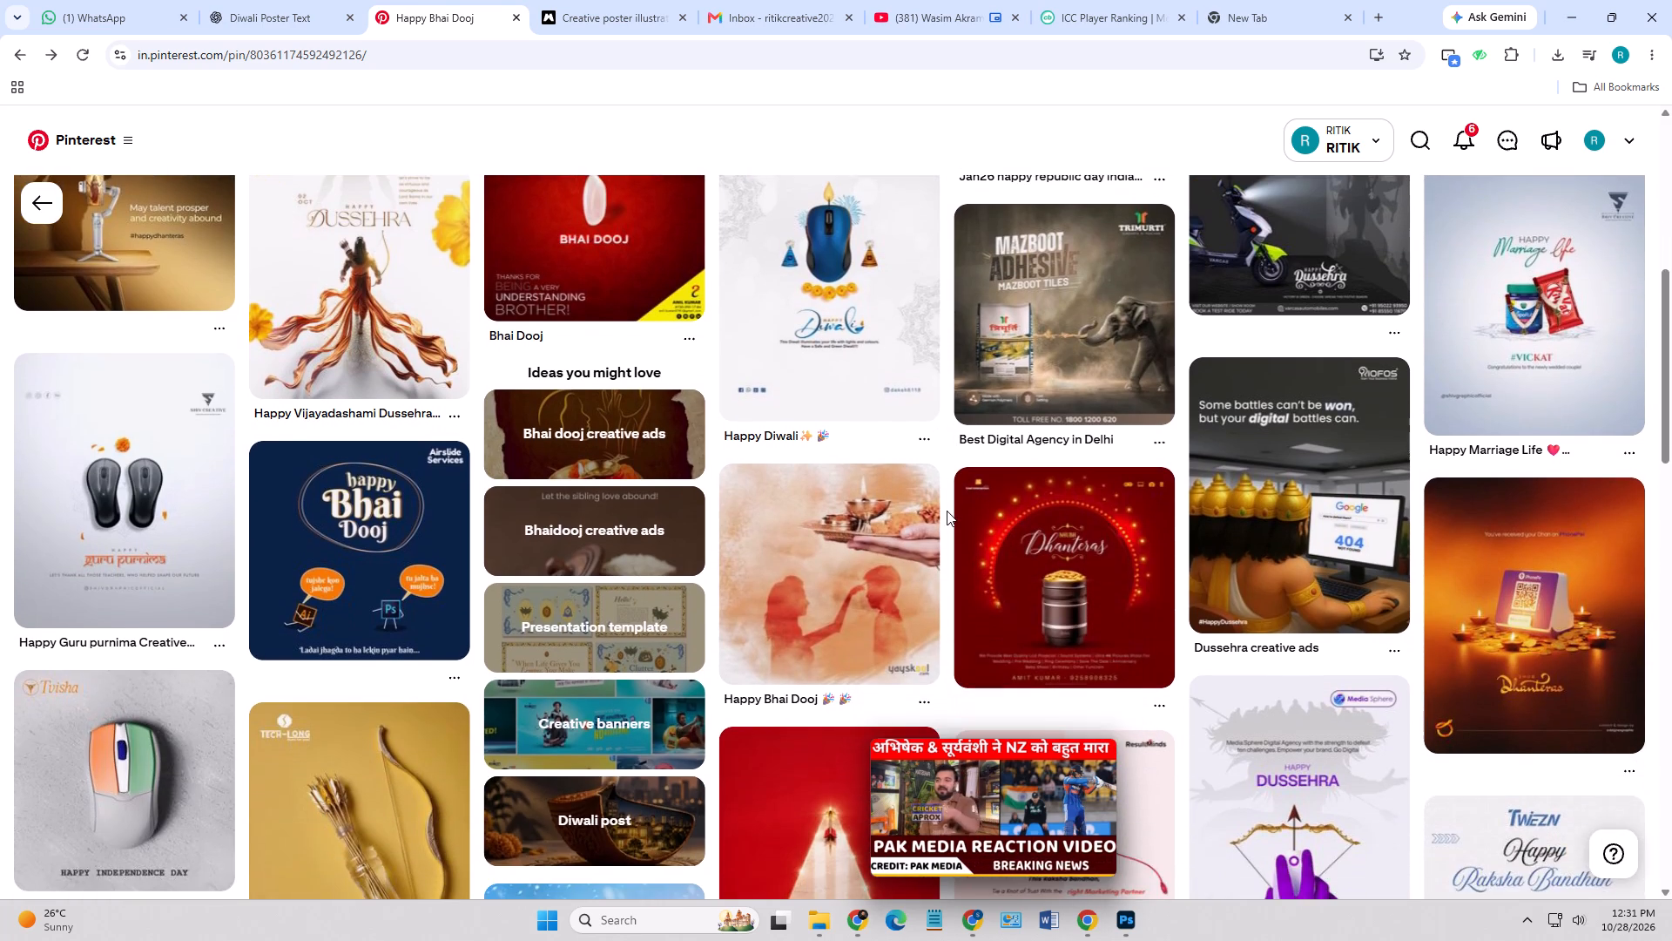
pyautogui.scroll(-3, 947, 511)
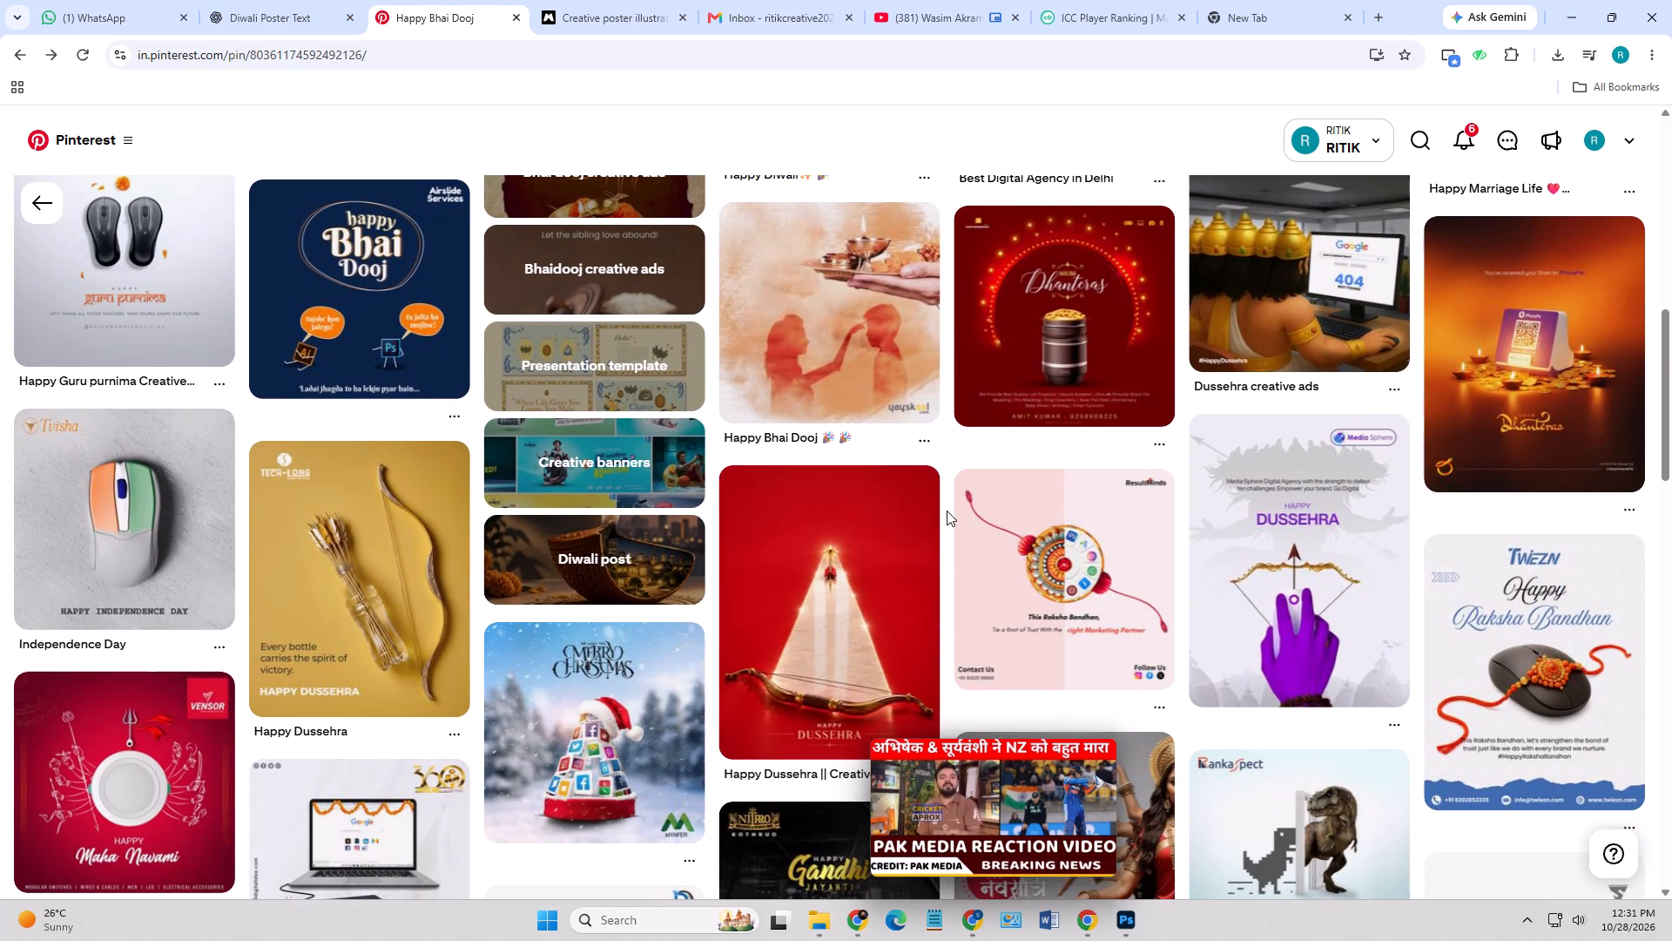
pyautogui.scroll(-1, 947, 511)
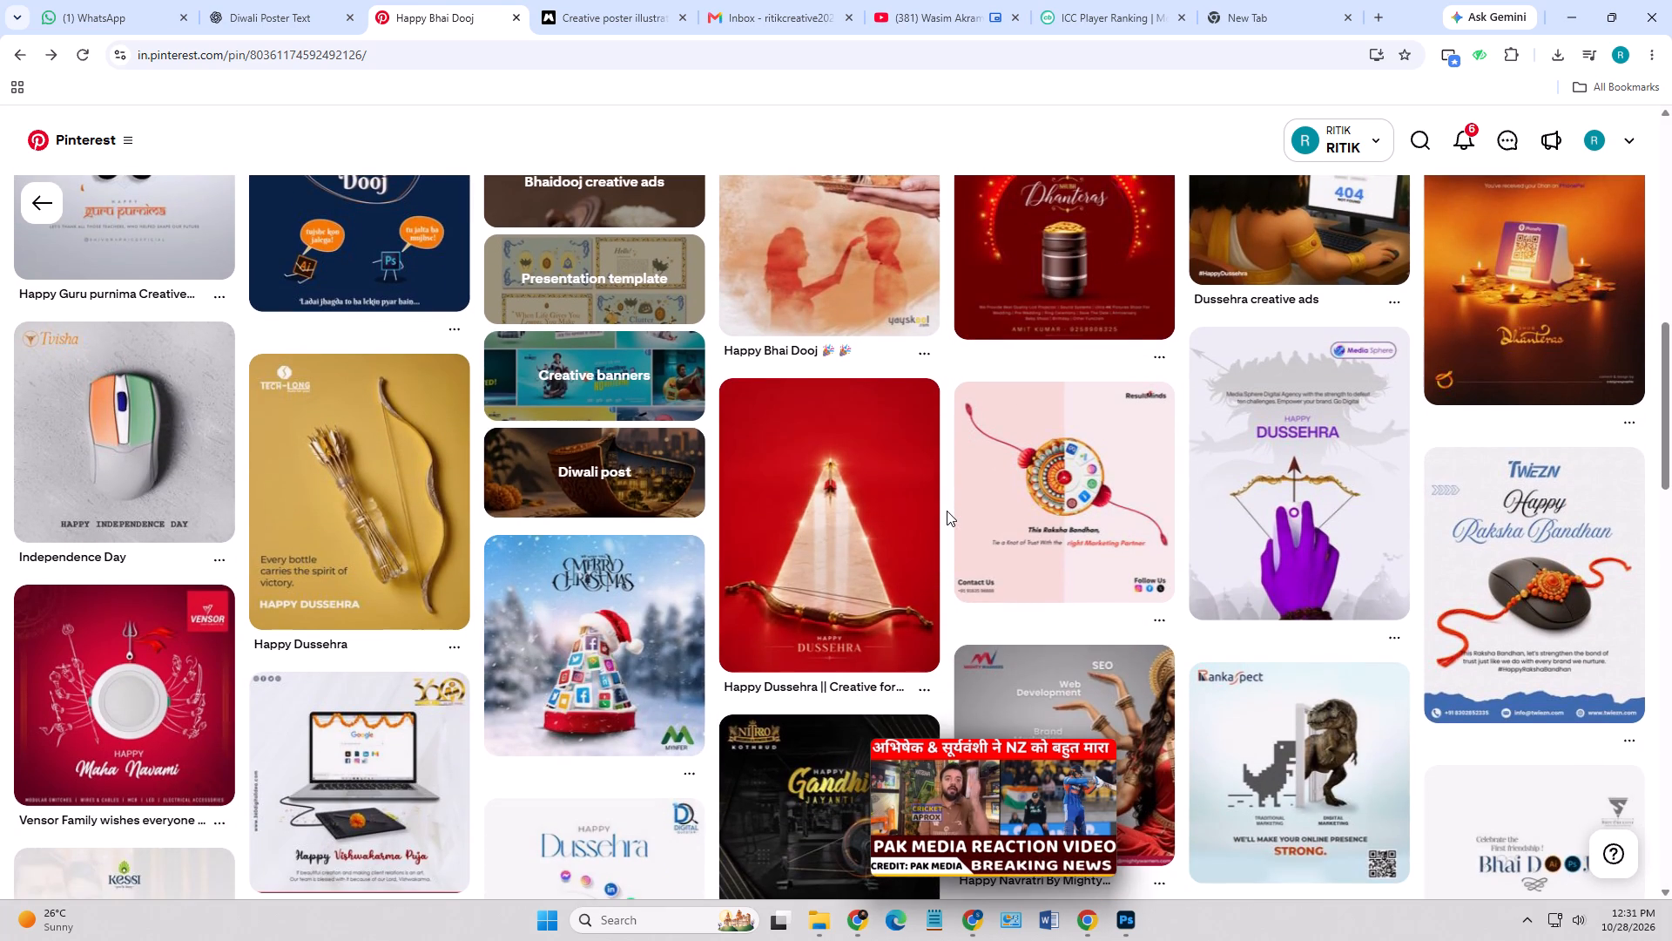
pyautogui.scroll(-1, 947, 511)
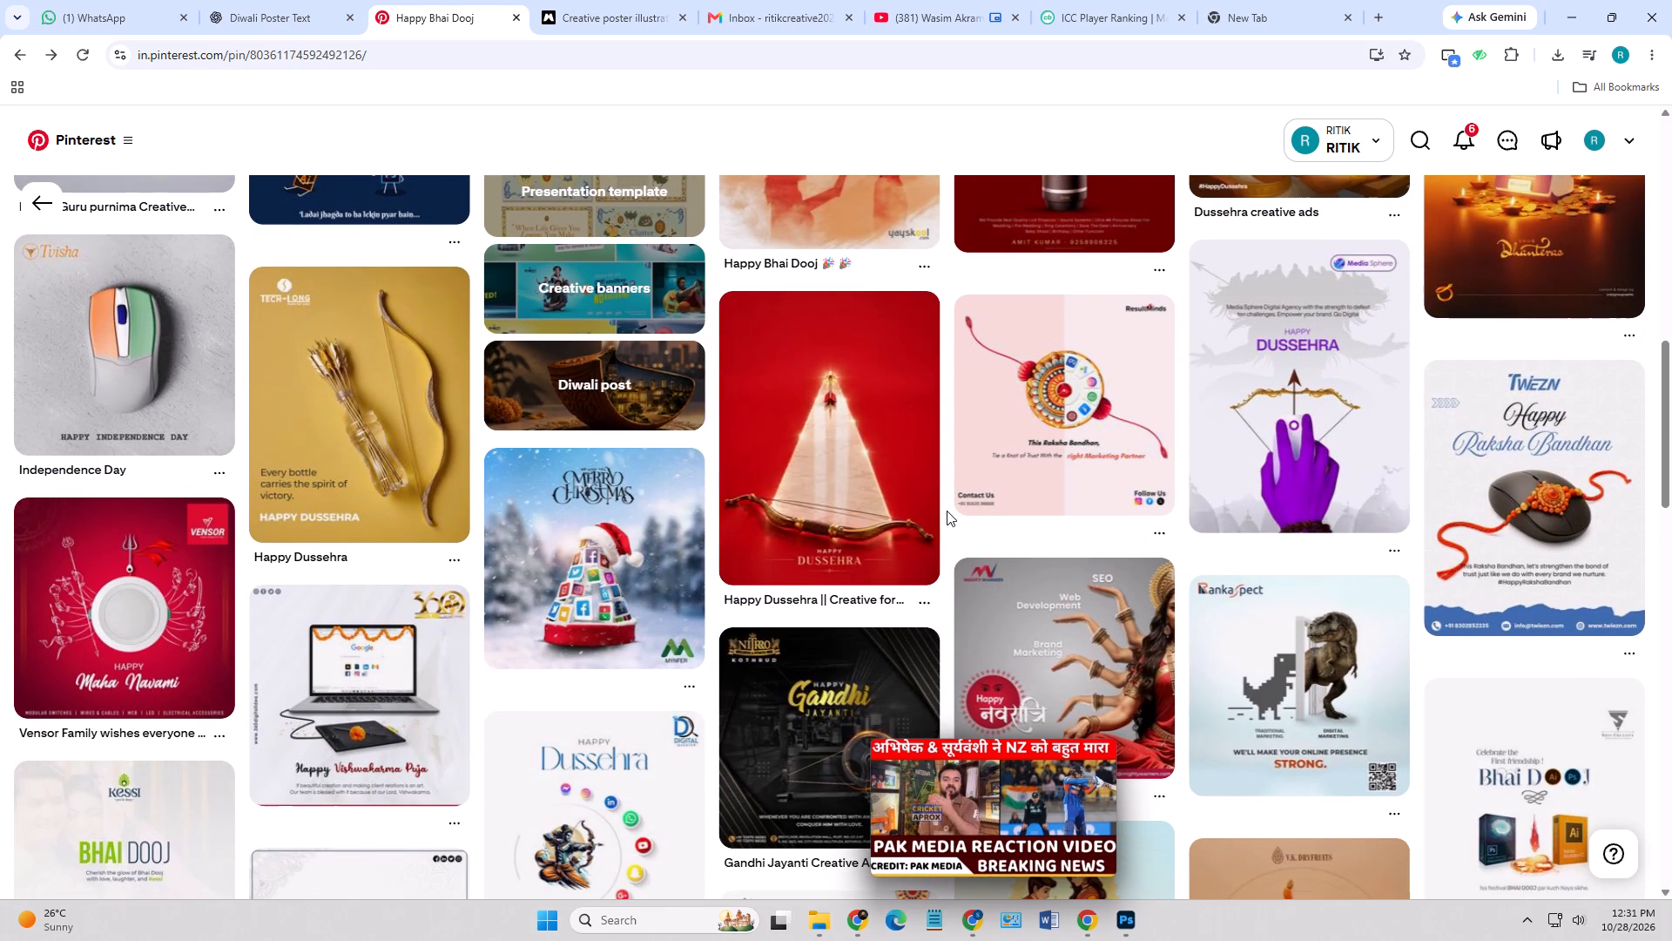
pyautogui.scroll(-4, 947, 511)
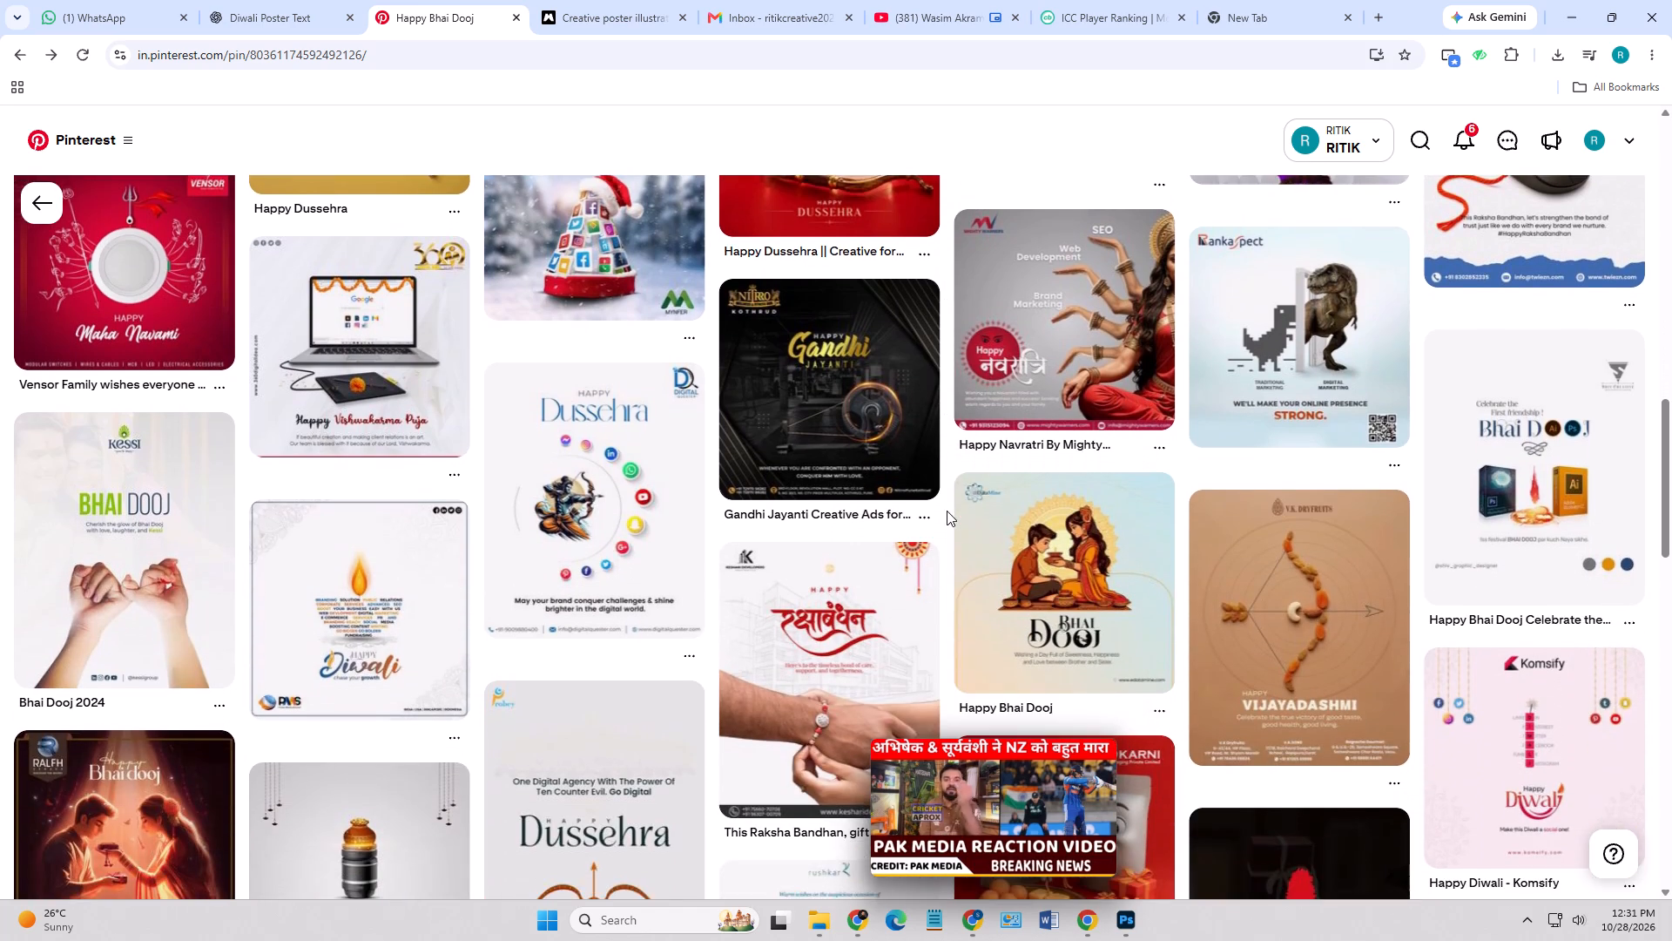
pyautogui.scroll(-2, 947, 511)
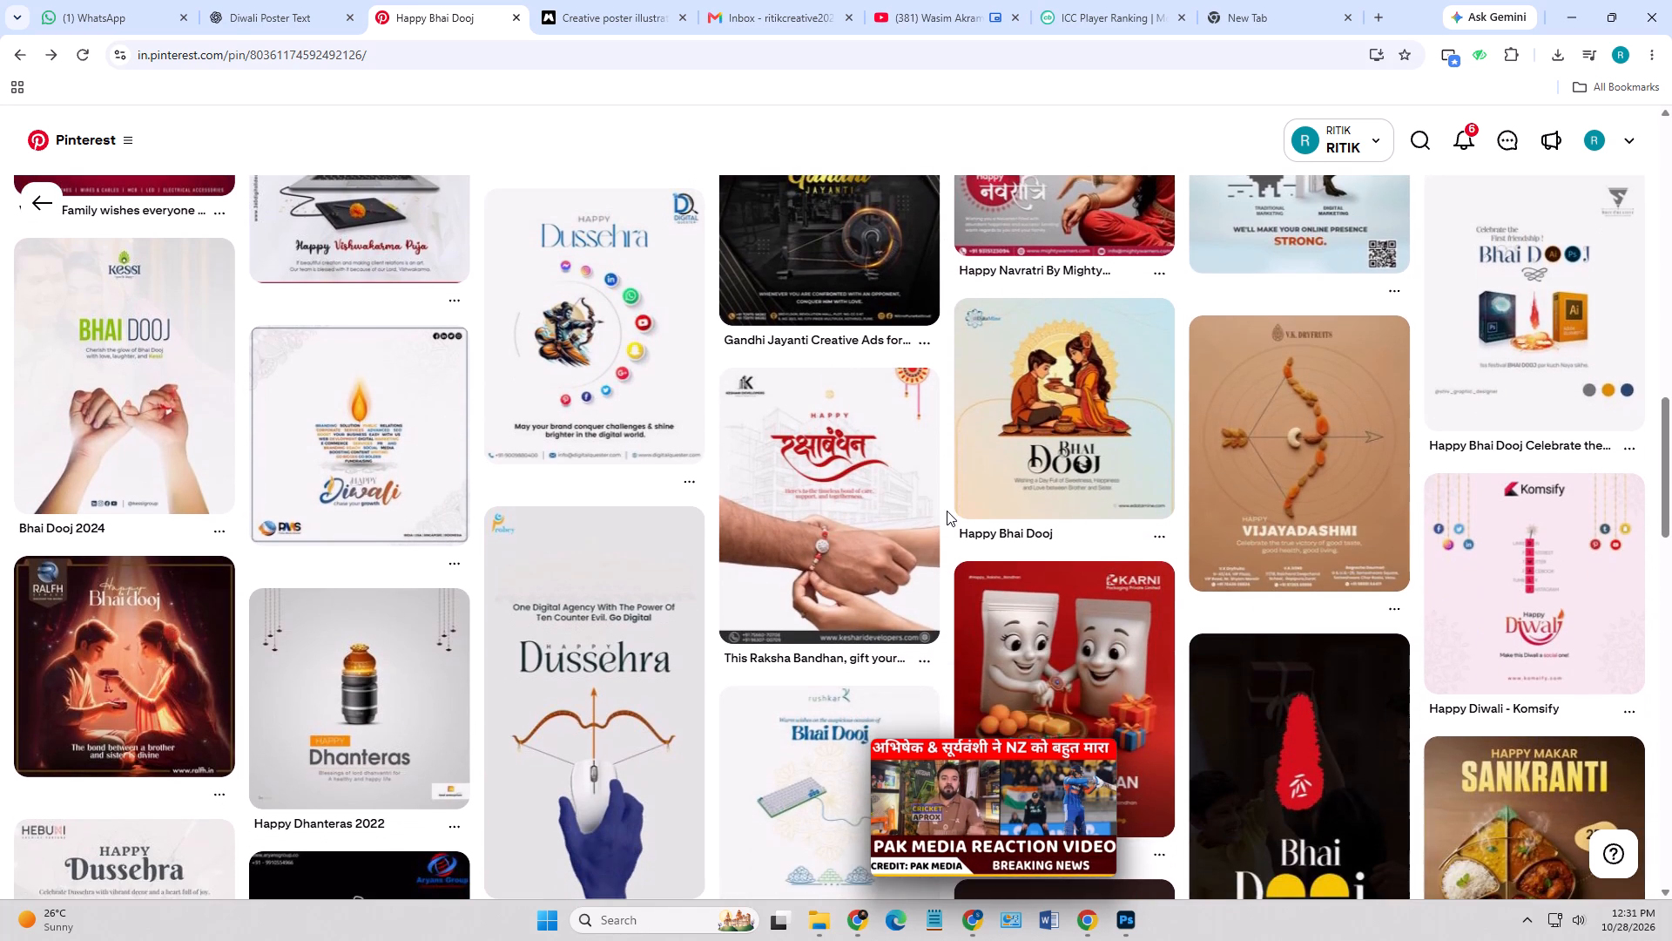
pyautogui.scroll(-2, 947, 511)
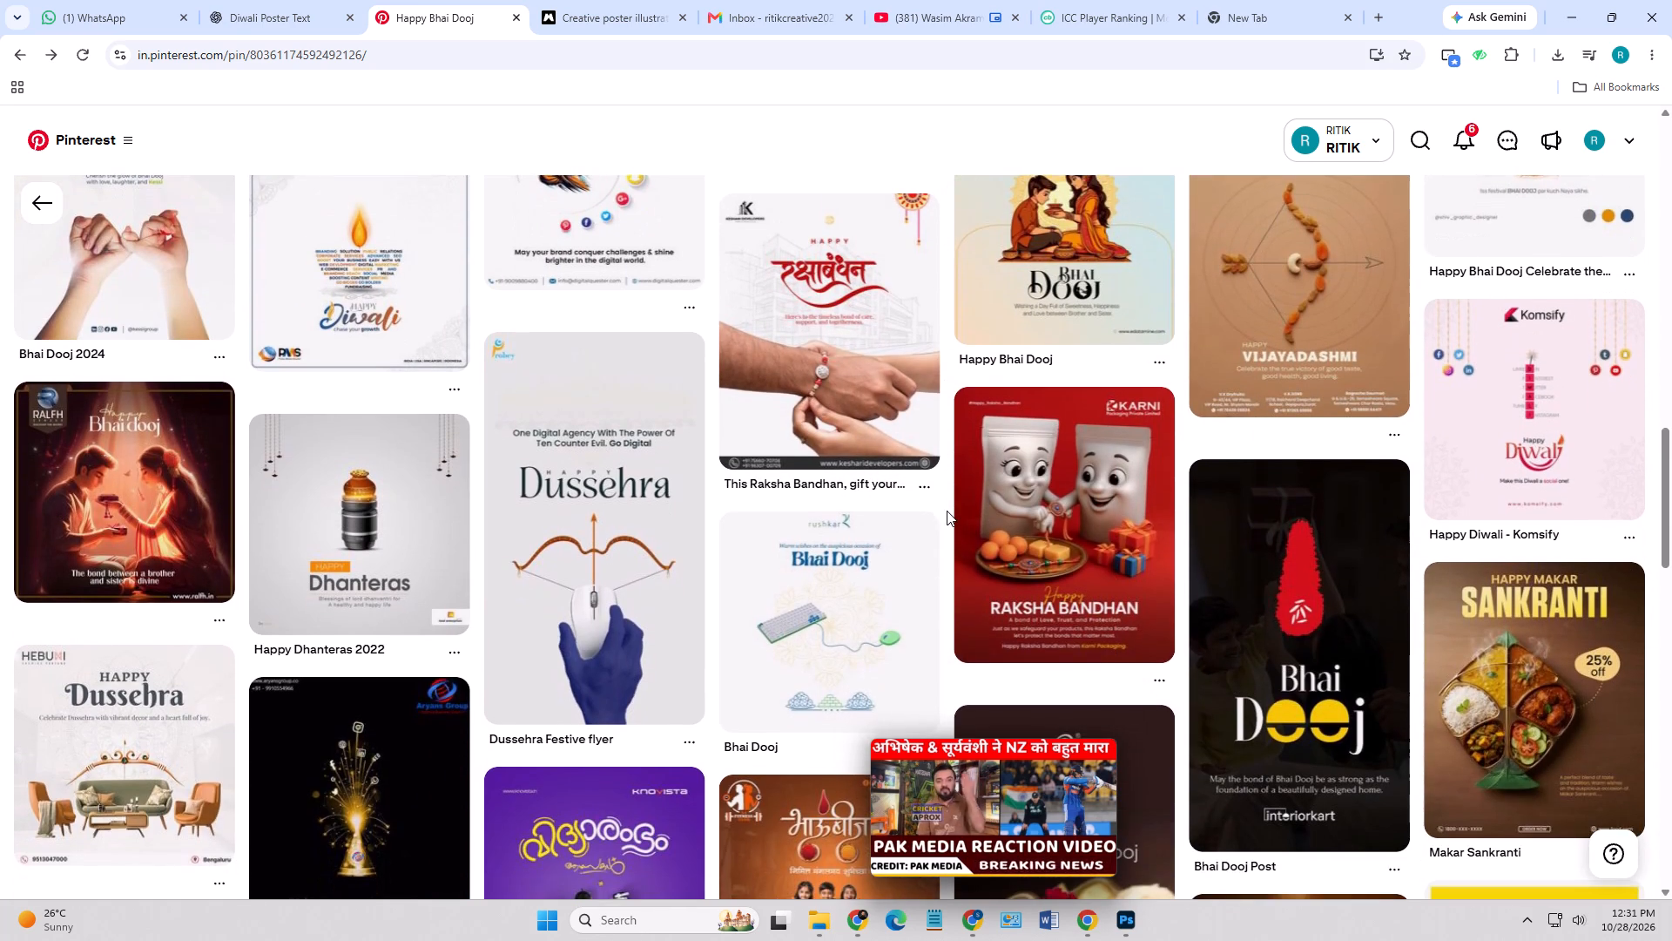
pyautogui.scroll(-2, 947, 511)
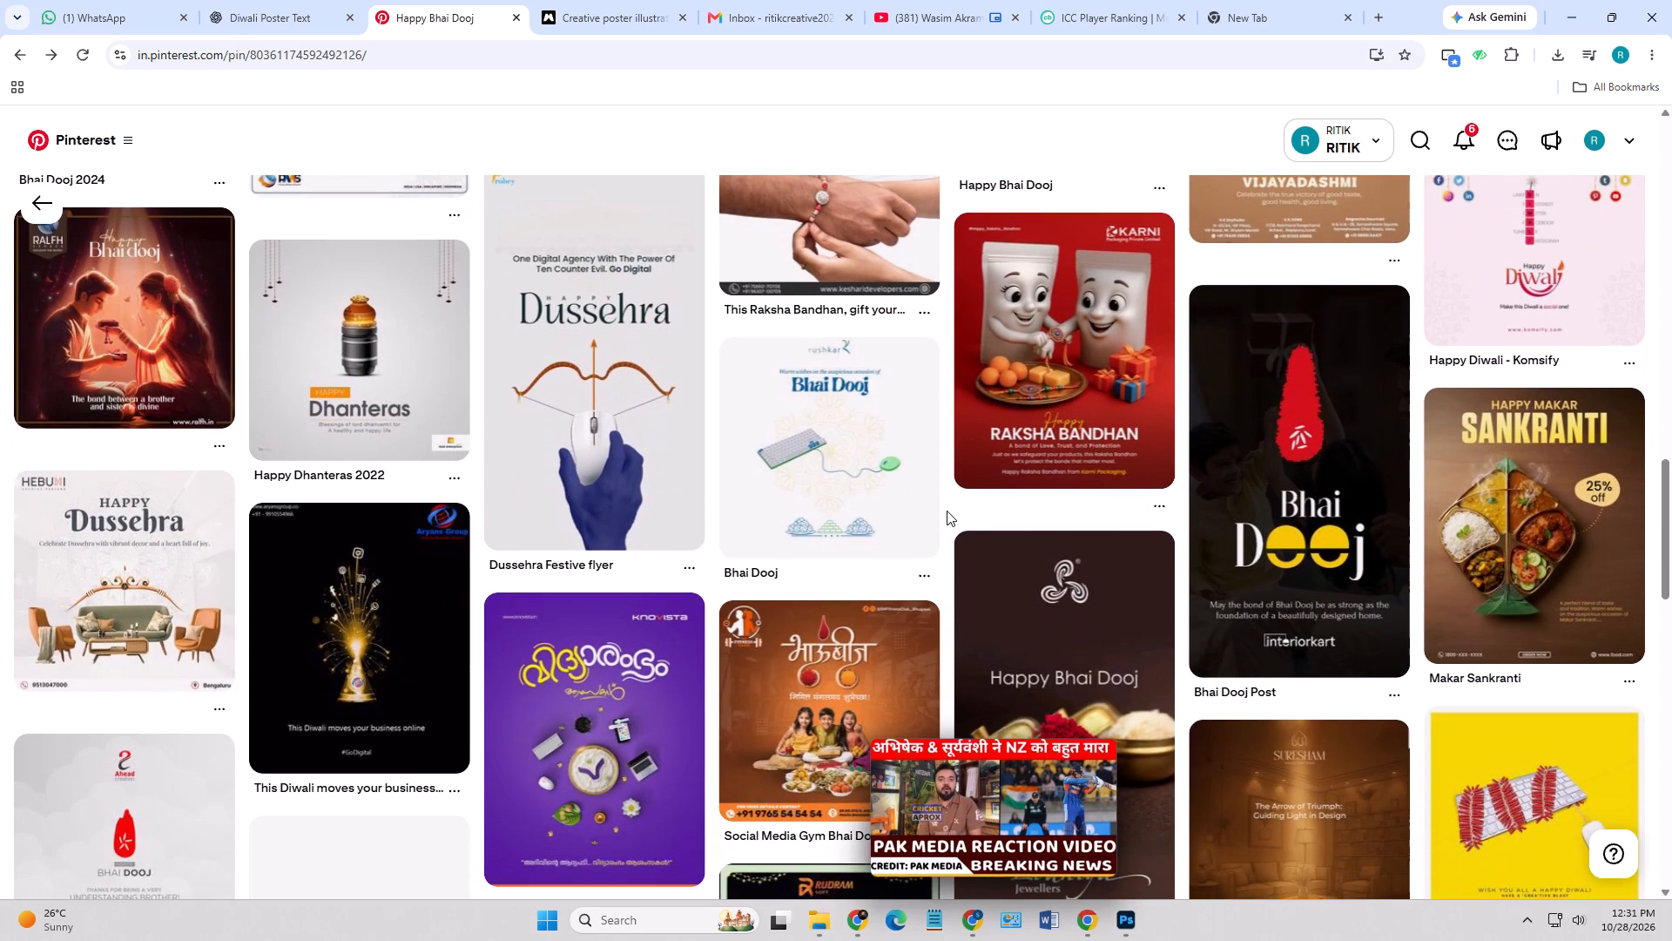
pyautogui.scroll(-2, 947, 511)
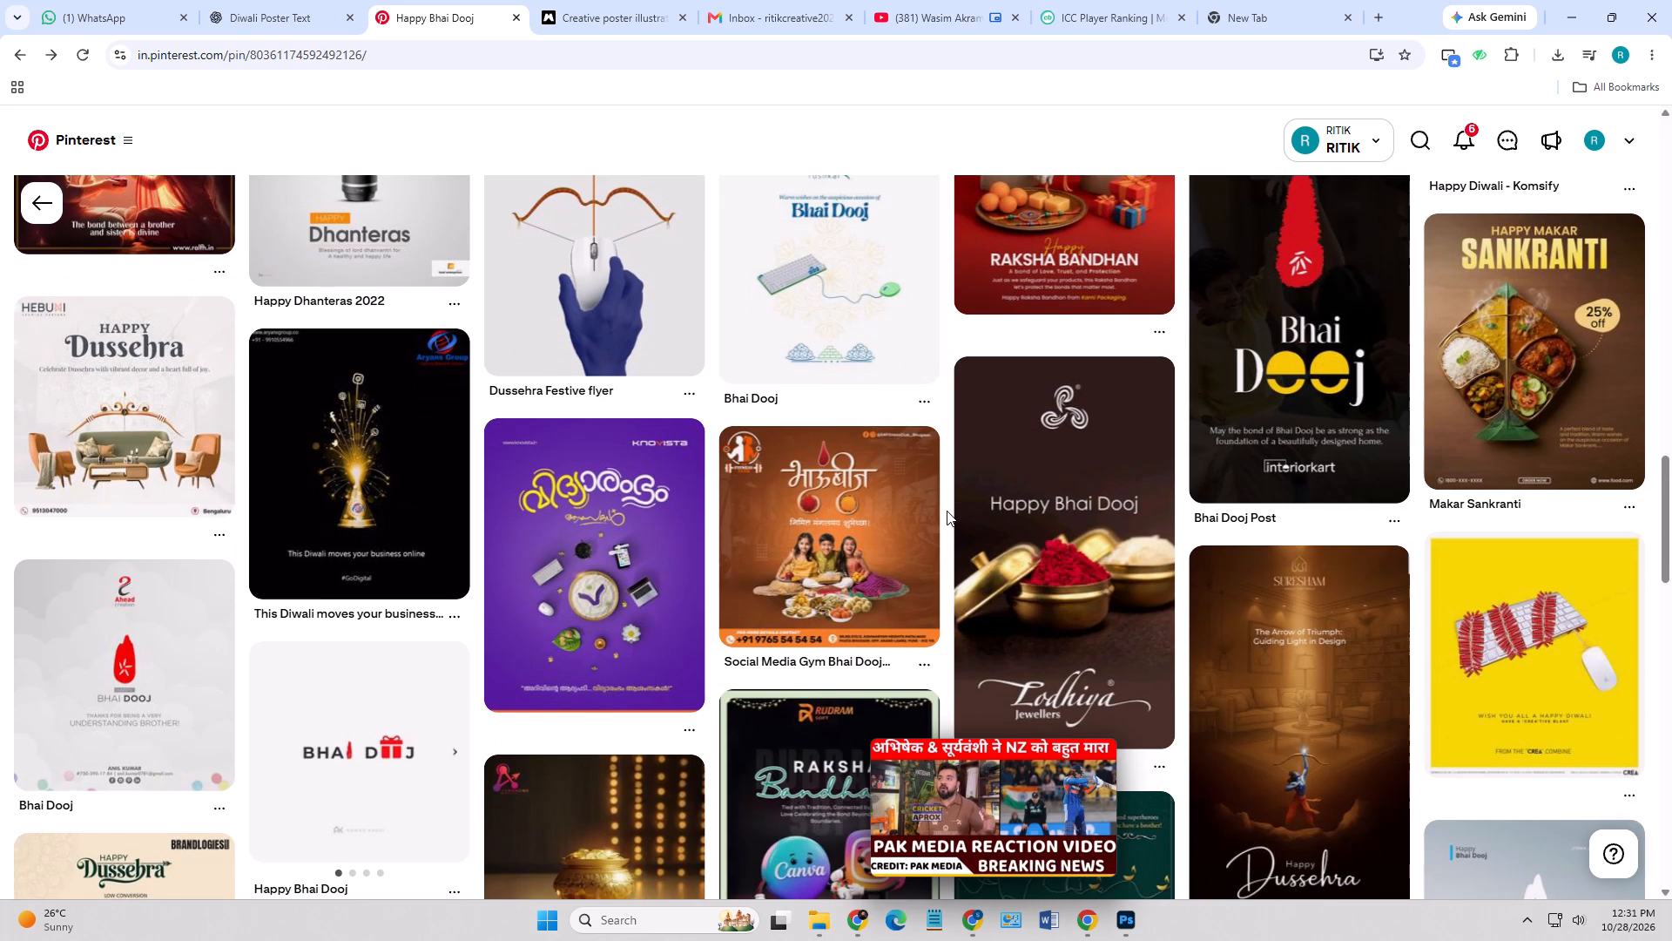
pyautogui.scroll(-2, 947, 511)
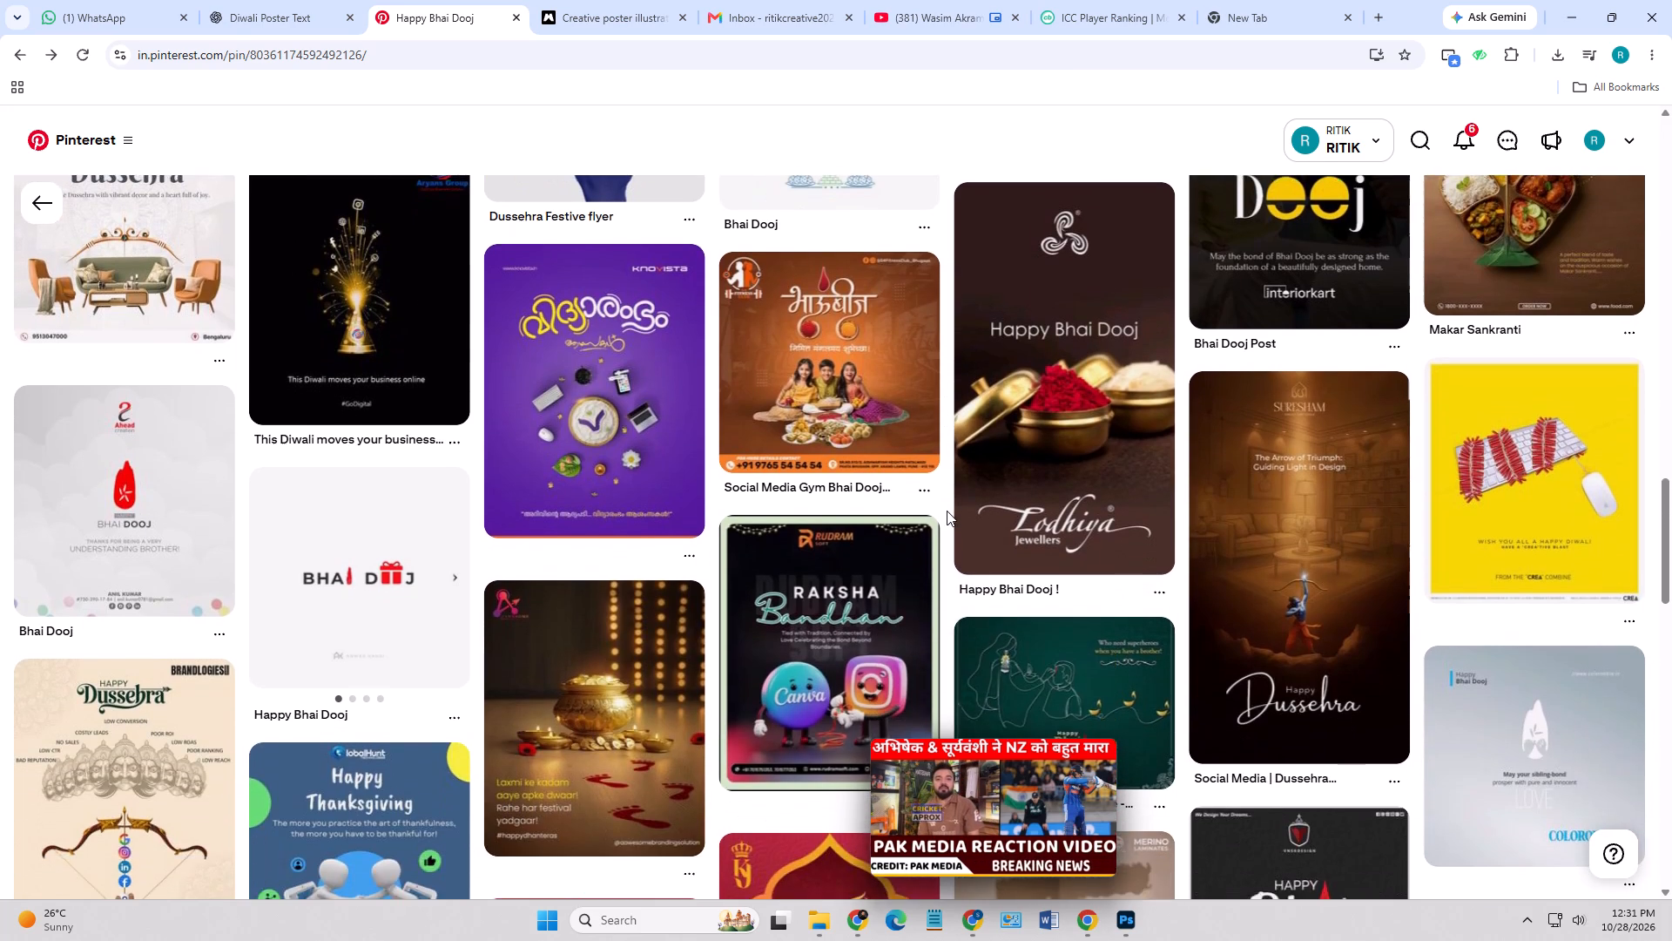
pyautogui.scroll(-4, 947, 511)
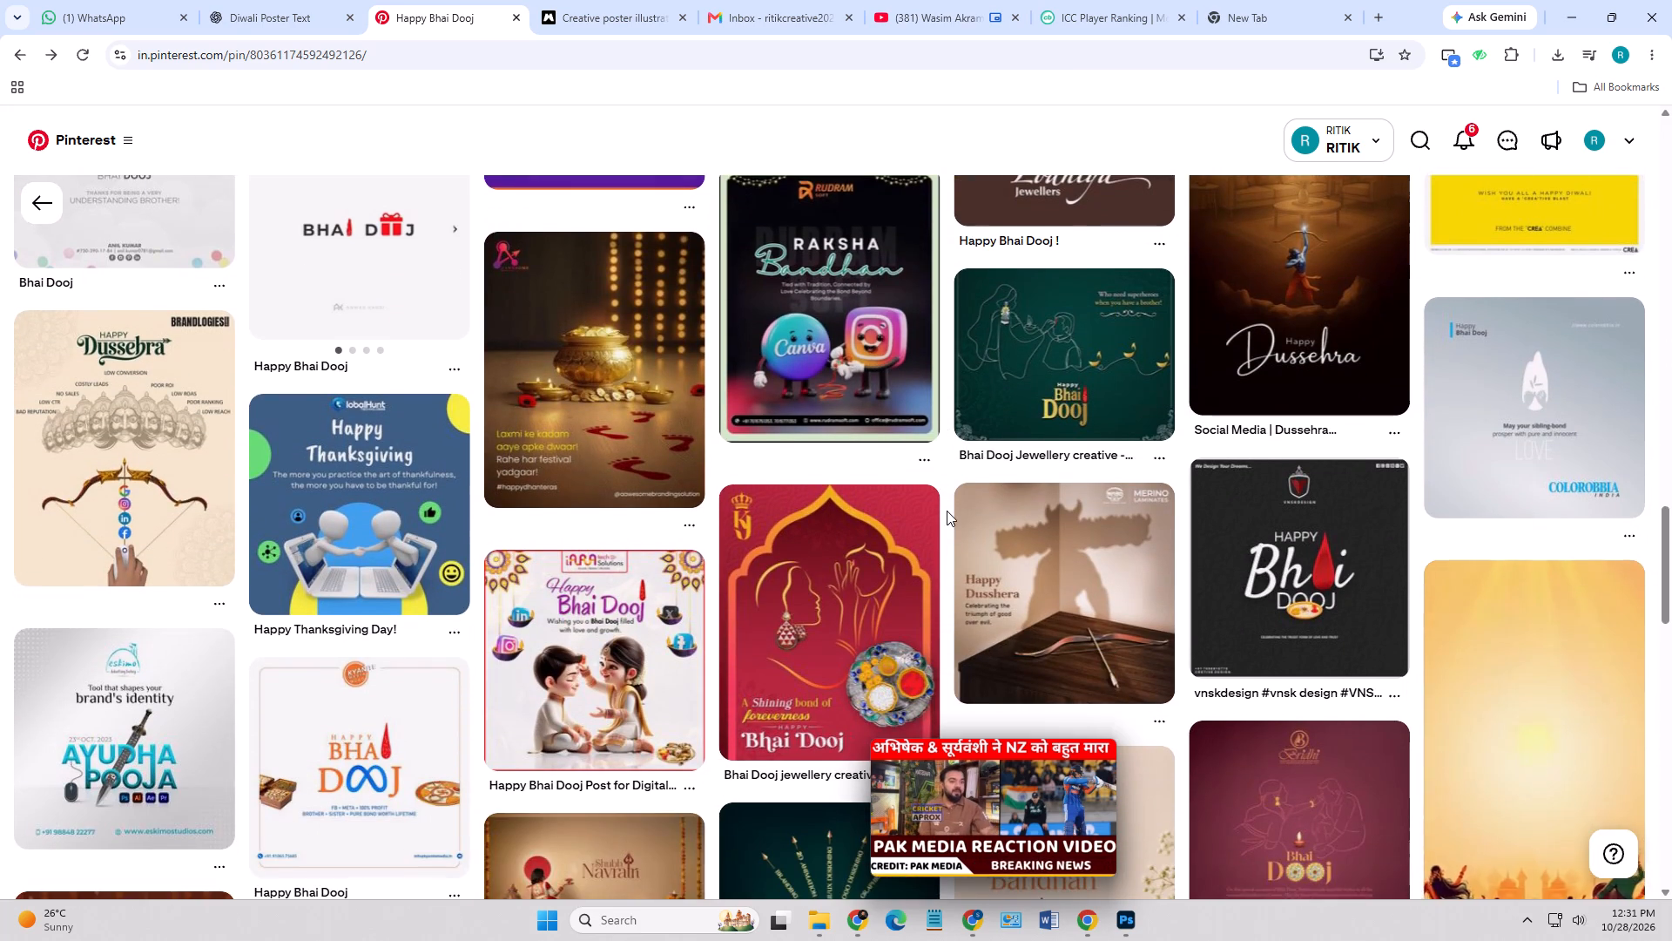
pyautogui.scroll(-4, 947, 511)
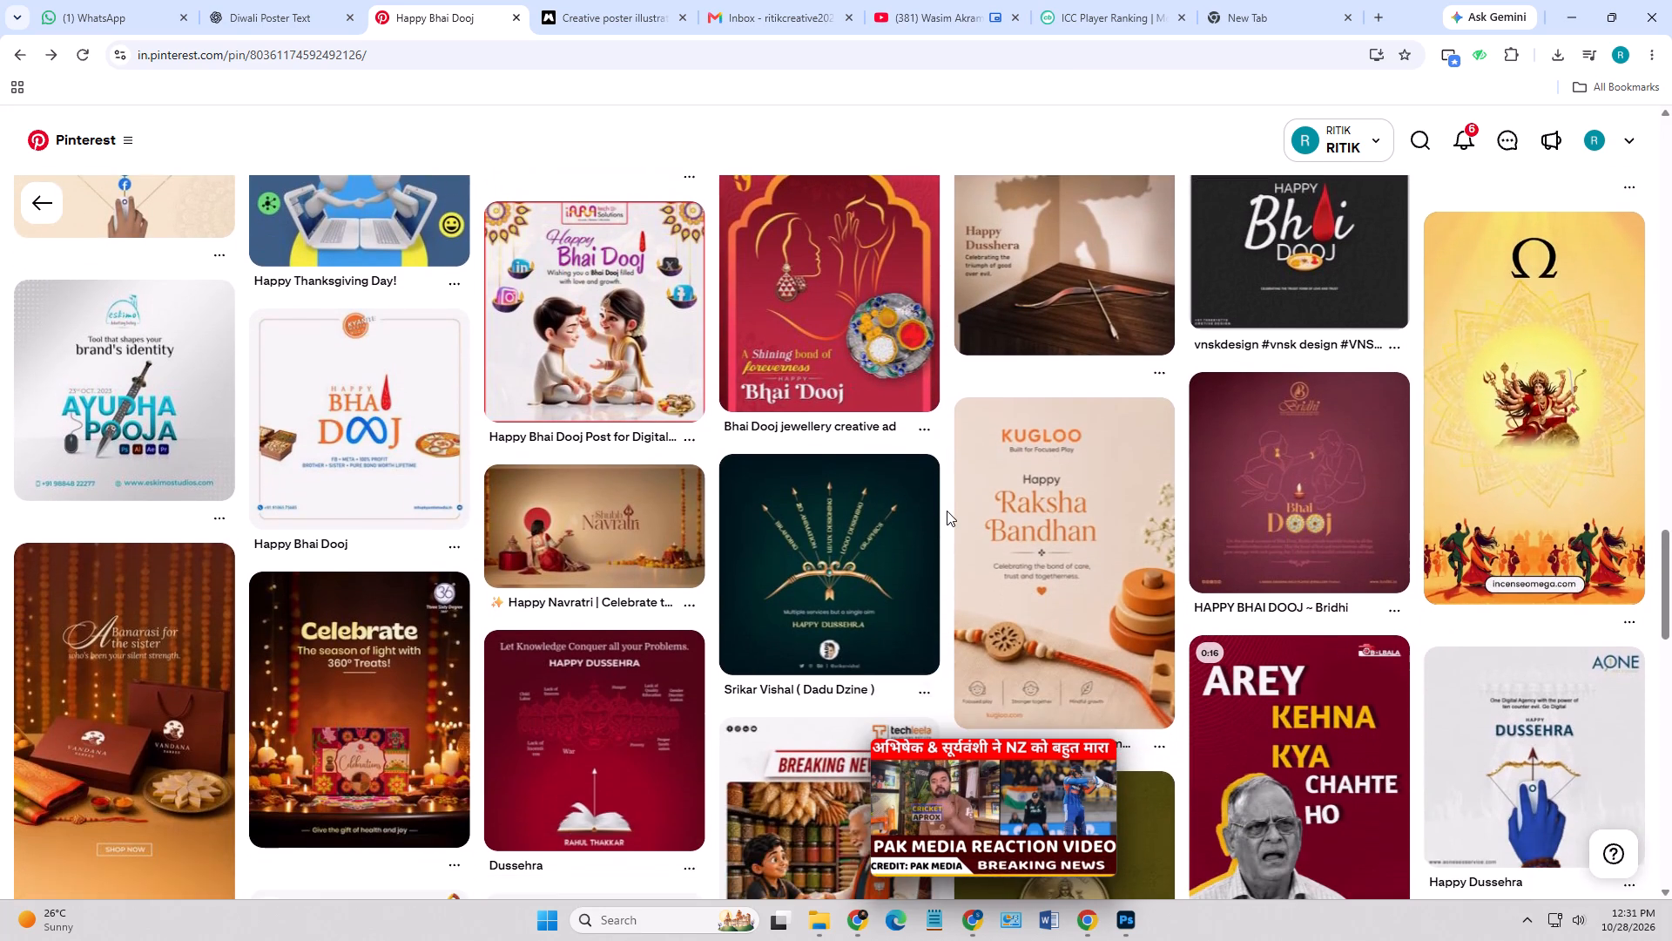
# Look further through the pins related to the Happy Bhai Dooj pin for Bhai Dooj poster layout and title references.
pyautogui.scroll(-4, 947, 511)
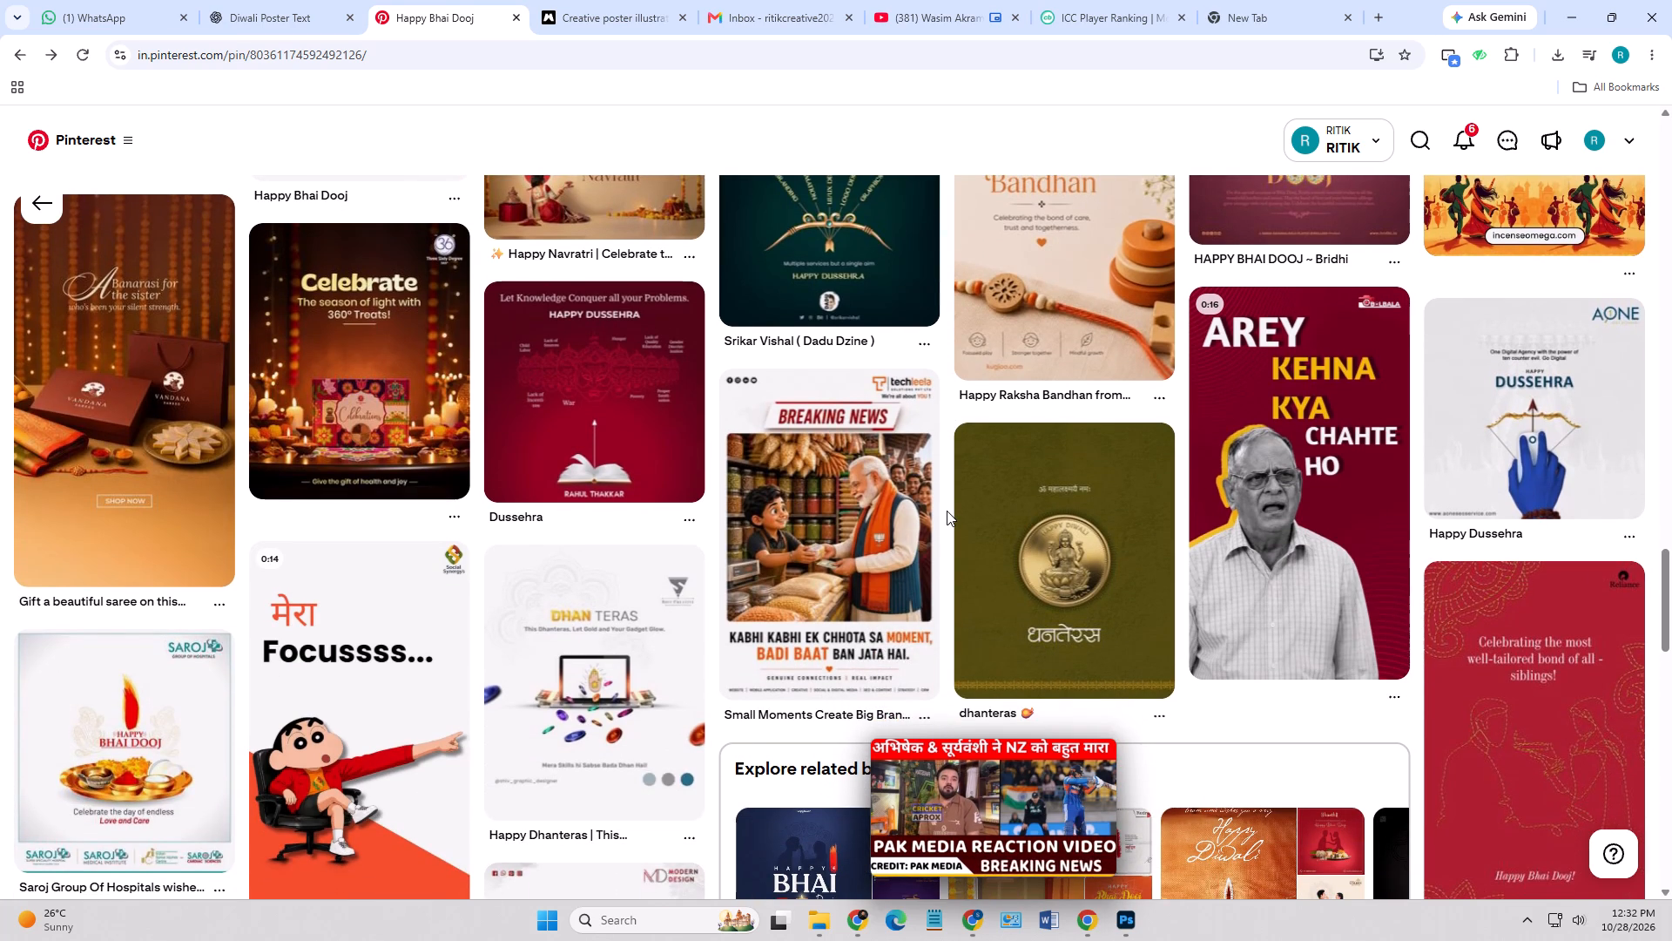
pyautogui.scroll(-2, 947, 511)
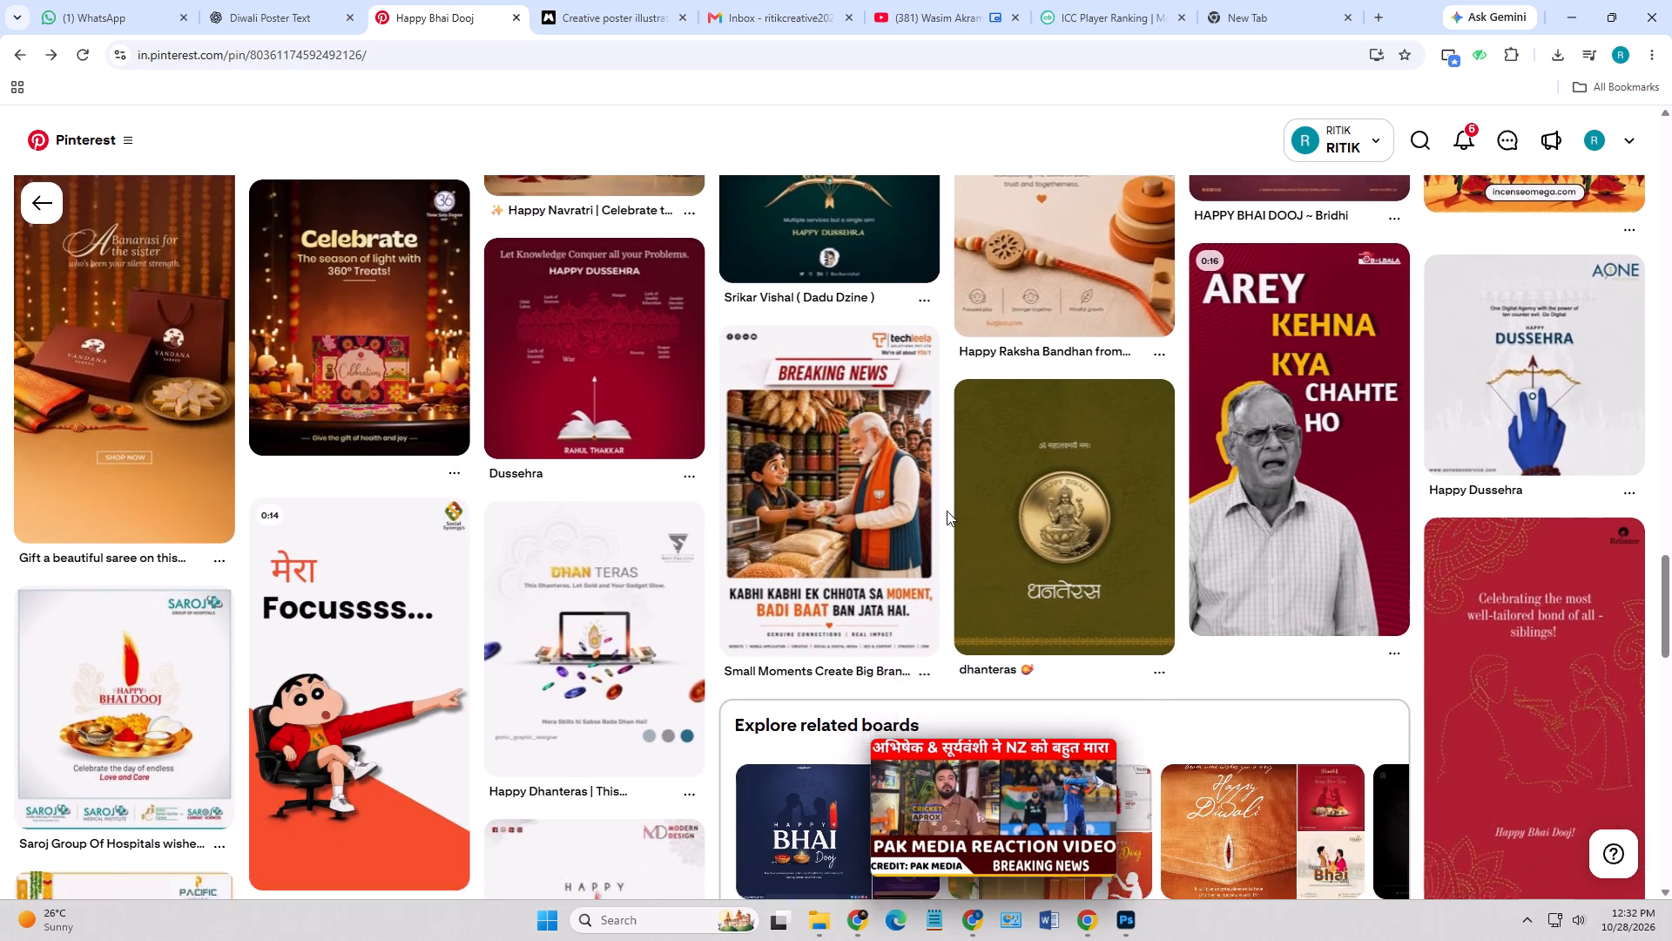
pyautogui.scroll(-2, 947, 511)
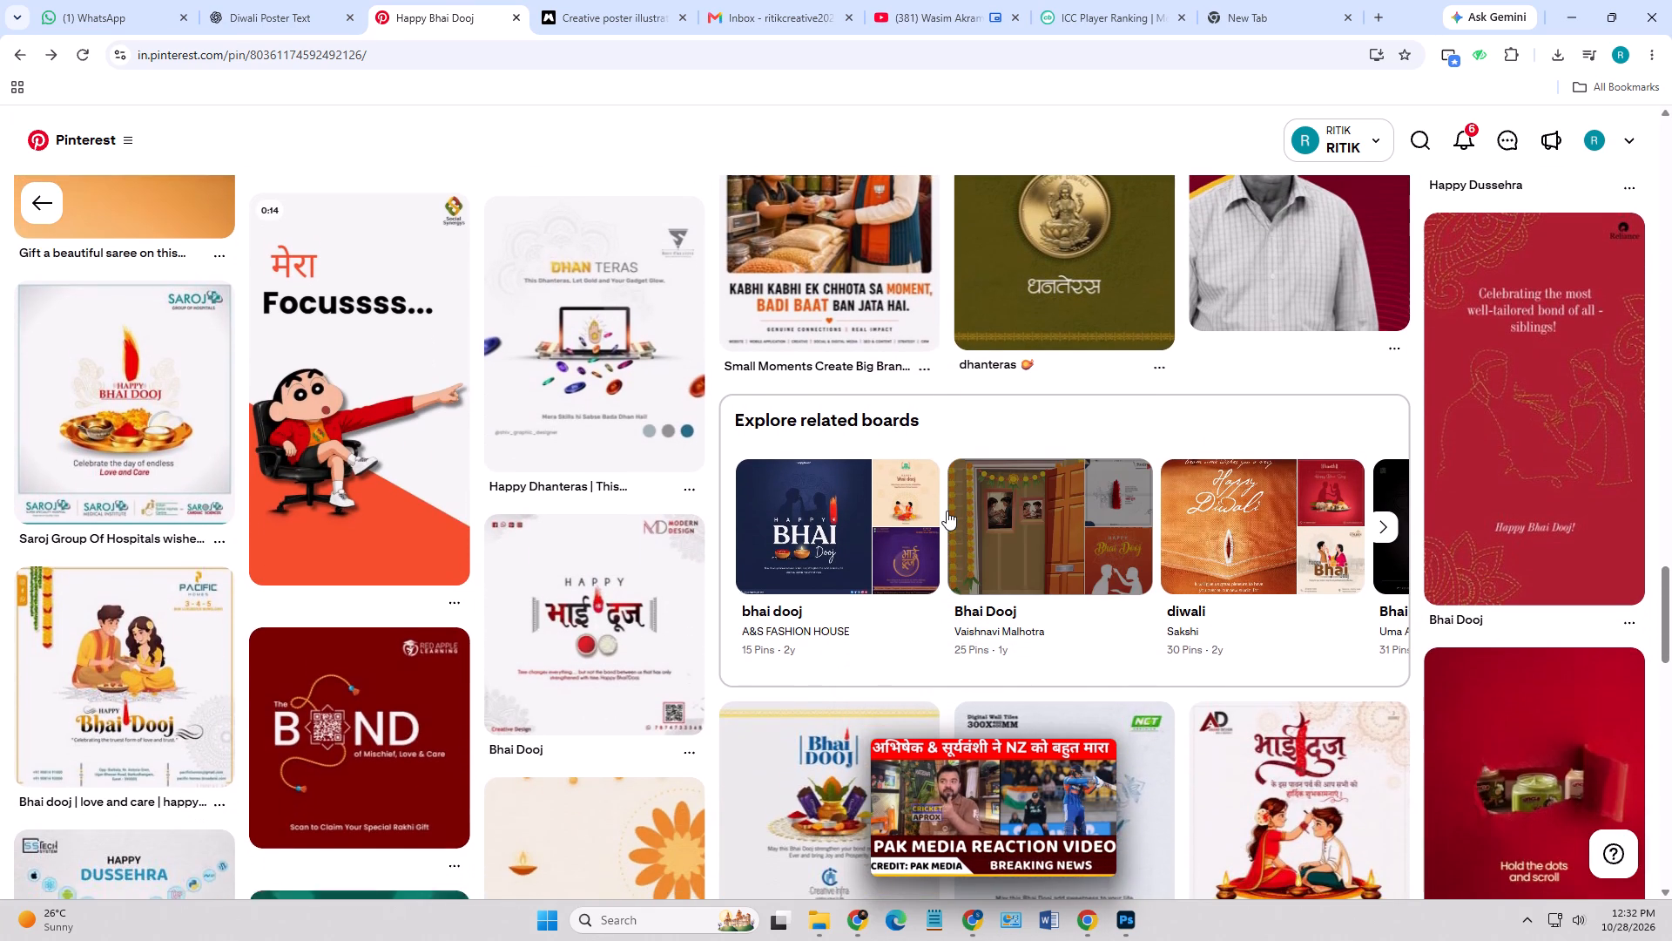
pyautogui.scroll(-2, 947, 511)
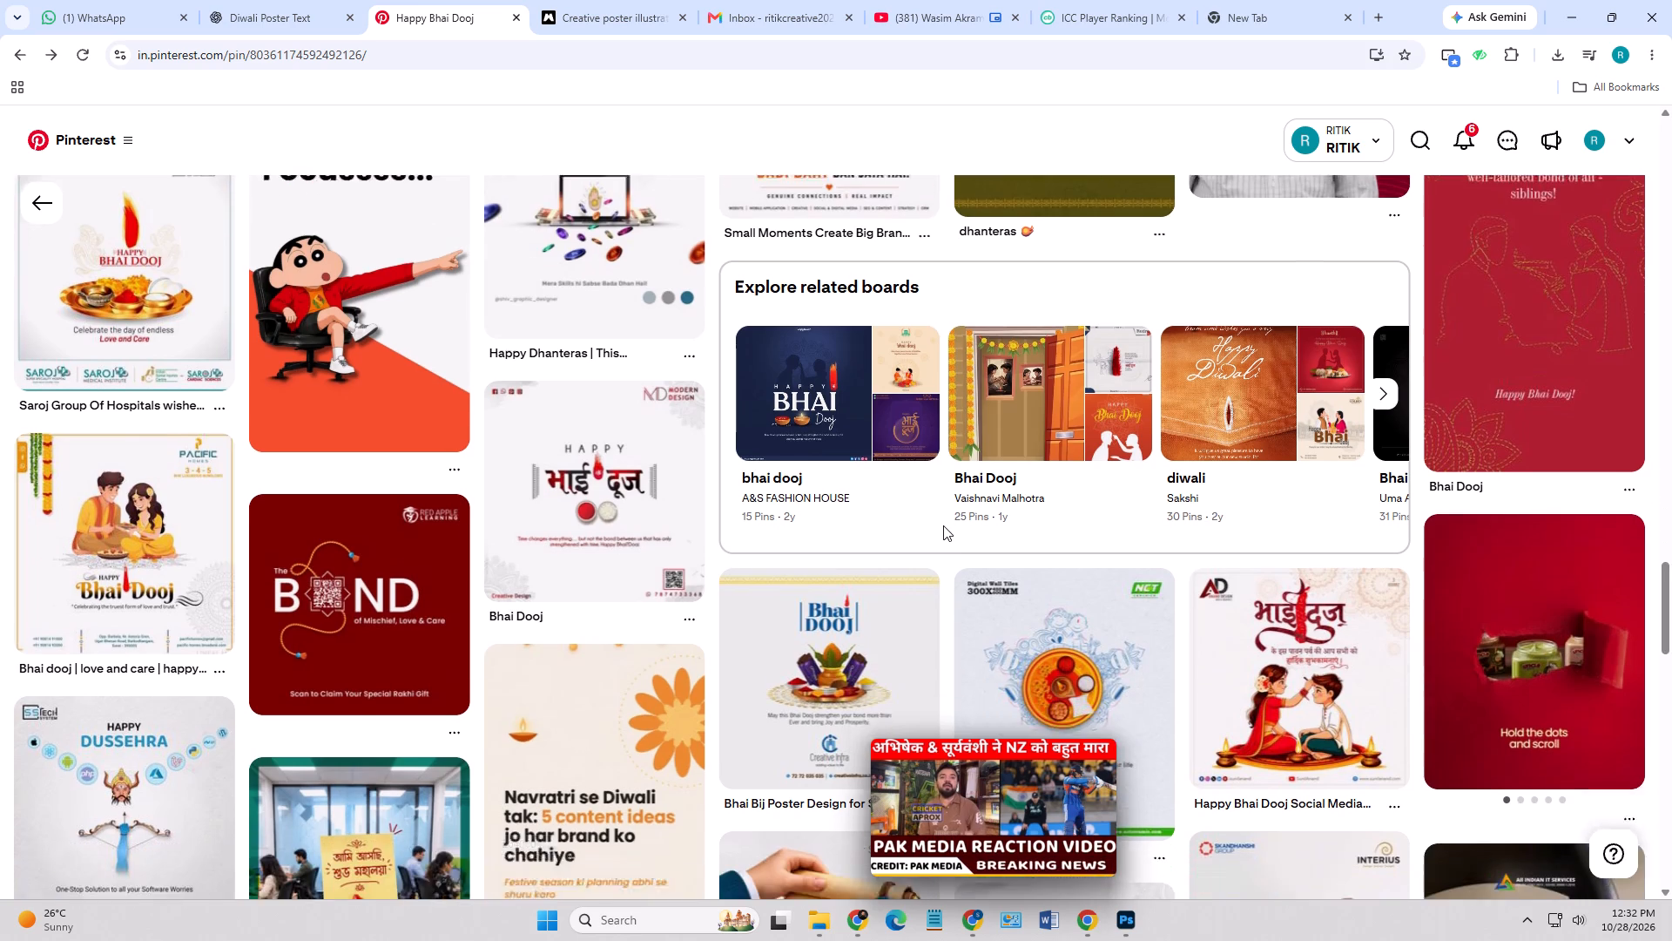
pyautogui.scroll(-2, 943, 525)
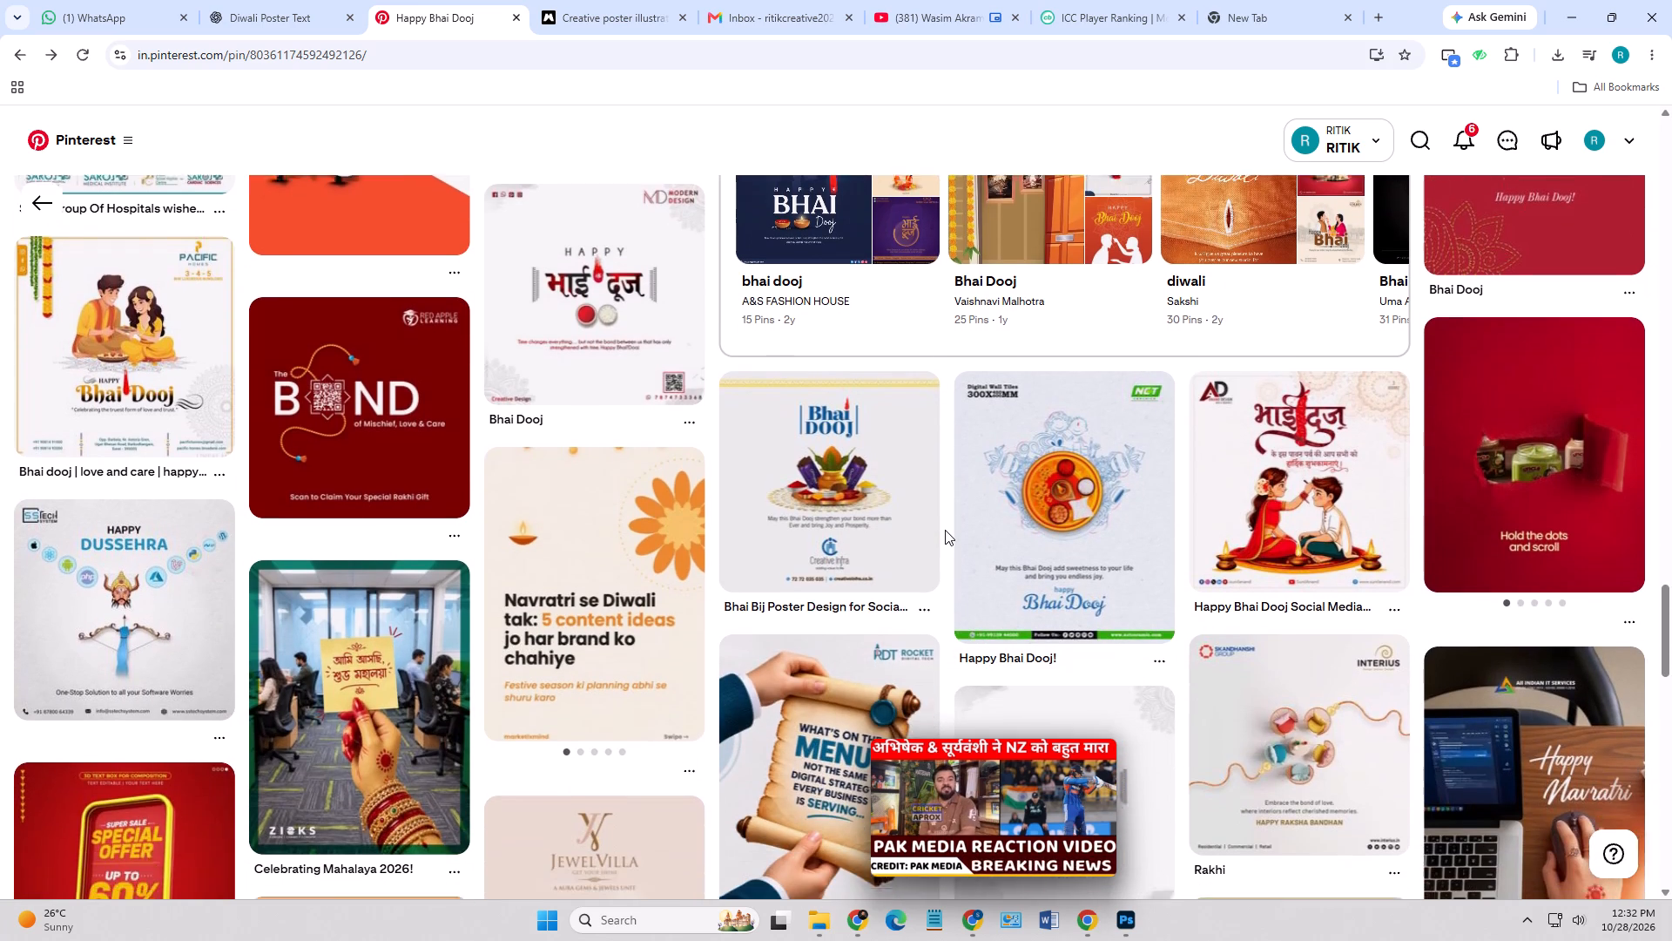
pyautogui.scroll(-5, 947, 544)
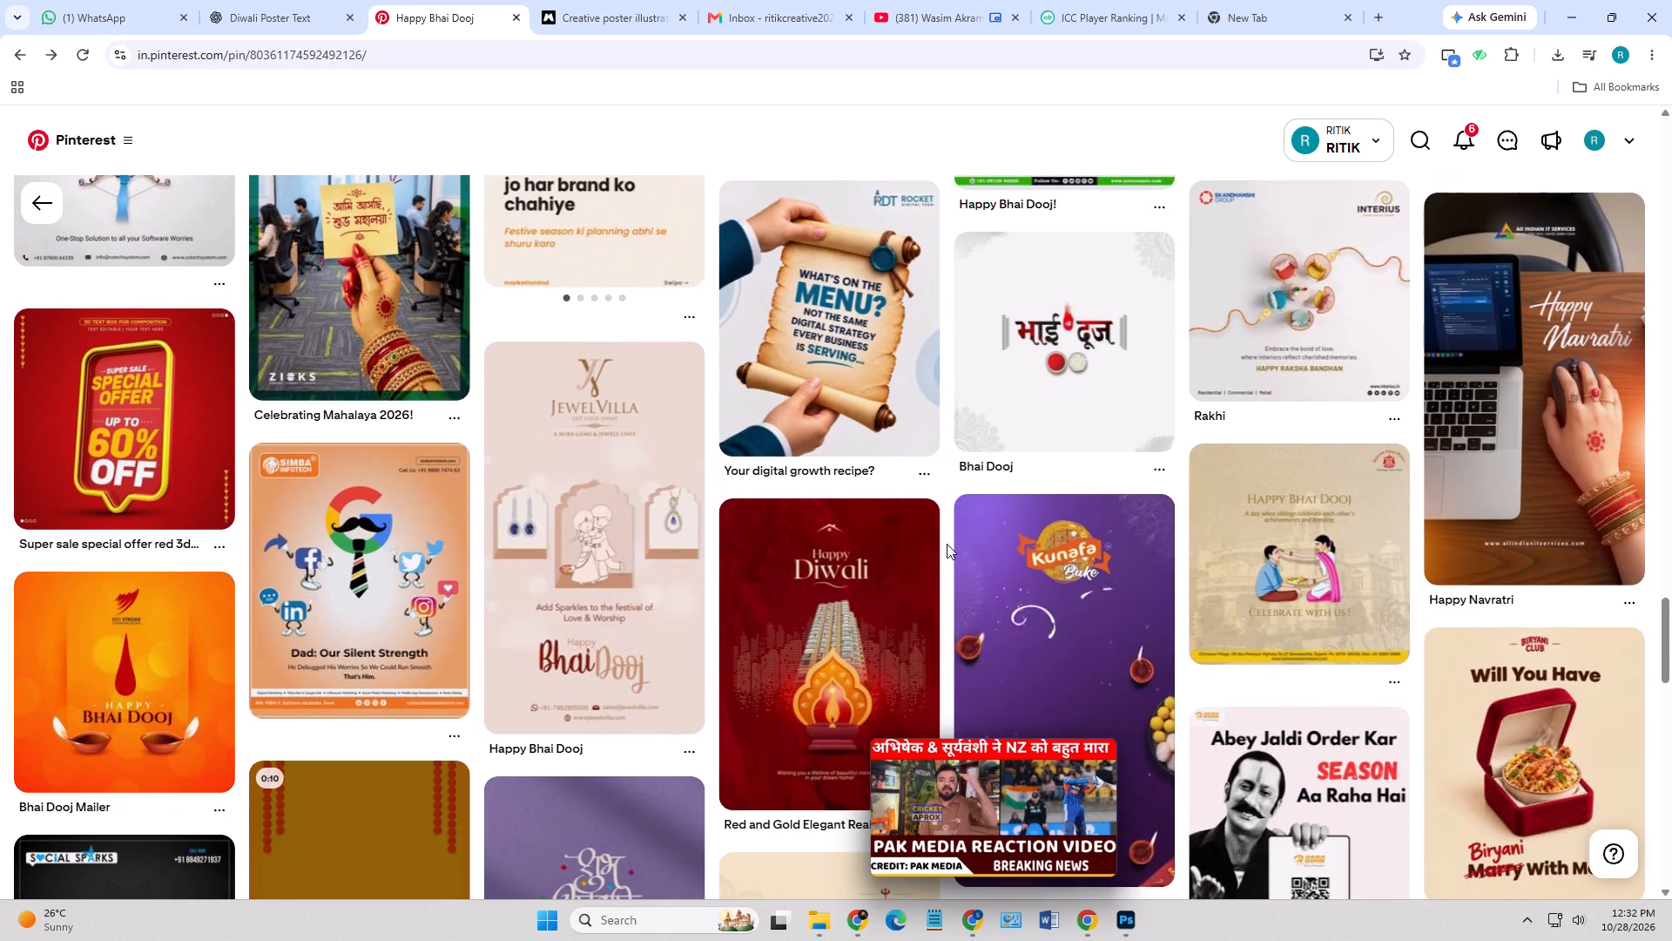
pyautogui.scroll(-3, 947, 544)
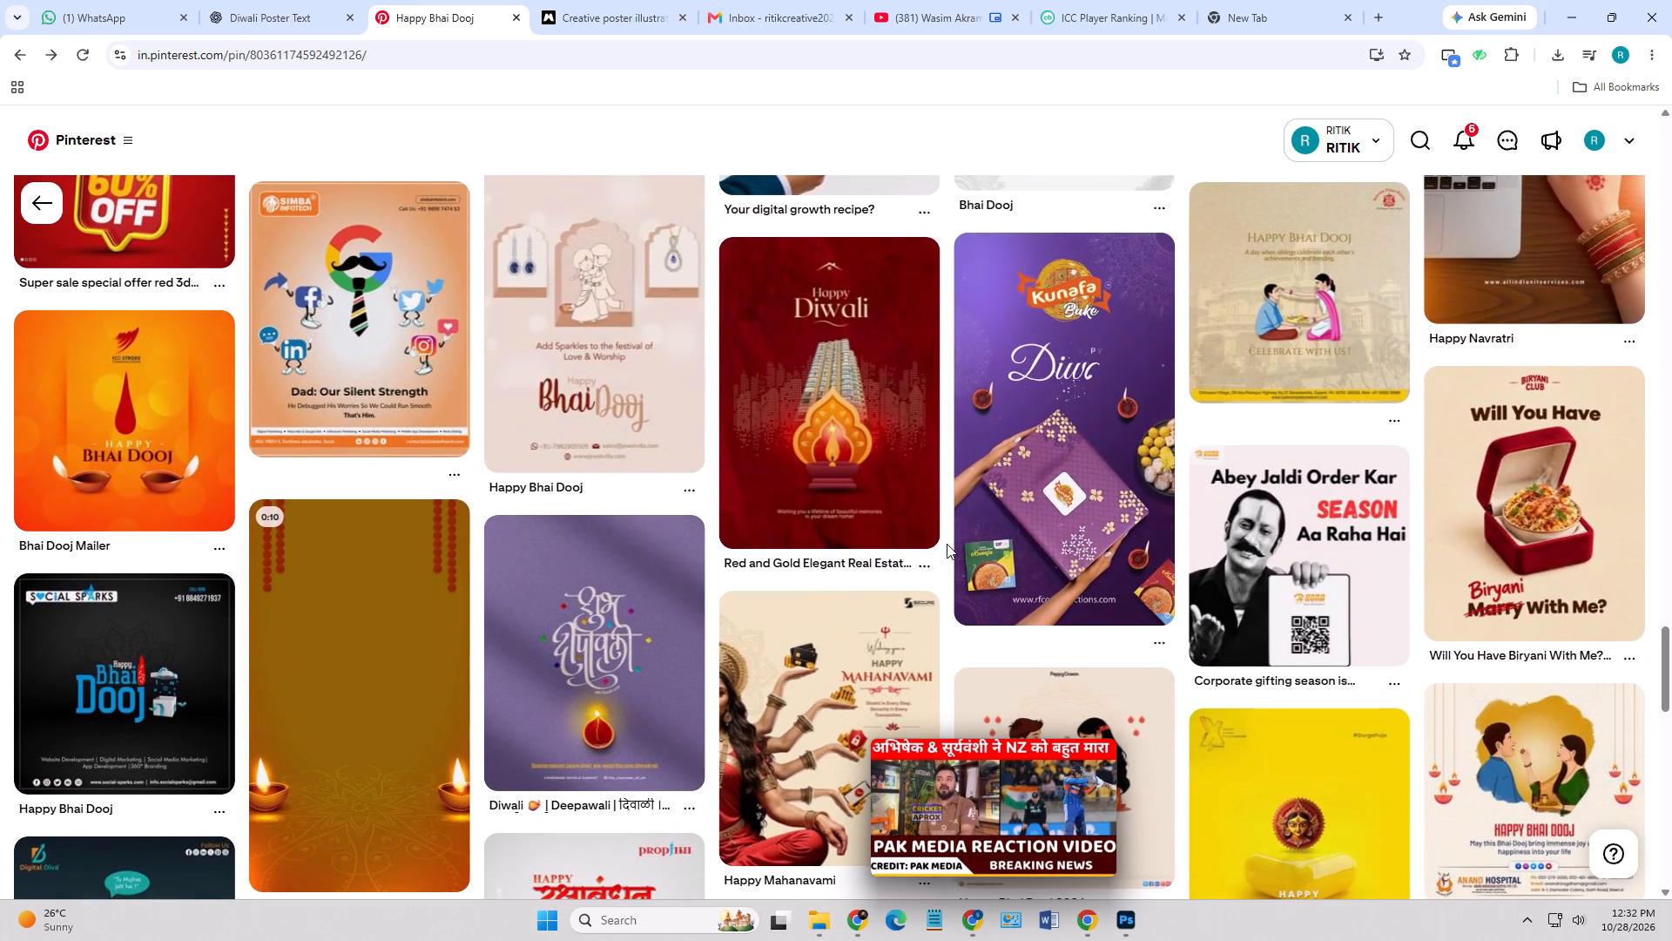
pyautogui.scroll(-3, 947, 544)
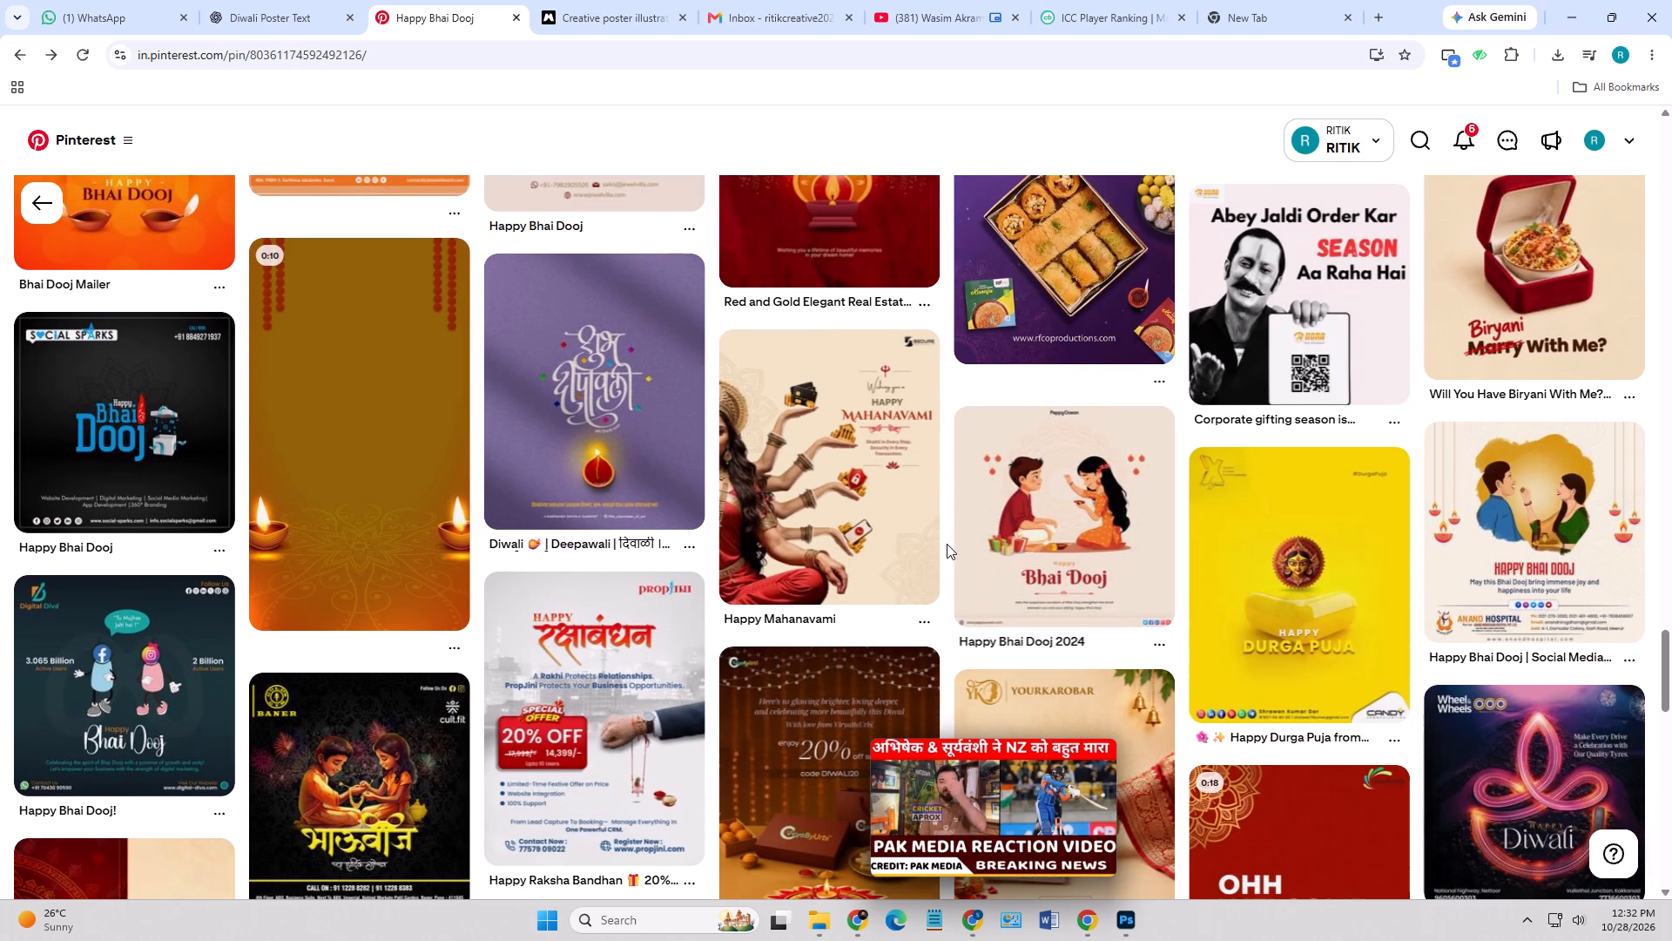
# Open Pinterest's navigation shortcuts from the Happy Bhai Dooj pin page.
pyautogui.click(125, 142)
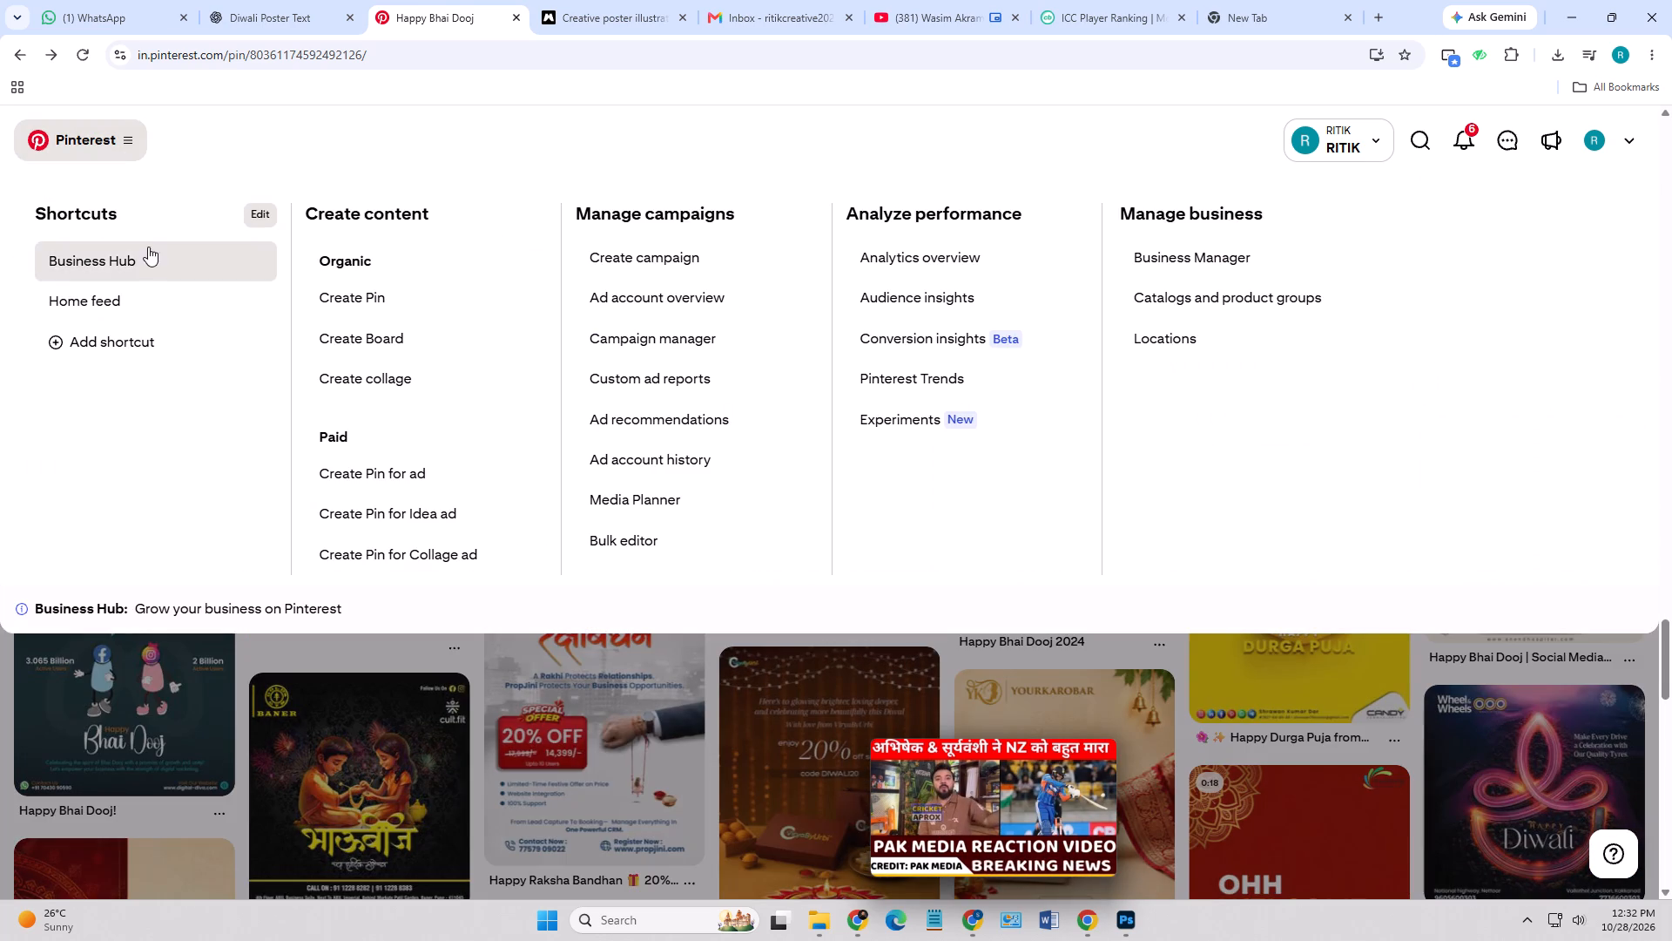